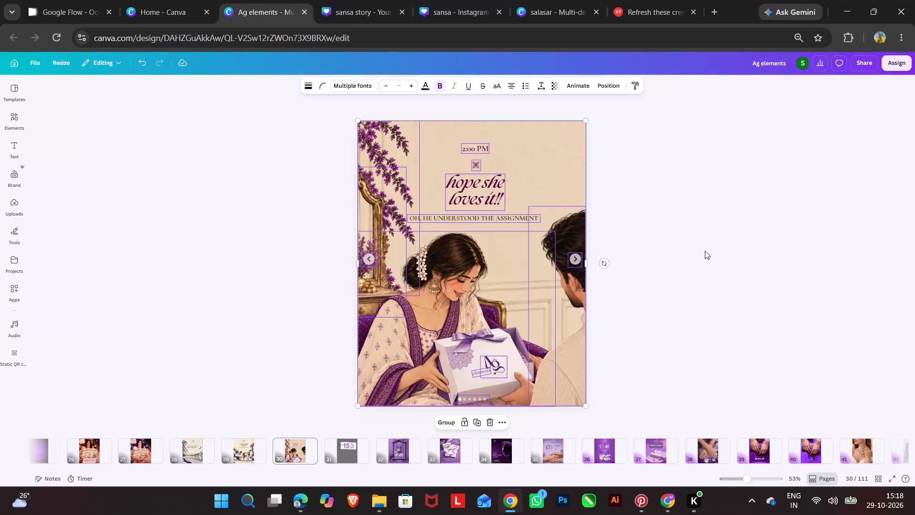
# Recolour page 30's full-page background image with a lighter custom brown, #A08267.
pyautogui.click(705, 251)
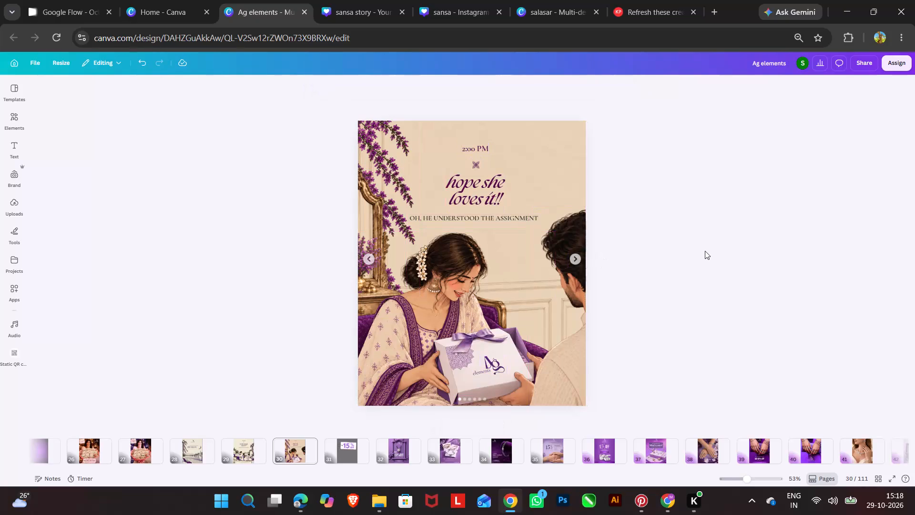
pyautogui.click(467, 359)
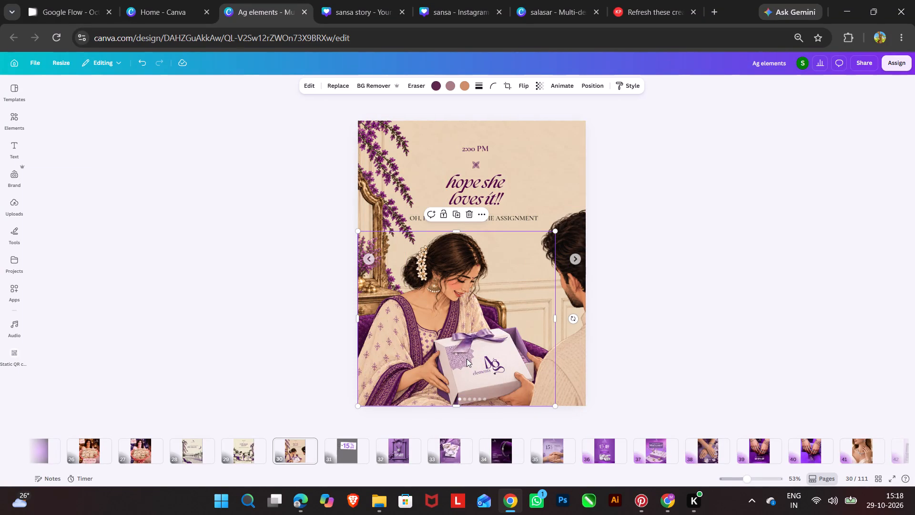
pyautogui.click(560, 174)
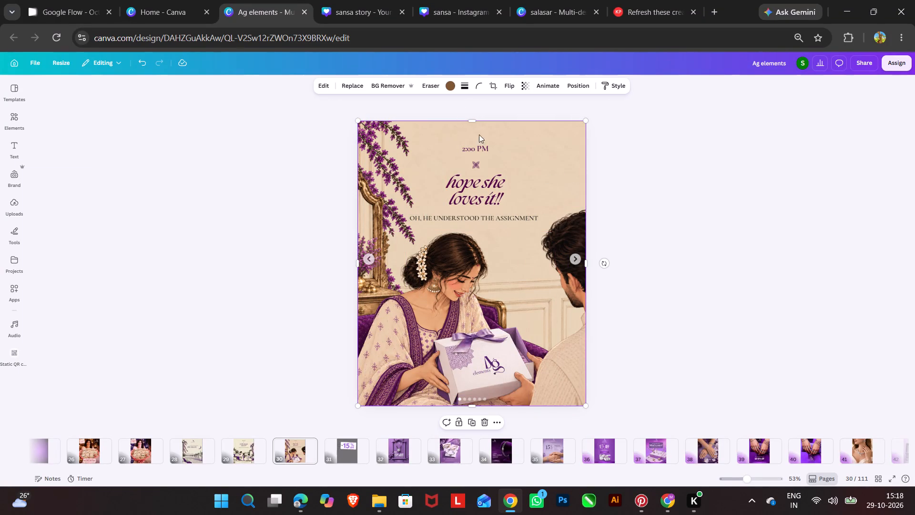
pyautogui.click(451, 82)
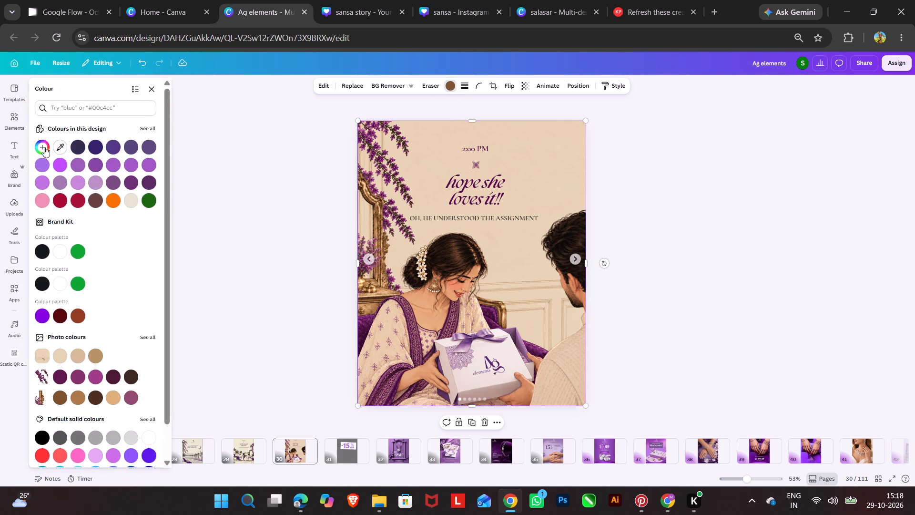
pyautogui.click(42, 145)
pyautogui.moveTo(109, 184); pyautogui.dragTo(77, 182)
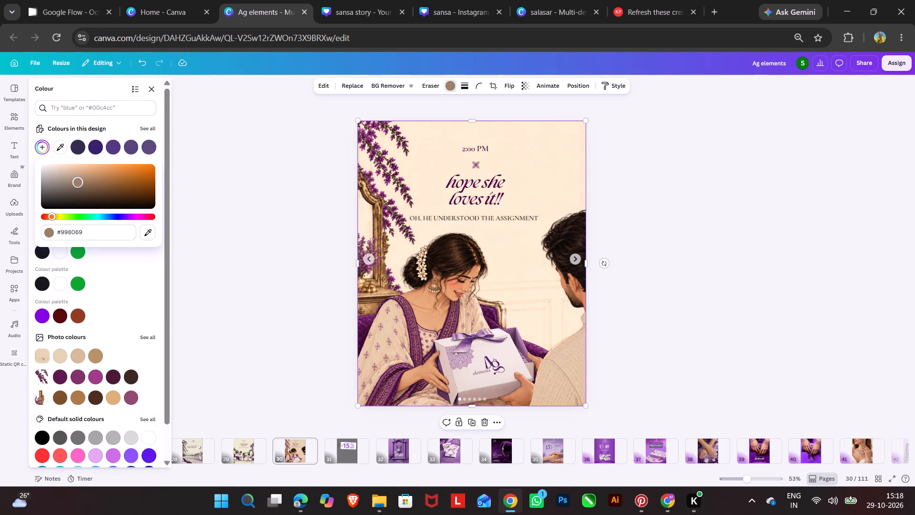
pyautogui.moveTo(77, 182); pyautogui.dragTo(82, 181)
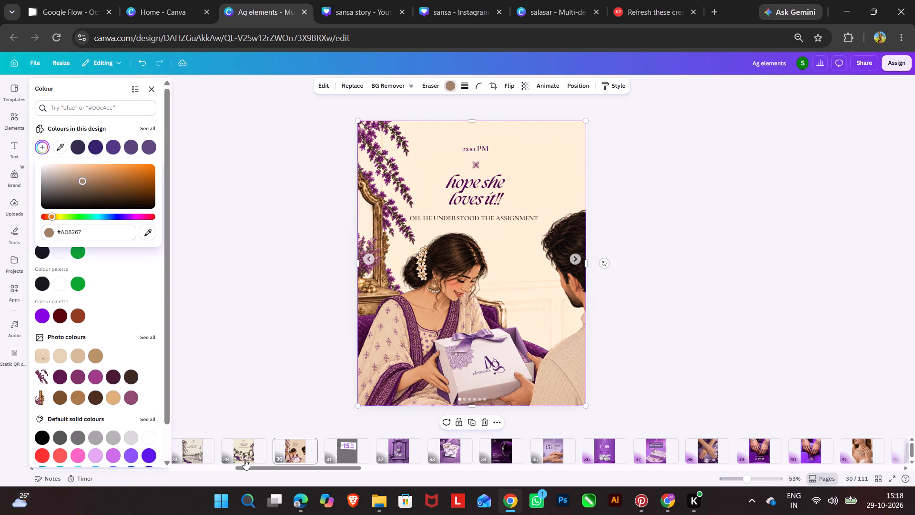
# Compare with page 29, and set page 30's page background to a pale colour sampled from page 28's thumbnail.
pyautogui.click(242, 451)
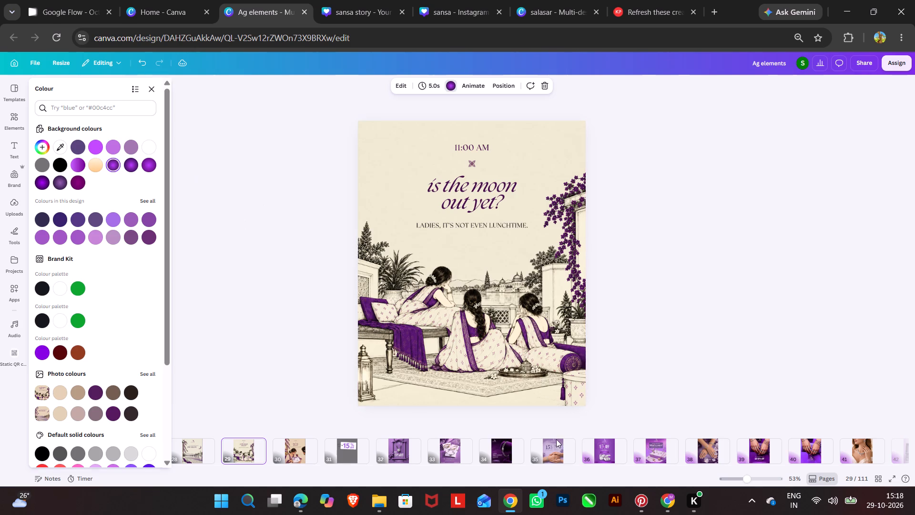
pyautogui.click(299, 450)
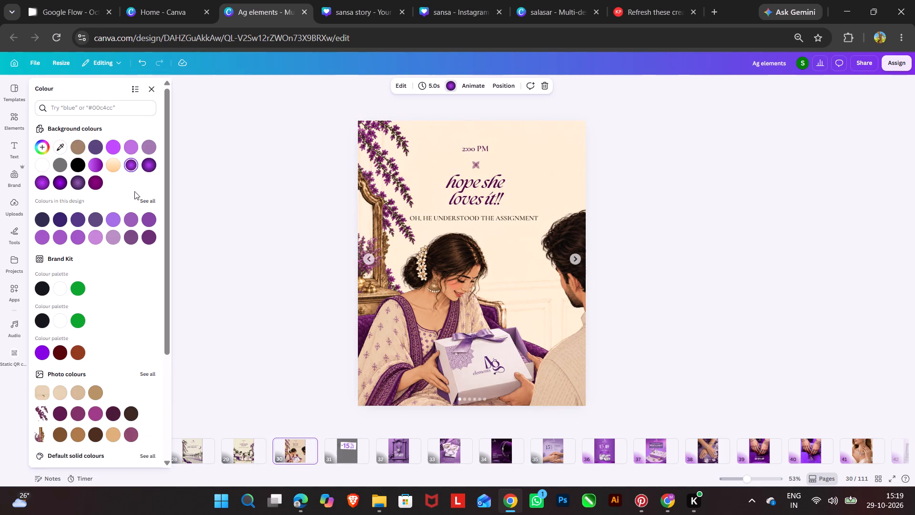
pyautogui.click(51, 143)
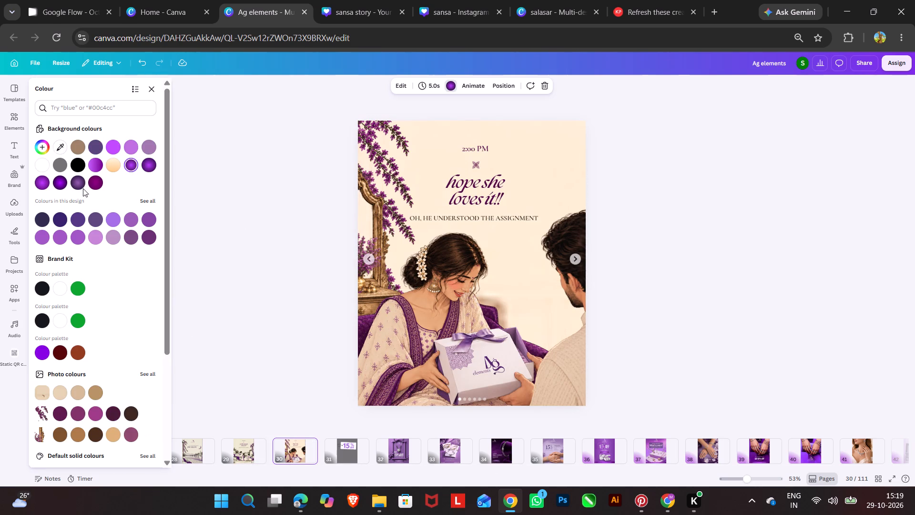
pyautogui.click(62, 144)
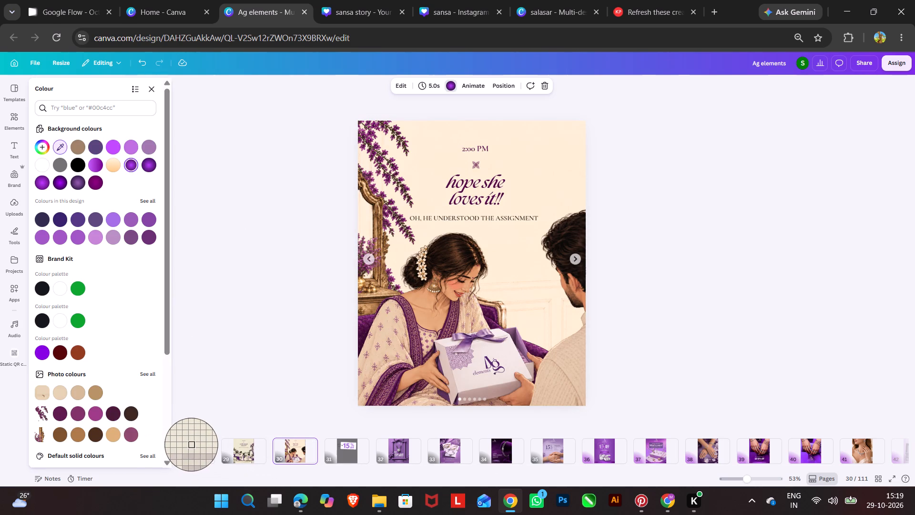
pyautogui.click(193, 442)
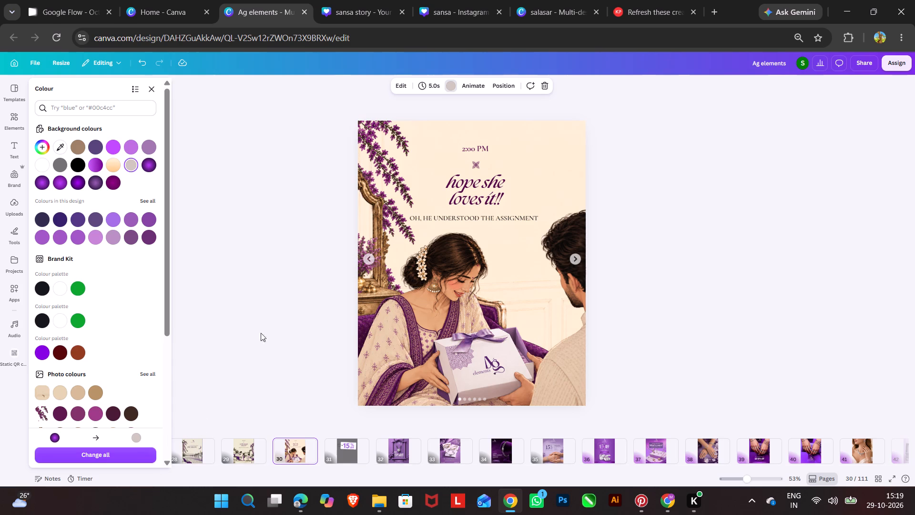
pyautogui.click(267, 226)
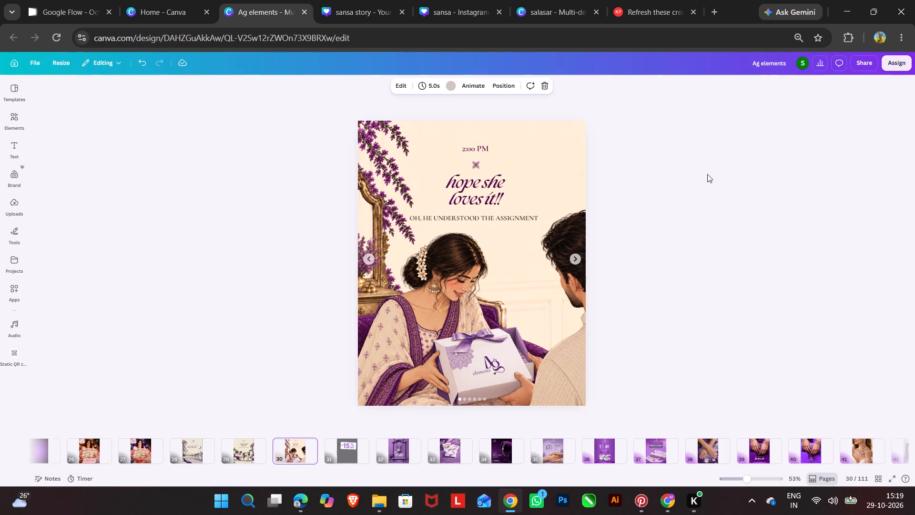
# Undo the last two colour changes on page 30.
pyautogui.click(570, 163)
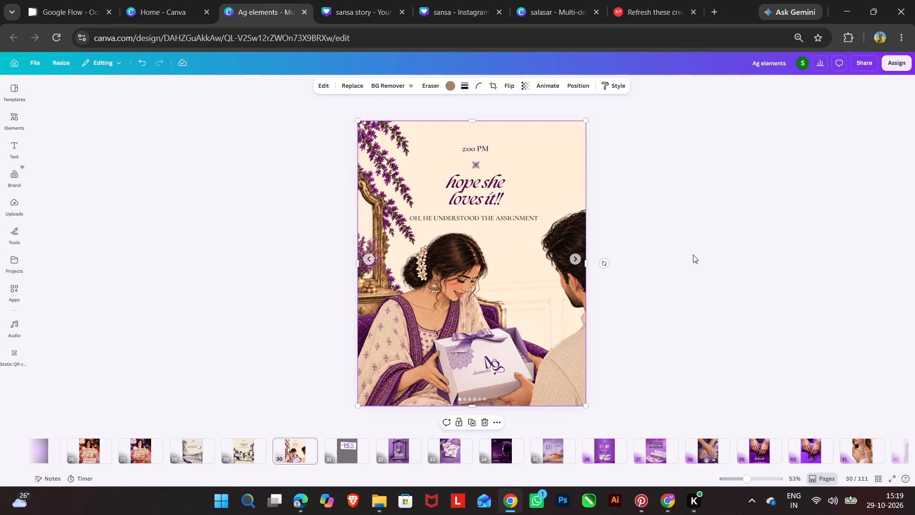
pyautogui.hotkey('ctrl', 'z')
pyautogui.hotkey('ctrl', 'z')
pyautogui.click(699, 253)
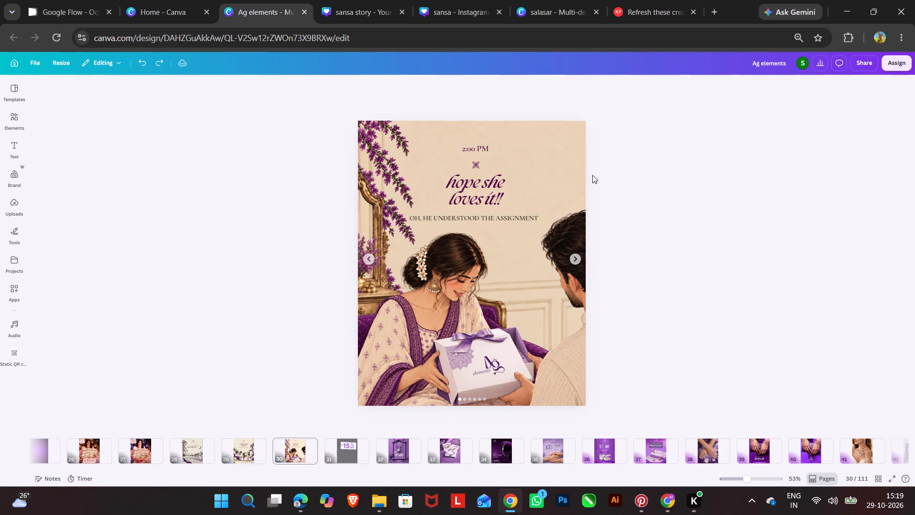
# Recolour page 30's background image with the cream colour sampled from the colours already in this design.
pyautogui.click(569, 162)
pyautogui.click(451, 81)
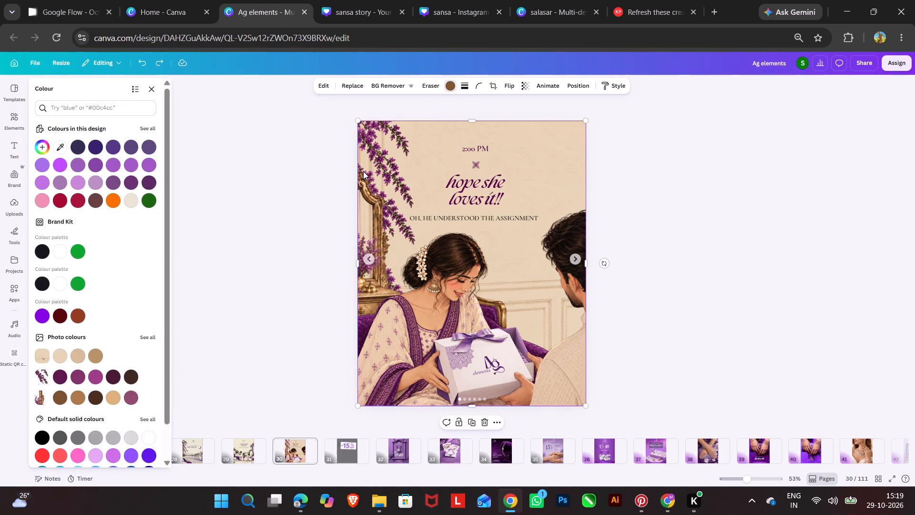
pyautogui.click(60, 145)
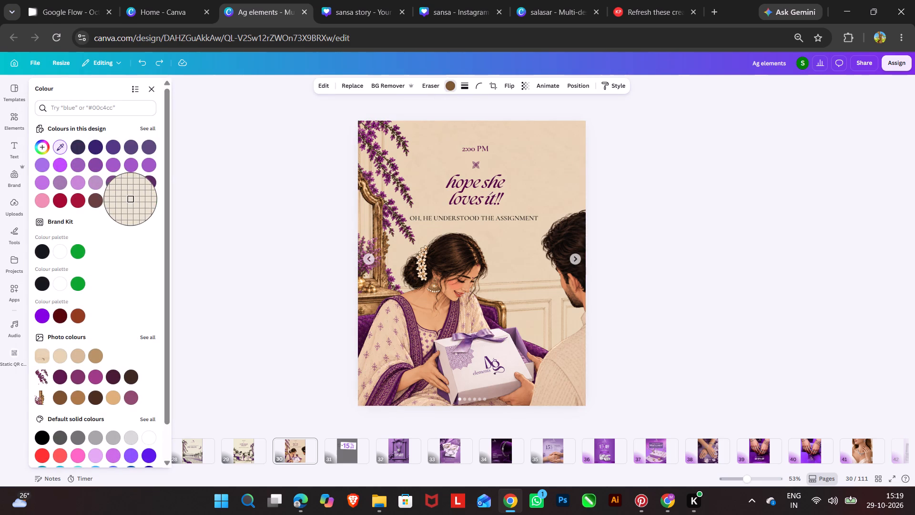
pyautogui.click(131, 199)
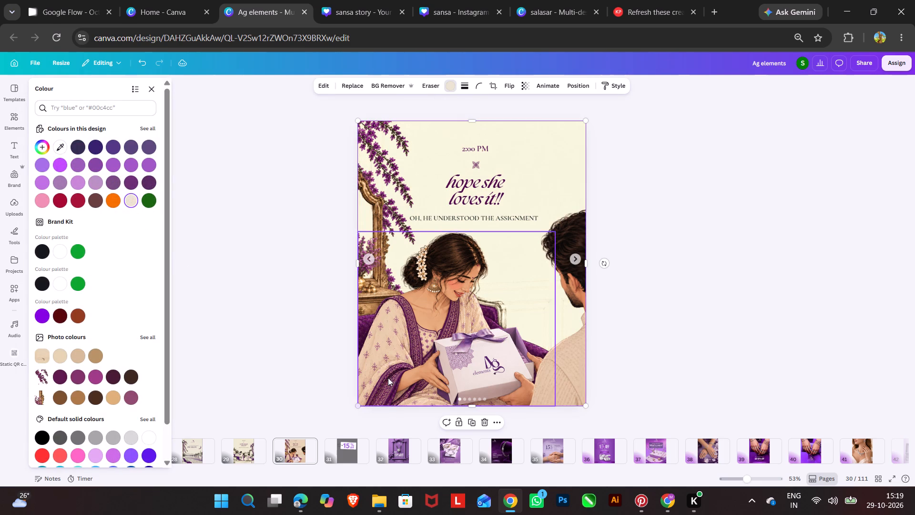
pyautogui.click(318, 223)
# Copy page 30's background image onto page 28 and shift it down so page 28's own beige background shows above it.
pyautogui.click(573, 163)
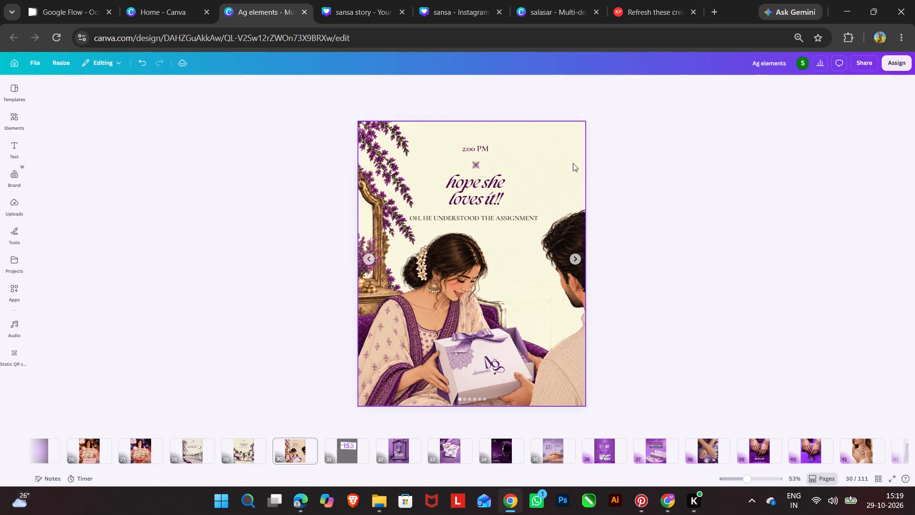
pyautogui.click(573, 163)
pyautogui.hotkey('ctrl', 'c')
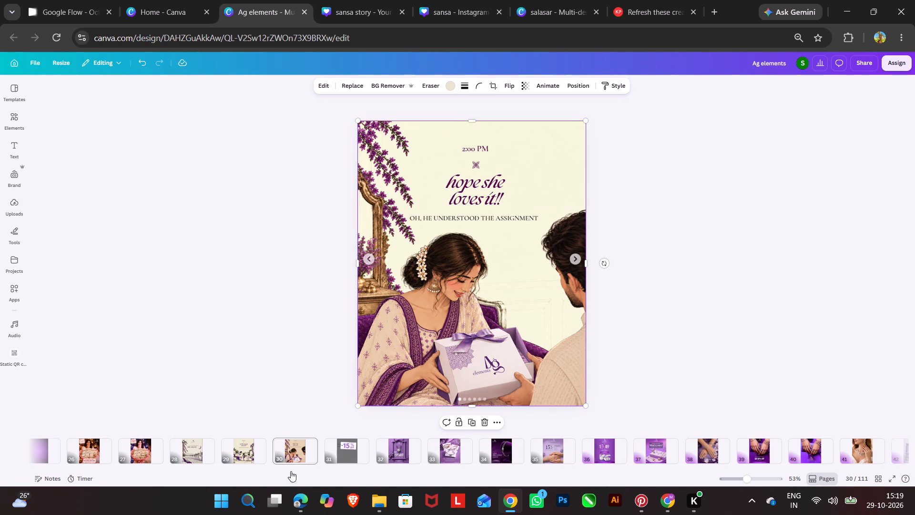
pyautogui.click(204, 452)
pyautogui.click(462, 333)
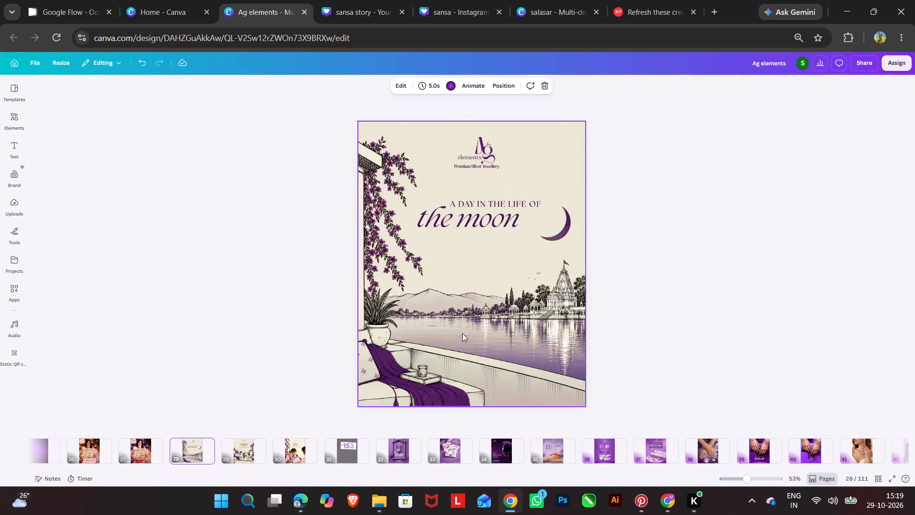
pyautogui.hotkey('ctrl', 'v')
pyautogui.moveTo(488, 266); pyautogui.dragTo(496, 327)
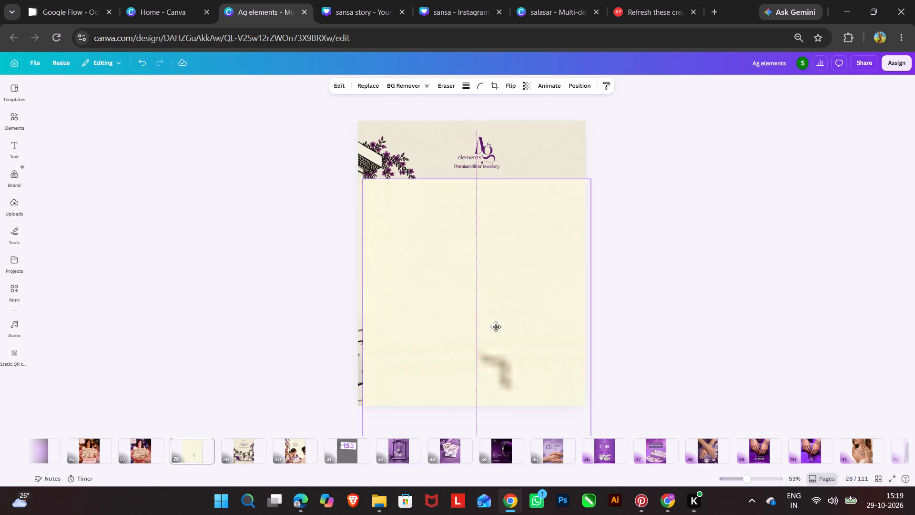
pyautogui.moveTo(496, 327); pyautogui.dragTo(496, 332)
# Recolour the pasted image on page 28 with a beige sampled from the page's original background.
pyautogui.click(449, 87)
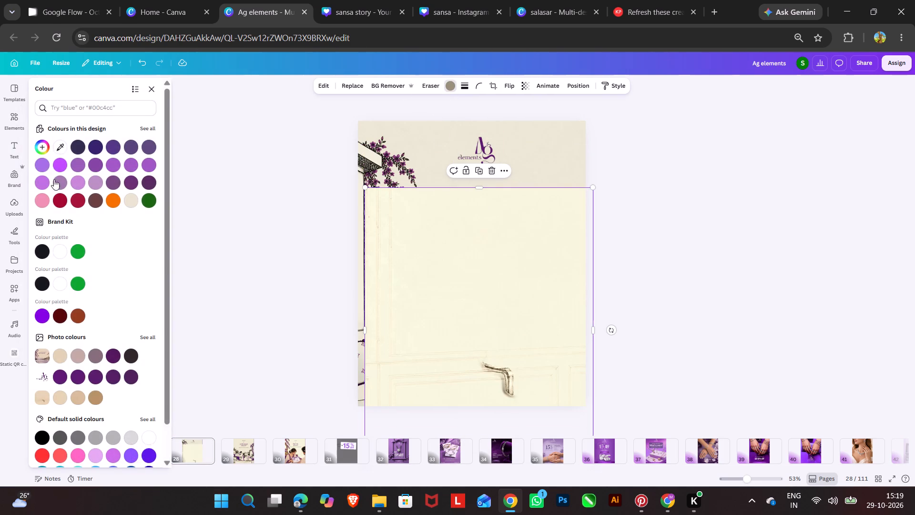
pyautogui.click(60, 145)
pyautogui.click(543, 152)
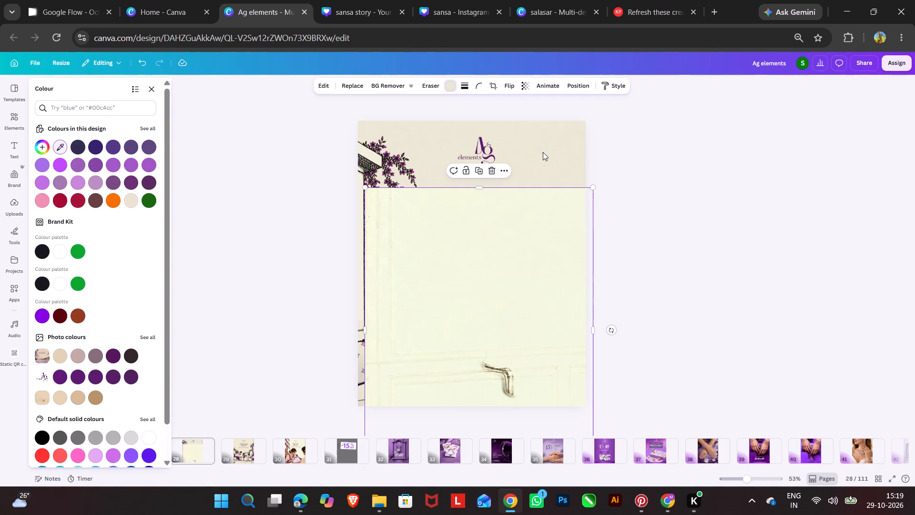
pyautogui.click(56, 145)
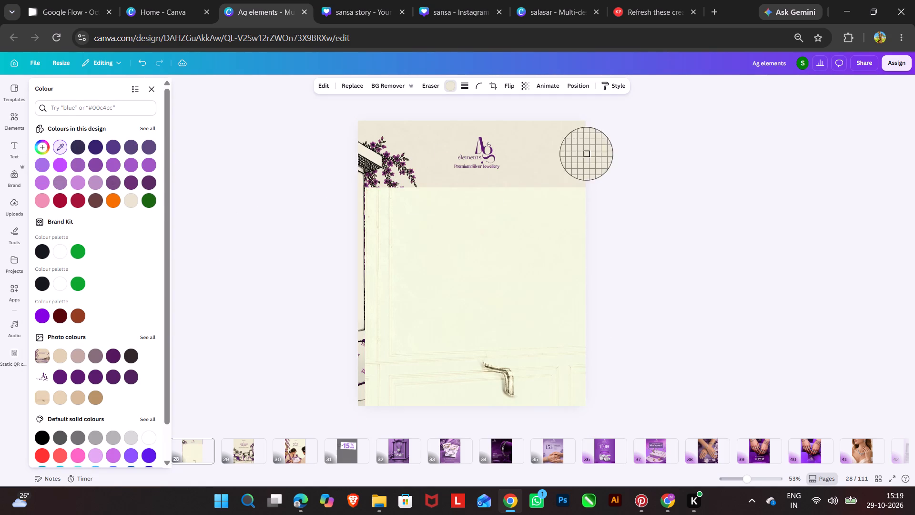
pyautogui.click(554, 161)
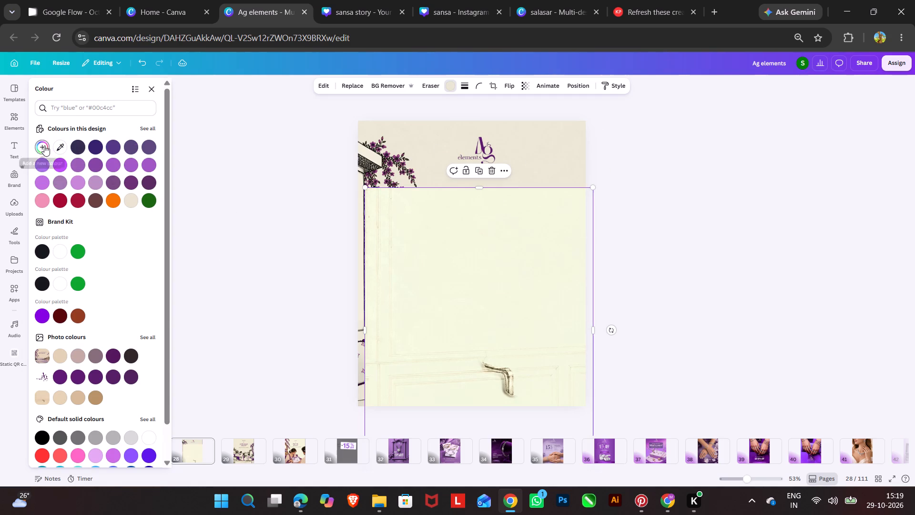
# Fine-tune the pasted image's custom colour to a neutral mid-grey close to #838382, matching its tint to page 28's beige background.
pyautogui.click(44, 145)
pyautogui.moveTo(52, 167); pyautogui.dragTo(52, 172)
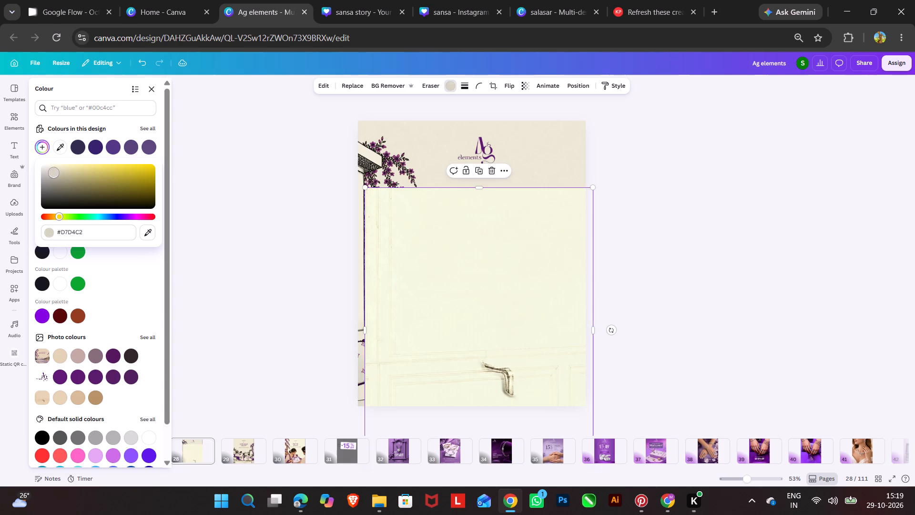
pyautogui.moveTo(52, 172); pyautogui.dragTo(47, 185)
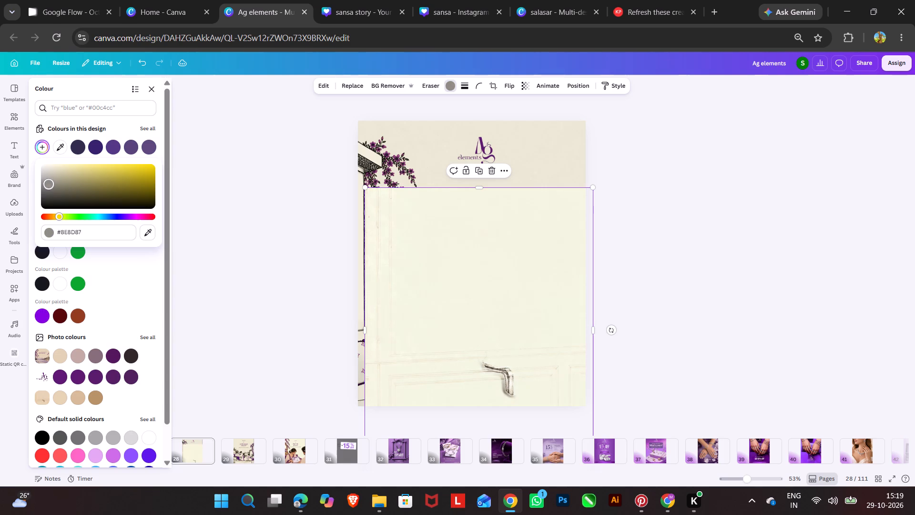
pyautogui.moveTo(47, 185); pyautogui.dragTo(46, 186)
pyautogui.moveTo(46, 186); pyautogui.dragTo(42, 186)
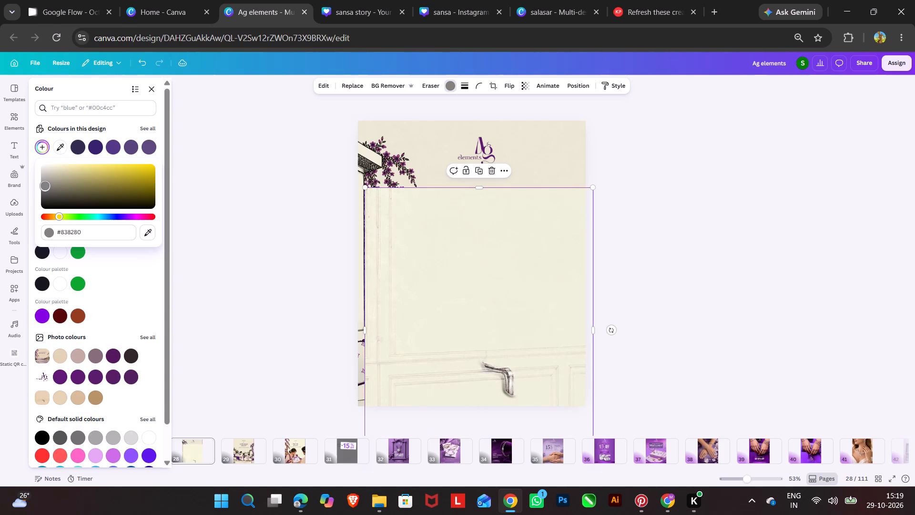
pyautogui.moveTo(42, 186); pyautogui.dragTo(41, 186)
pyautogui.moveTo(41, 186); pyautogui.dragTo(41, 188)
pyautogui.doubleClick(283, 181)
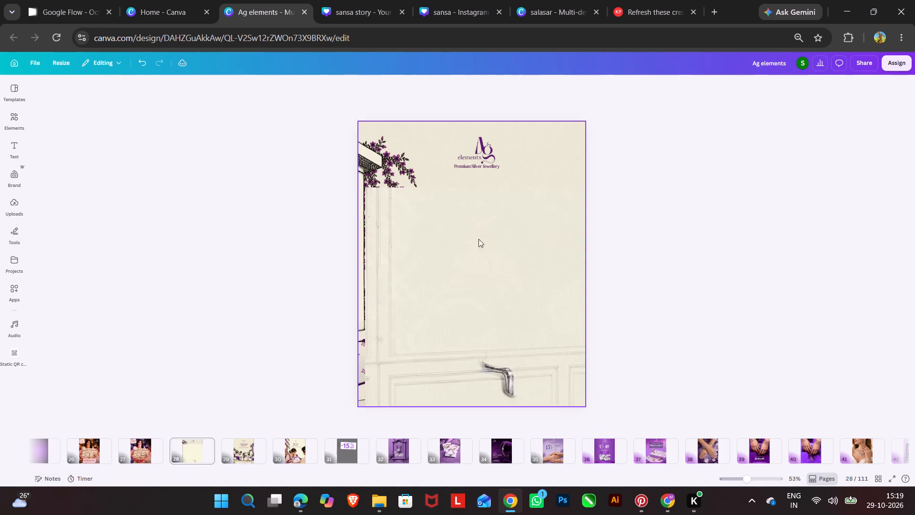
# Move the recoloured background image to cover page 28 completely and copy it.
pyautogui.click(527, 239)
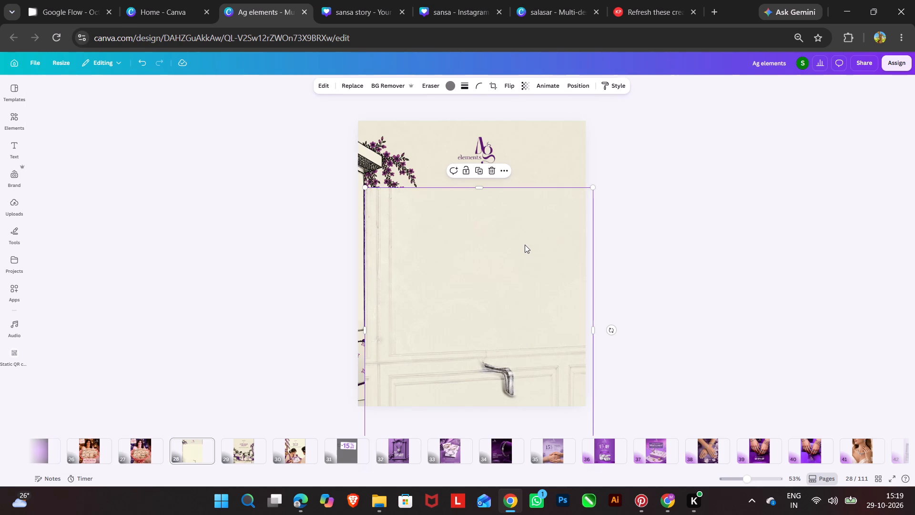
pyautogui.moveTo(525, 245); pyautogui.dragTo(519, 177)
pyautogui.hotkey('ctrl', 'c')
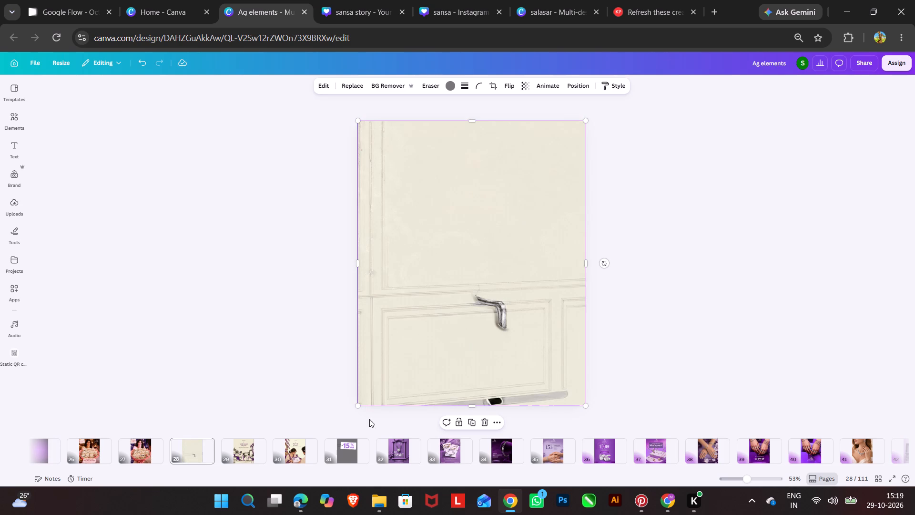
# Delete the cream full-page background image from page 30.
pyautogui.click(290, 445)
pyautogui.click(553, 137)
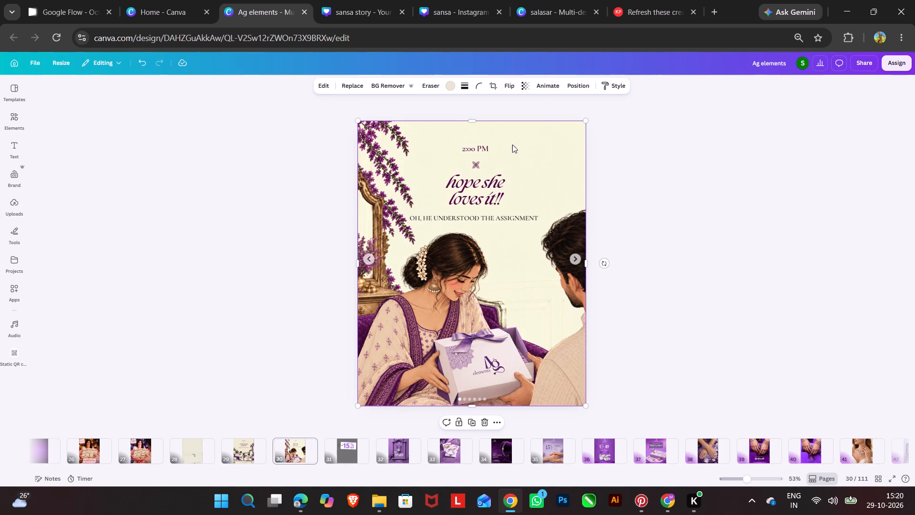
pyautogui.click(485, 423)
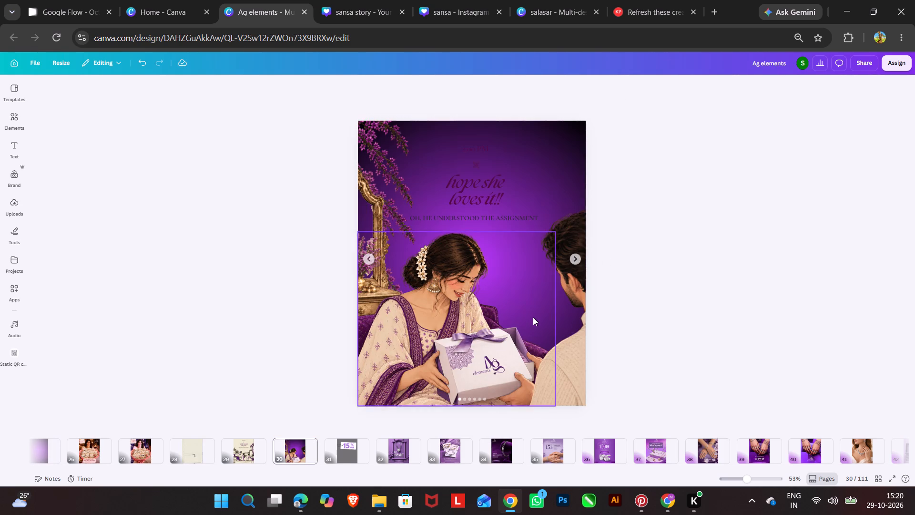
# Paste the copied beige background image onto page 30 and move it behind the text and illustrations, above the purple background.
pyautogui.click(533, 314)
pyautogui.hotkey('ctrl', 'v')
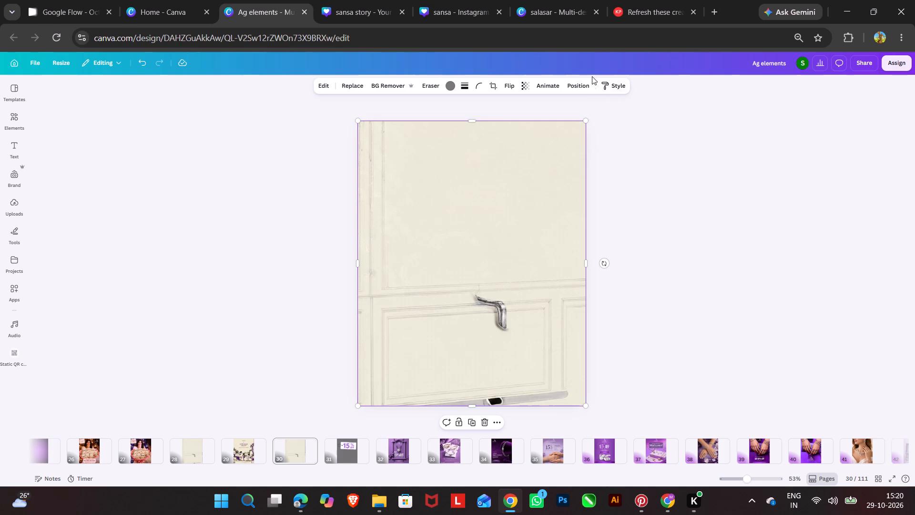
pyautogui.doubleClick(584, 81)
pyautogui.click(575, 80)
pyautogui.click(146, 107)
pyautogui.moveTo(92, 157); pyautogui.dragTo(80, 502)
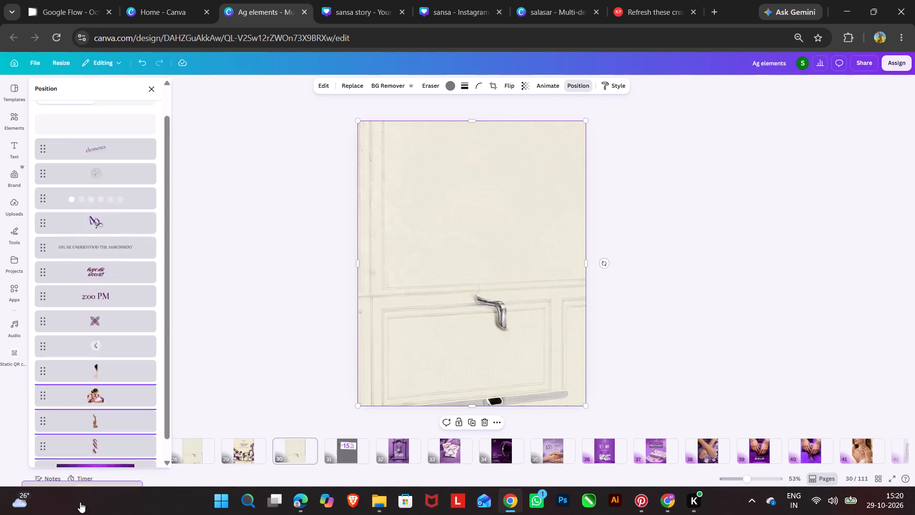
pyautogui.moveTo(80, 502); pyautogui.dragTo(93, 434)
pyautogui.doubleClick(307, 279)
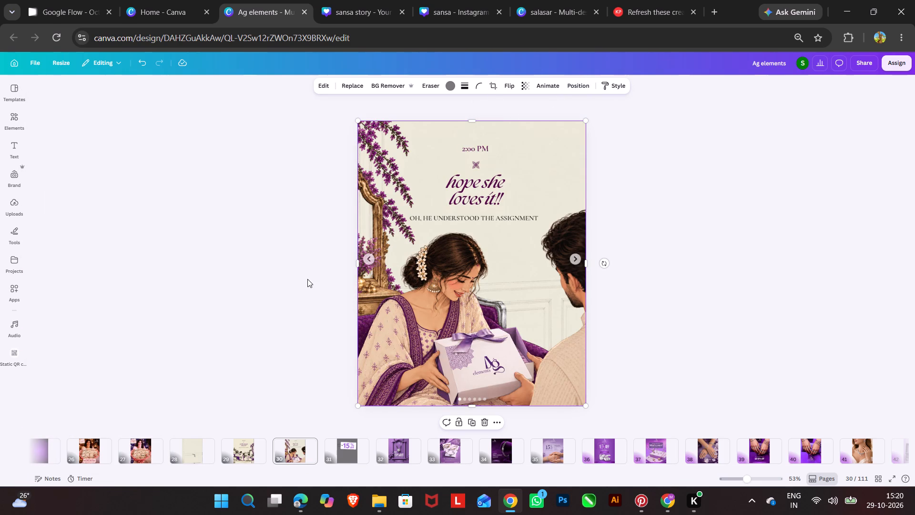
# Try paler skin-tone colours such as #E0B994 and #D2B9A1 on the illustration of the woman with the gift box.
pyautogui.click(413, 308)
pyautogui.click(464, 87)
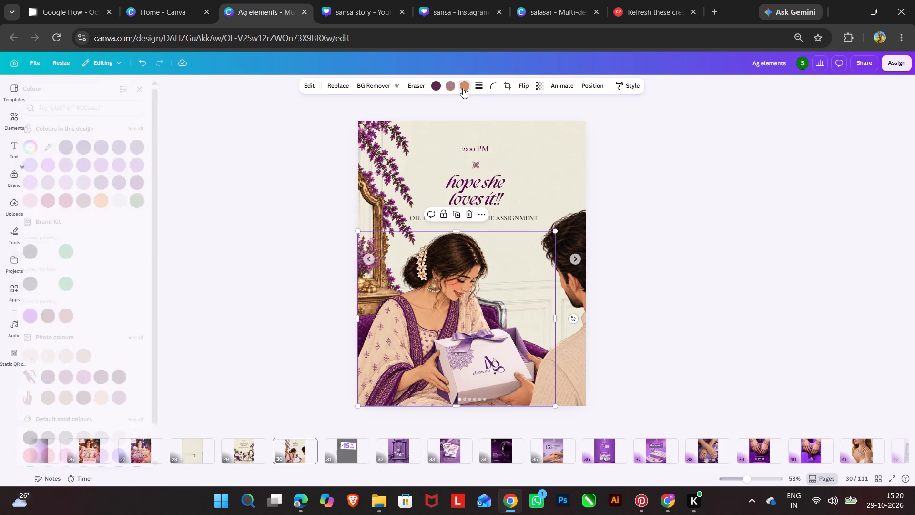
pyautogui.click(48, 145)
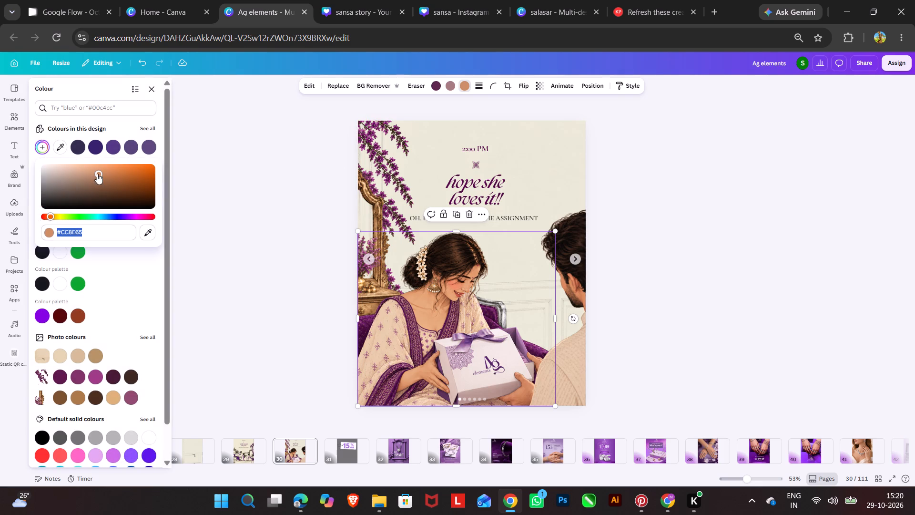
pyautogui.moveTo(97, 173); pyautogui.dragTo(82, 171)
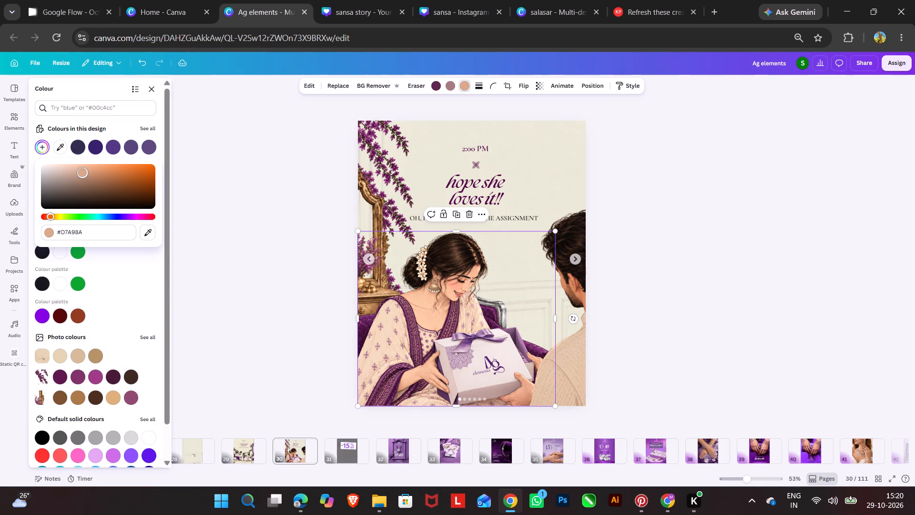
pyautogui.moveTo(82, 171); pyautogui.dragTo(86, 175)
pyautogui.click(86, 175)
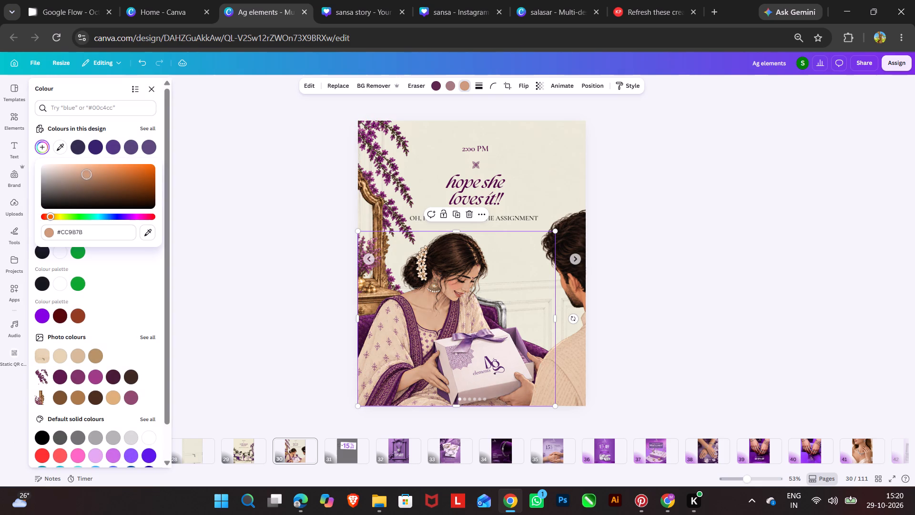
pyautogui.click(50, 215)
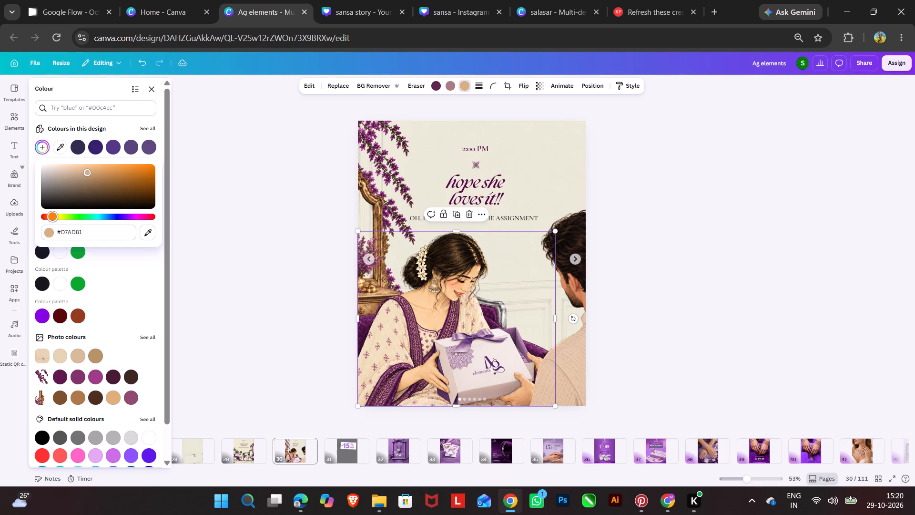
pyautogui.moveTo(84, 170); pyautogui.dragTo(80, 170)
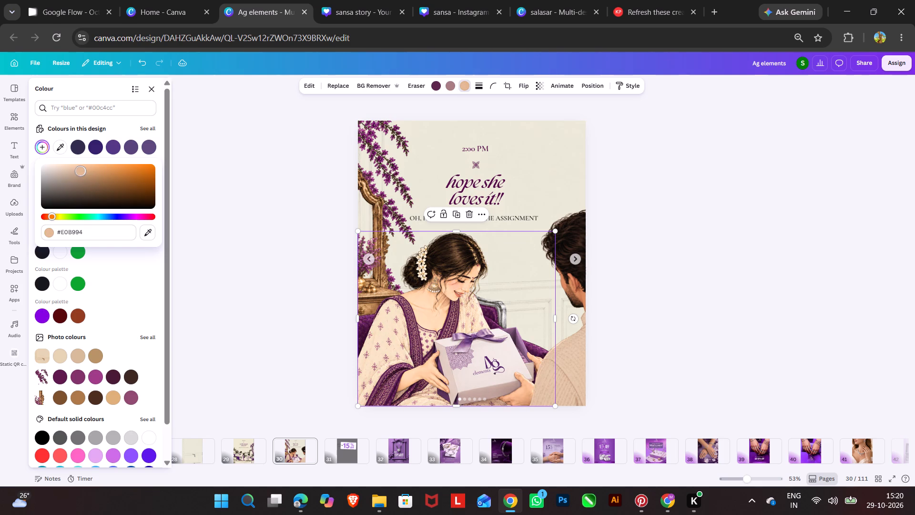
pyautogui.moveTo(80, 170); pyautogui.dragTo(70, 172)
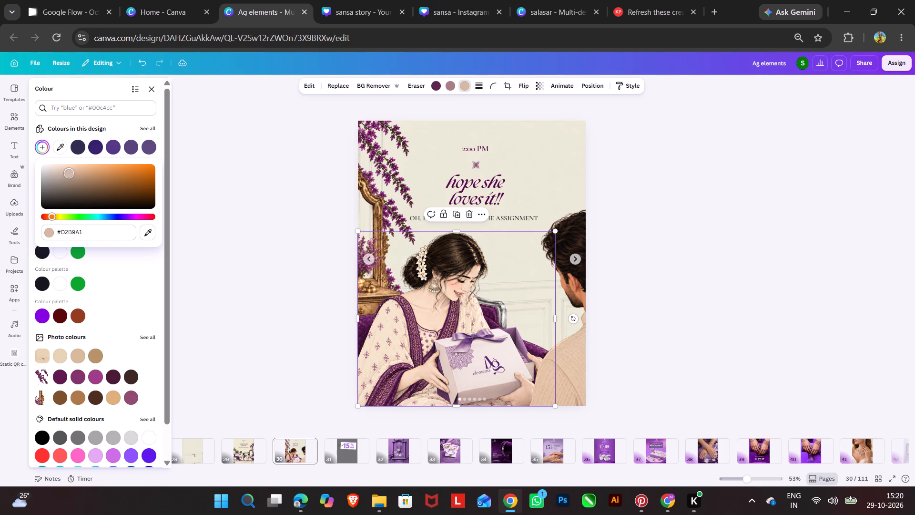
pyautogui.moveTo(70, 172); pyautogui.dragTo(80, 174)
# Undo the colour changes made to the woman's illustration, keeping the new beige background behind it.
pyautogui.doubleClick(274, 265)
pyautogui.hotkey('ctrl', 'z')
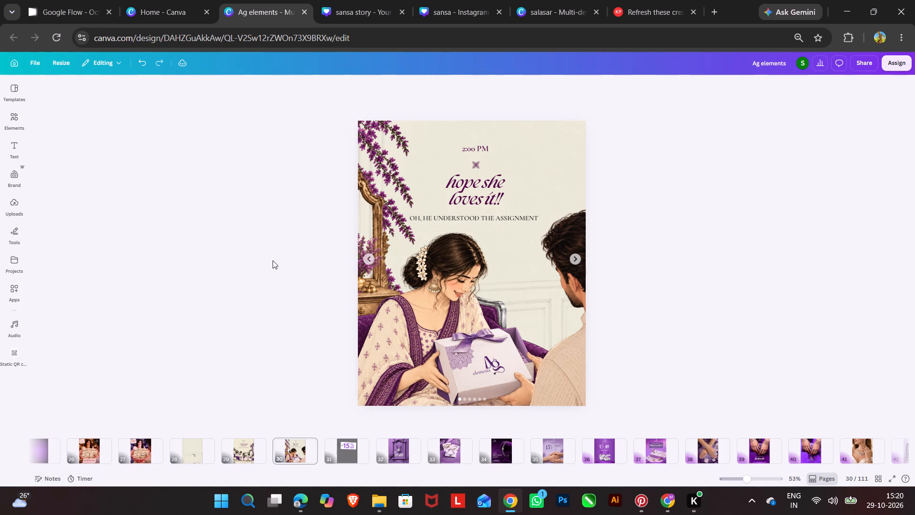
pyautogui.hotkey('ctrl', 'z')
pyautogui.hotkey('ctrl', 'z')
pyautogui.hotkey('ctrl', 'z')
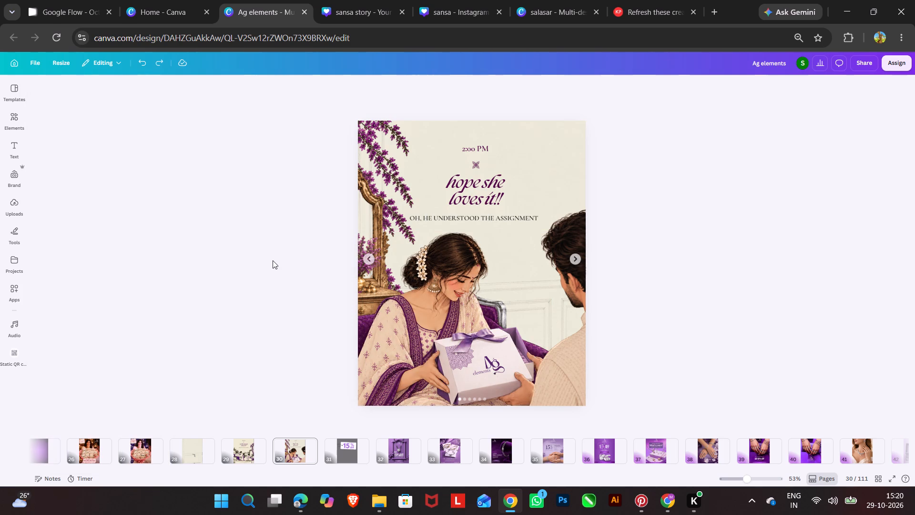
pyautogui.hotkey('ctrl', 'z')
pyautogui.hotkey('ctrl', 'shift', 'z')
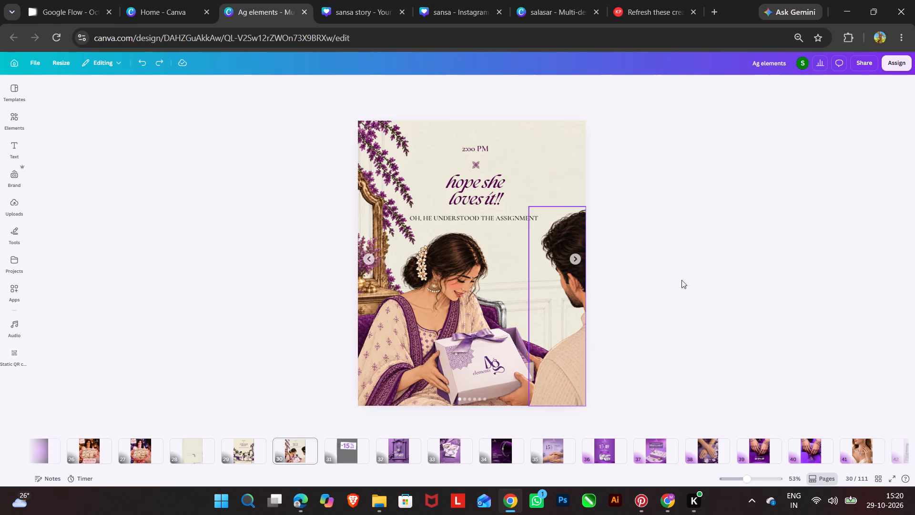
# Delete both navigation arrows and the row of carousel dots from page 30.
pyautogui.doubleClick(750, 273)
pyautogui.click(578, 259)
pyautogui.click(589, 235)
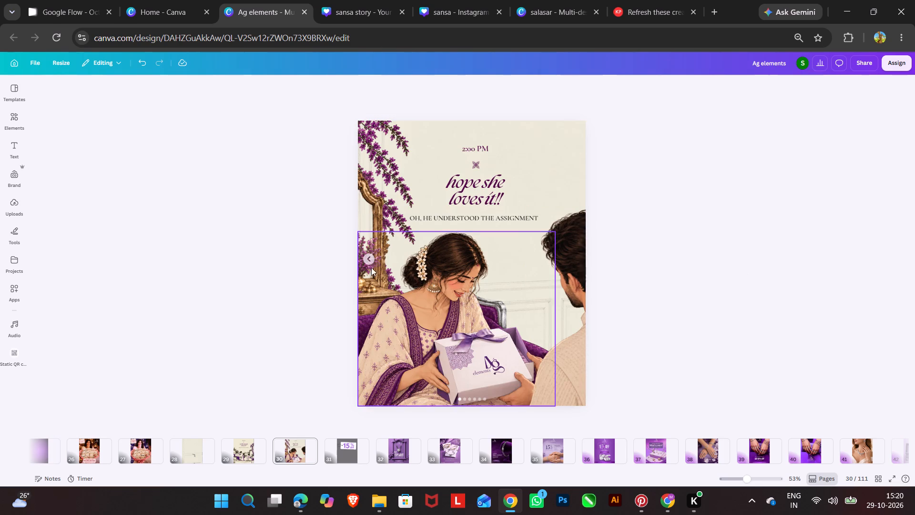
pyautogui.click(368, 261)
pyautogui.click(379, 237)
pyautogui.click(467, 400)
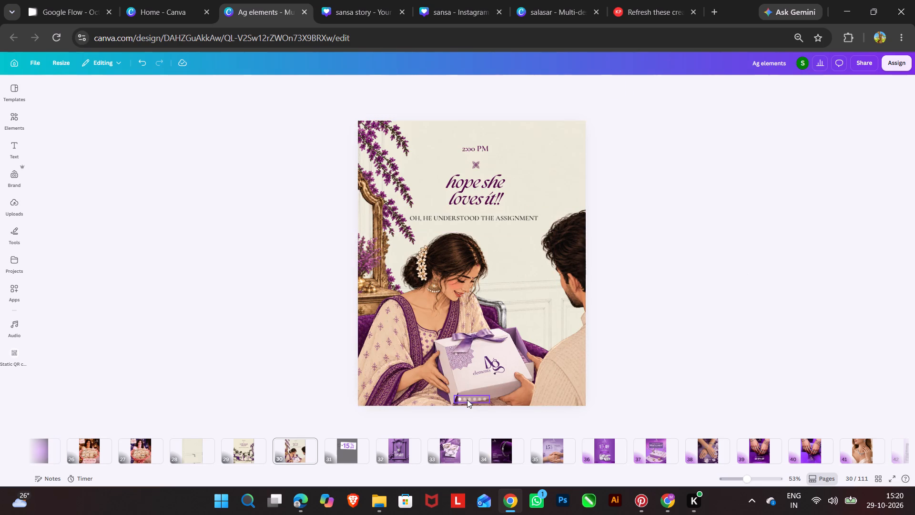
pyautogui.click(484, 379)
pyautogui.doubleClick(673, 358)
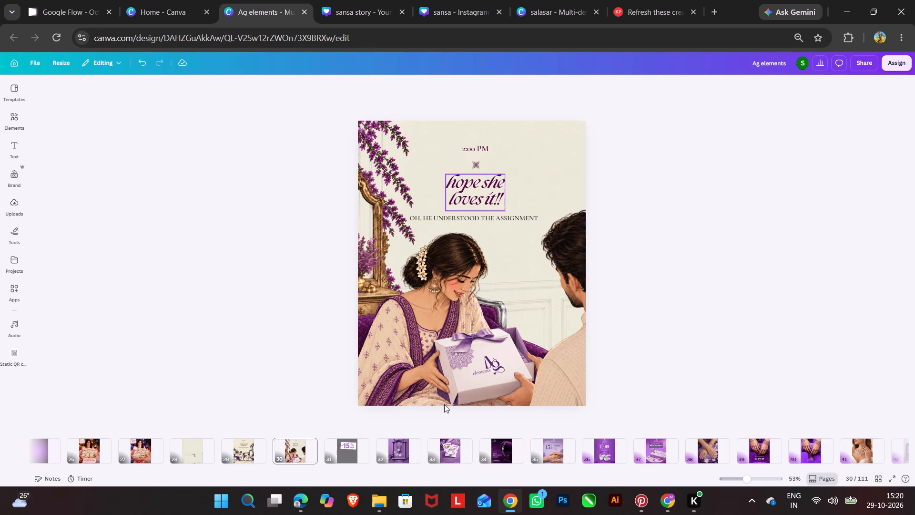
# Set the letter spacing of the "hope she loves it!!" heading on page 30 to 61, using page 29's heading as reference.
pyautogui.click(255, 448)
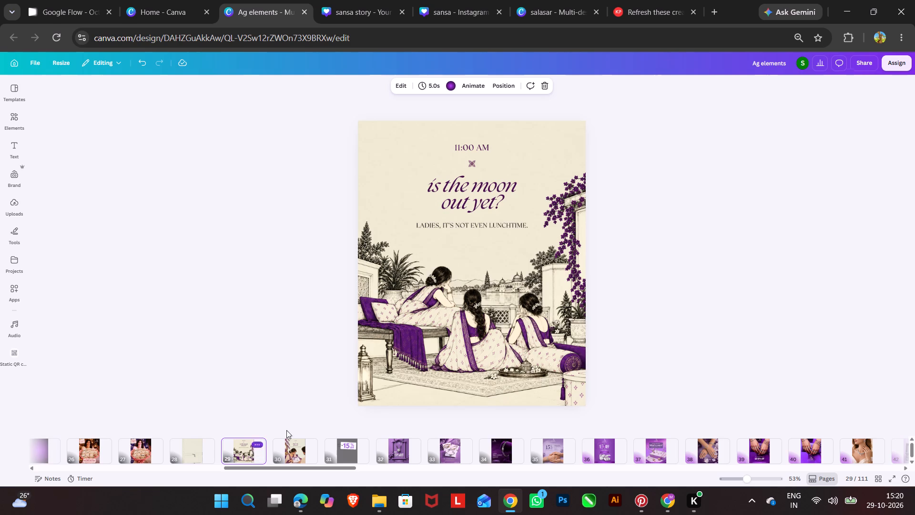
pyautogui.click(294, 450)
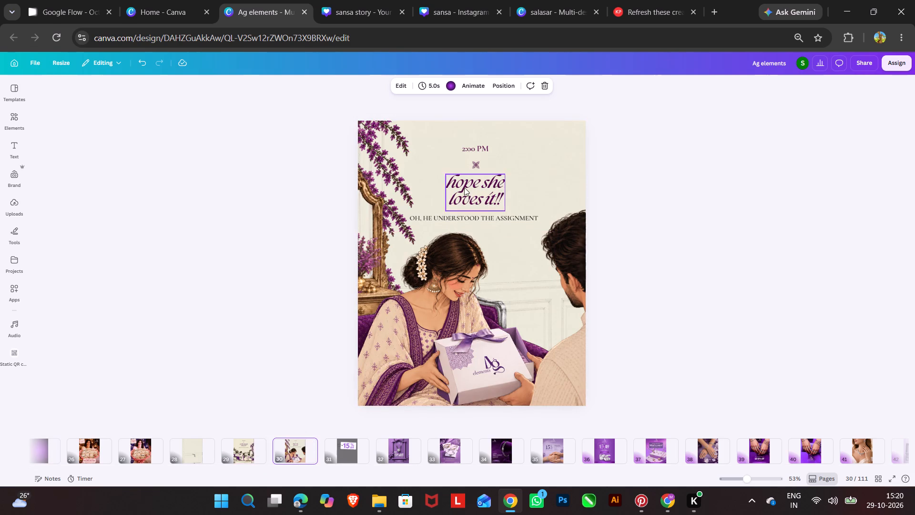
pyautogui.click(465, 186)
pyautogui.click(253, 446)
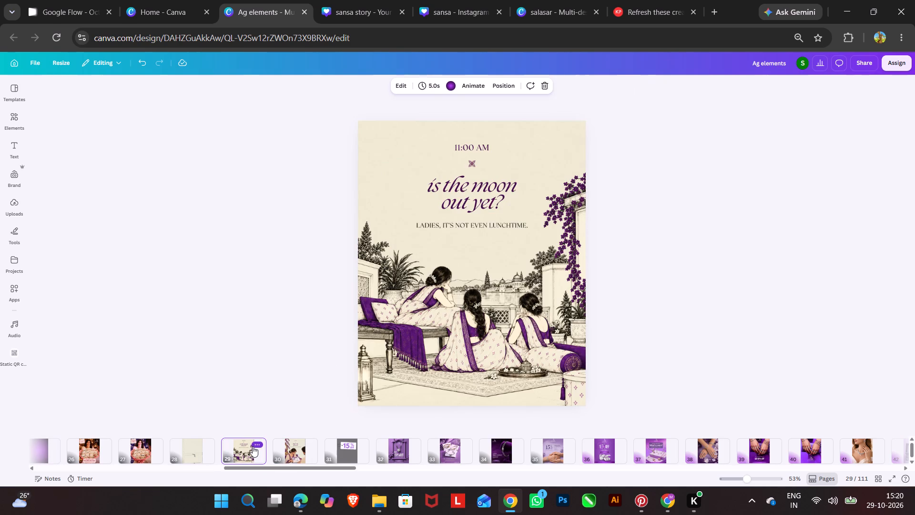
pyautogui.click(292, 456)
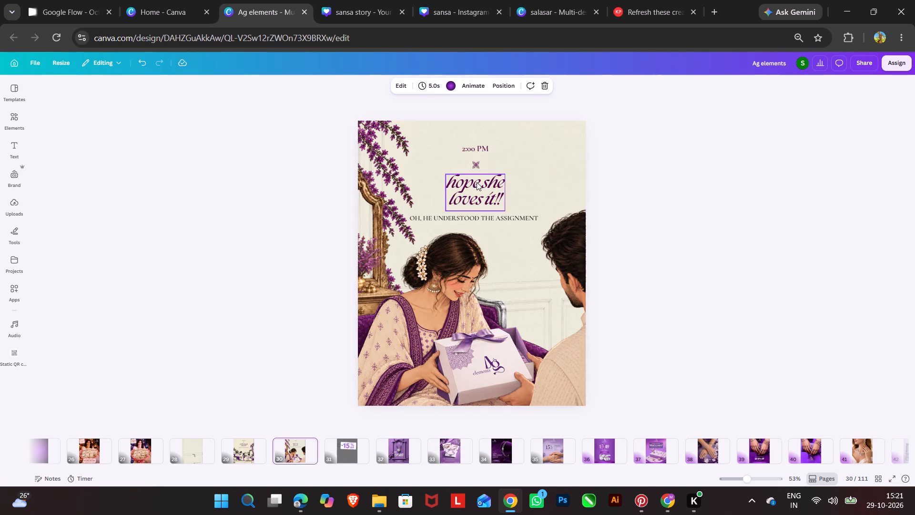
pyautogui.click(477, 182)
pyautogui.click(511, 86)
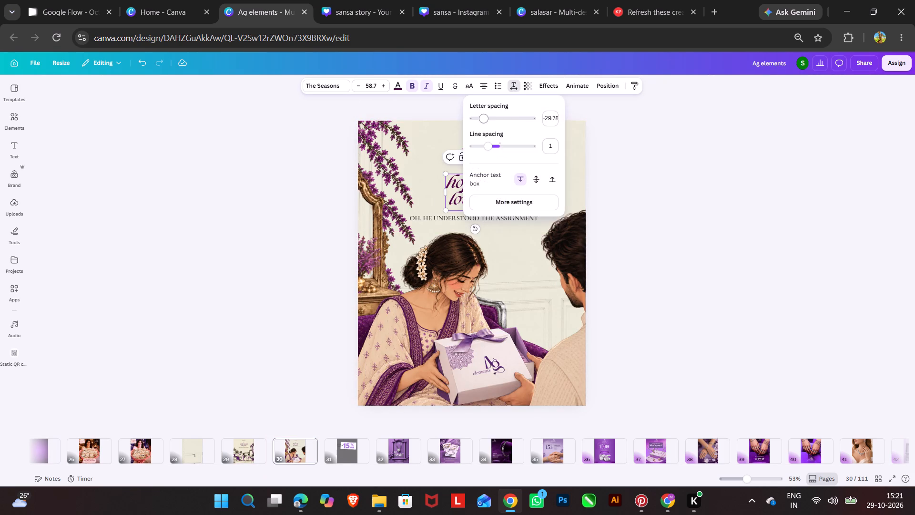
pyautogui.click(483, 118)
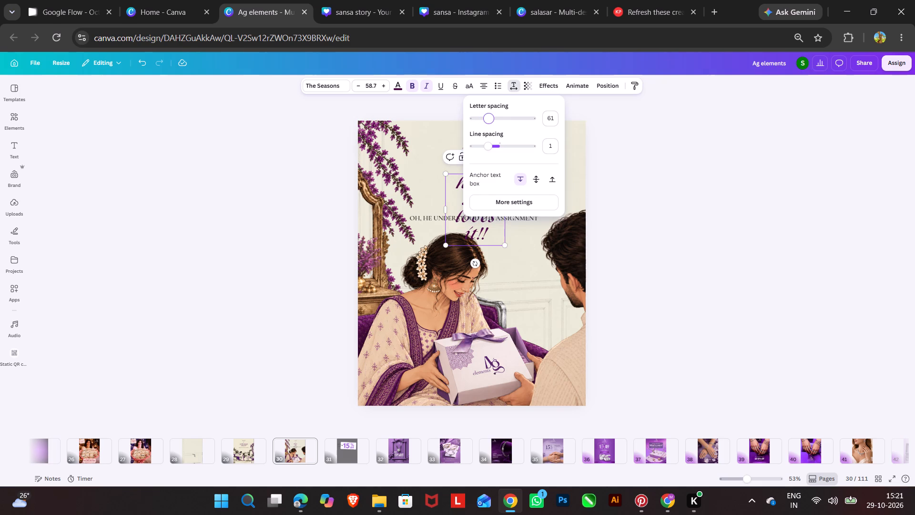
pyautogui.doubleClick(651, 156)
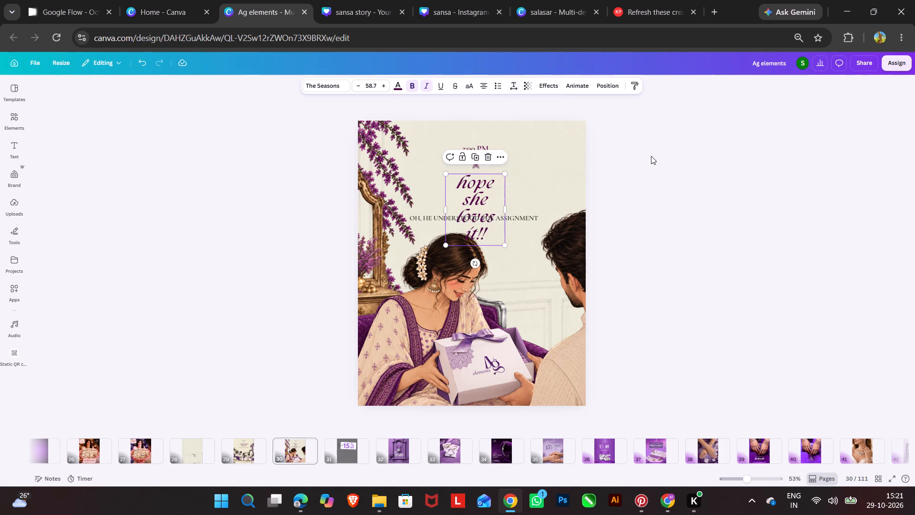
# Widen the "hope she loves it!!" text box so the heading fits on two lines, and align it to the page's centre.
pyautogui.click(484, 195)
pyautogui.moveTo(443, 213); pyautogui.dragTo(426, 212)
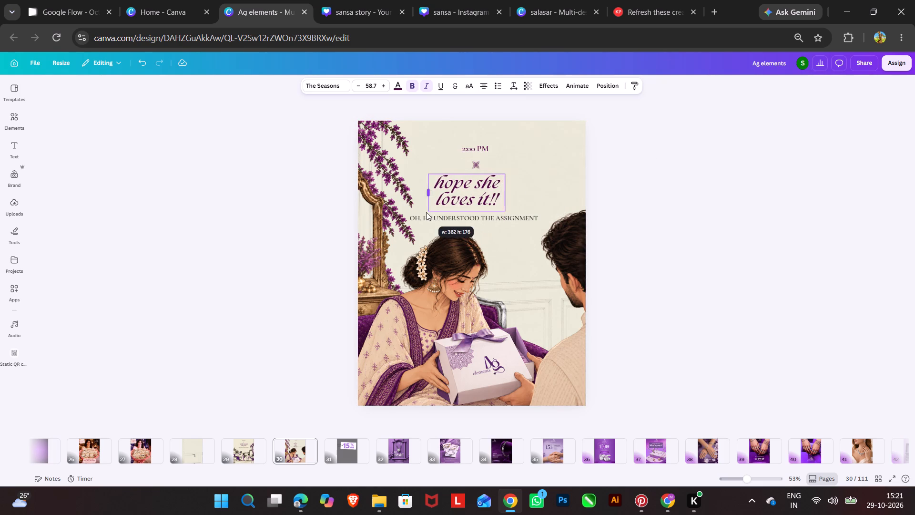
pyautogui.moveTo(426, 212); pyautogui.dragTo(434, 211)
pyautogui.rightClick(450, 204)
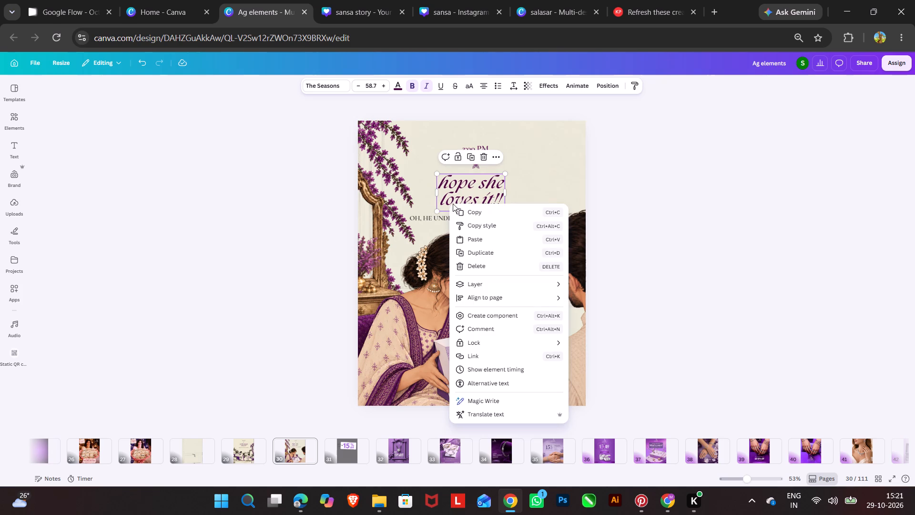
pyautogui.click(478, 301)
pyautogui.click(599, 313)
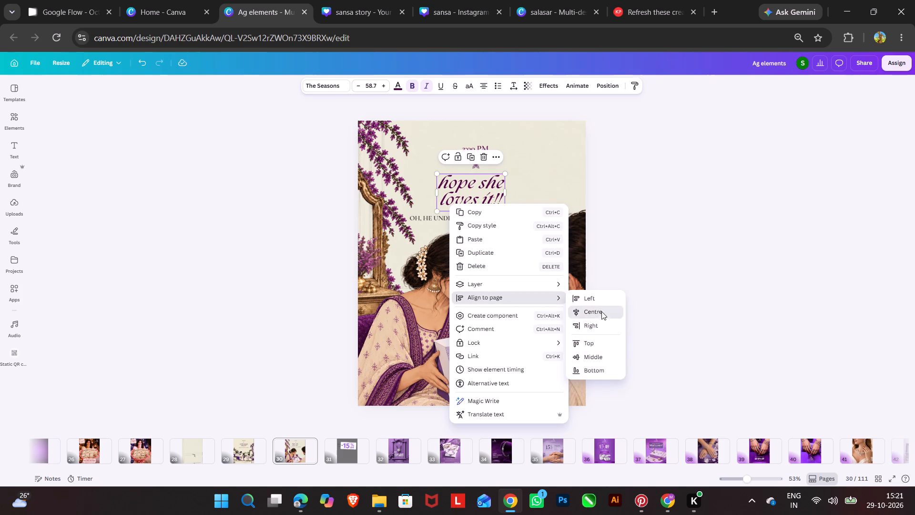
pyautogui.click(677, 263)
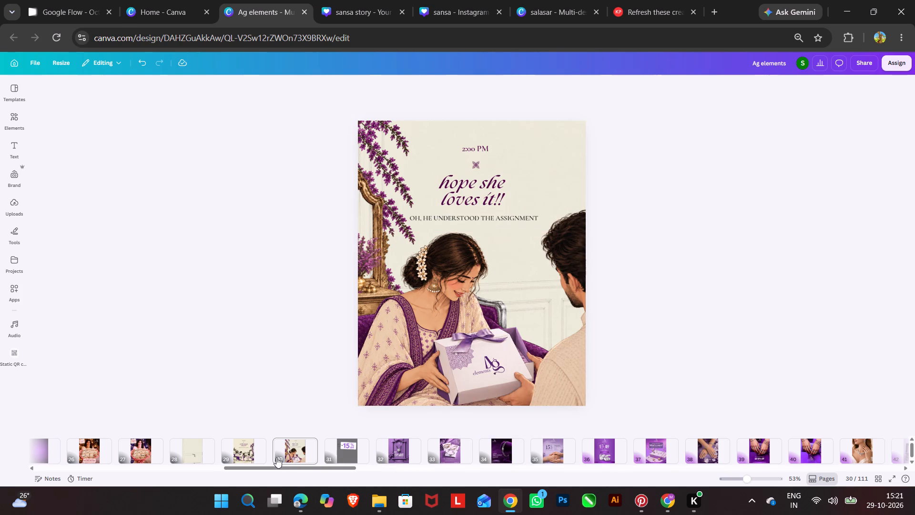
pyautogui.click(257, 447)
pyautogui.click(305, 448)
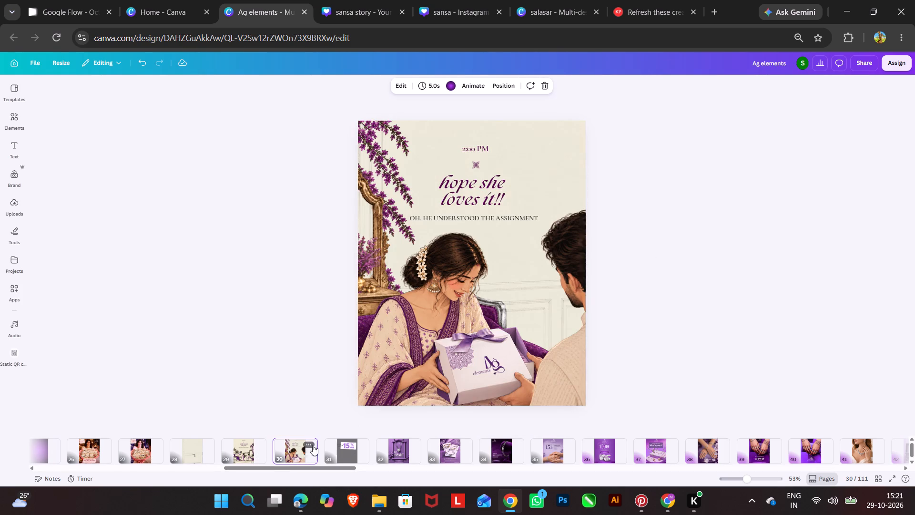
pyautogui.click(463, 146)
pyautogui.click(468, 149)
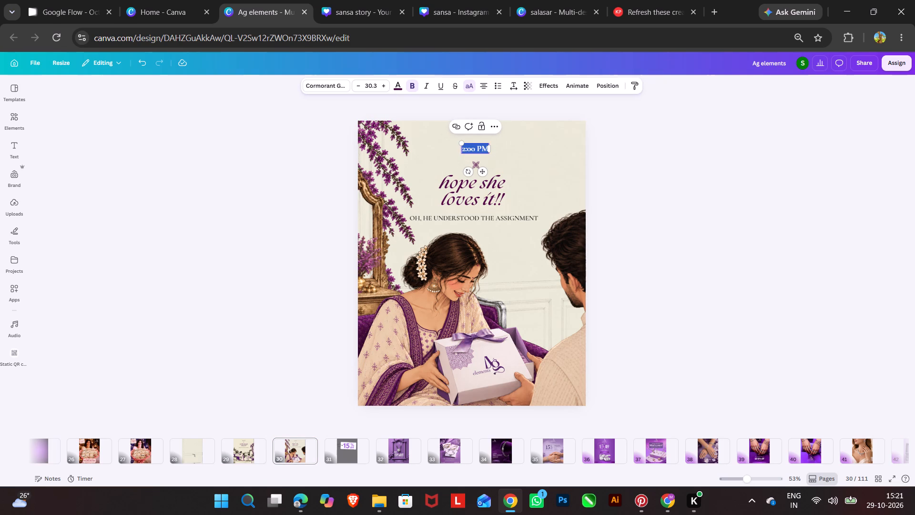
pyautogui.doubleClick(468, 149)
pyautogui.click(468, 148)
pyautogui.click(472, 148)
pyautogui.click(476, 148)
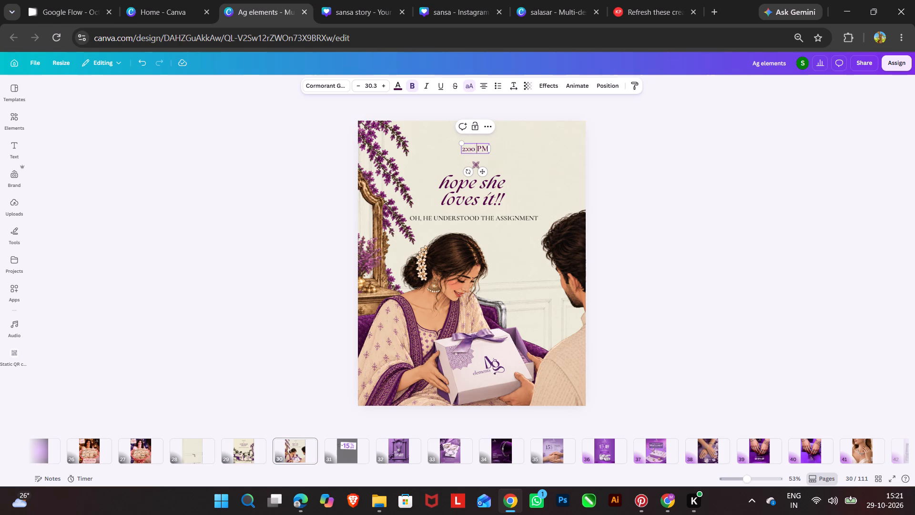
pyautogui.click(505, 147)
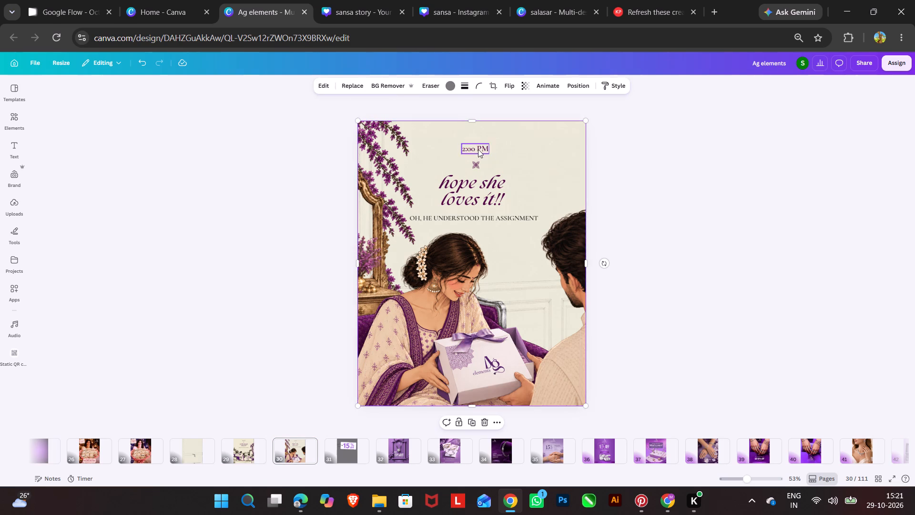
# Duplicate the "2:00 PM" text and place the copy to the right of the small floral ornament above the heading.
pyautogui.click(476, 149)
pyautogui.click(471, 123)
pyautogui.moveTo(484, 152); pyautogui.dragTo(530, 164)
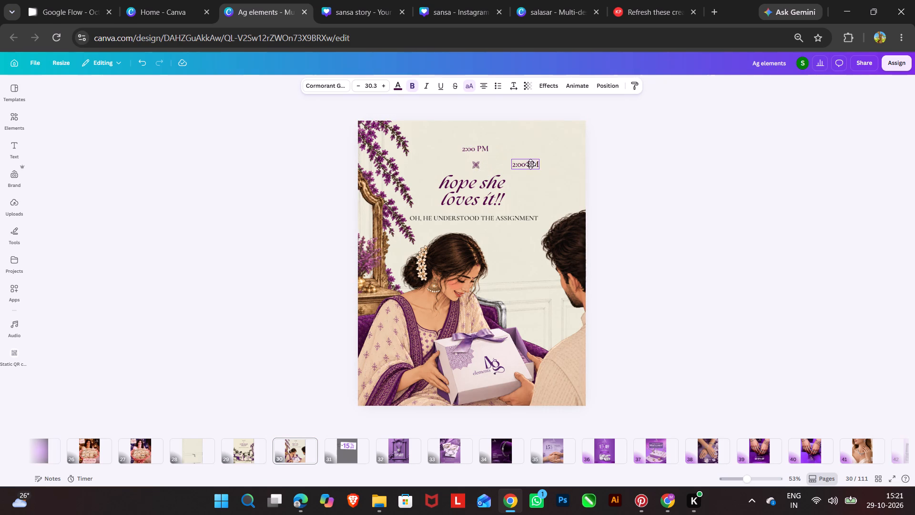
pyautogui.moveTo(530, 164); pyautogui.dragTo(531, 164)
# Cut the copied time text beside the floral ornament down to "PM" and narrow its text box to fit.
pyautogui.click(511, 162)
pyautogui.click(516, 165)
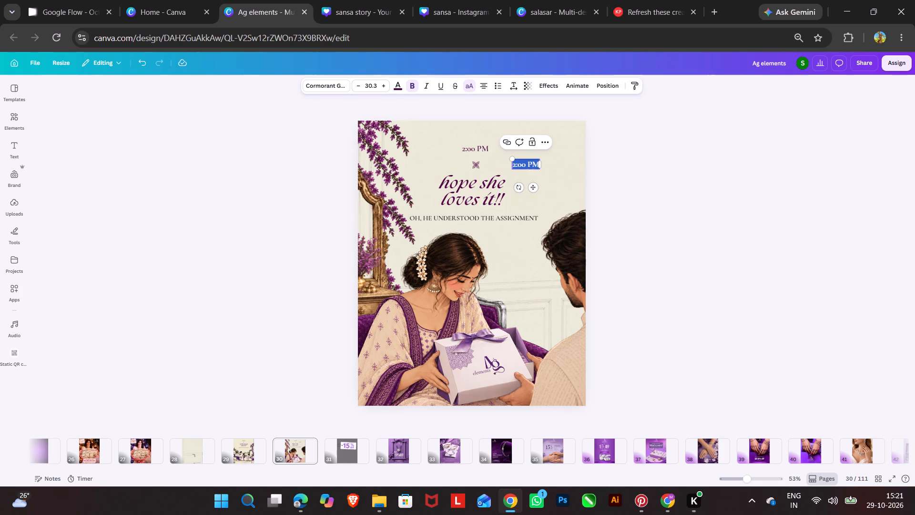
pyautogui.doubleClick(516, 165)
pyautogui.click(517, 165)
pyautogui.moveTo(526, 164); pyautogui.dragTo(522, 164)
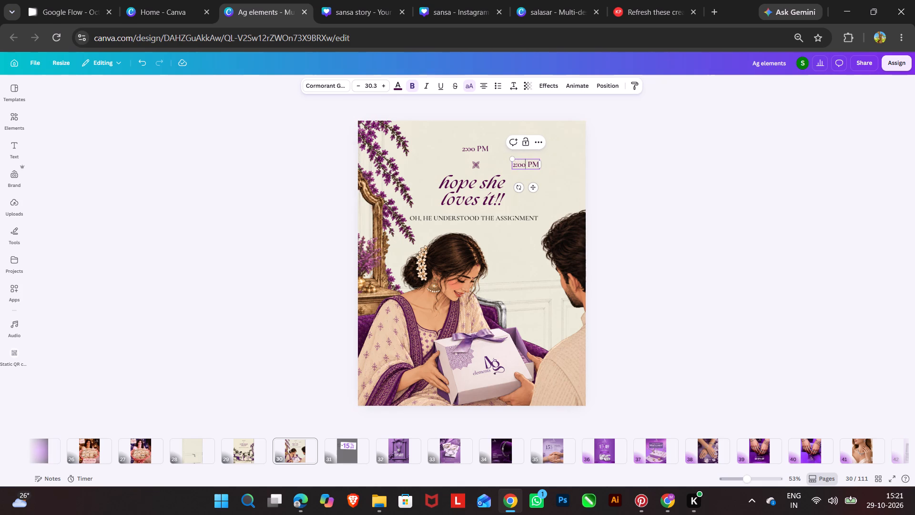
pyautogui.moveTo(522, 164); pyautogui.dragTo(510, 165)
pyautogui.press('BackSpace')
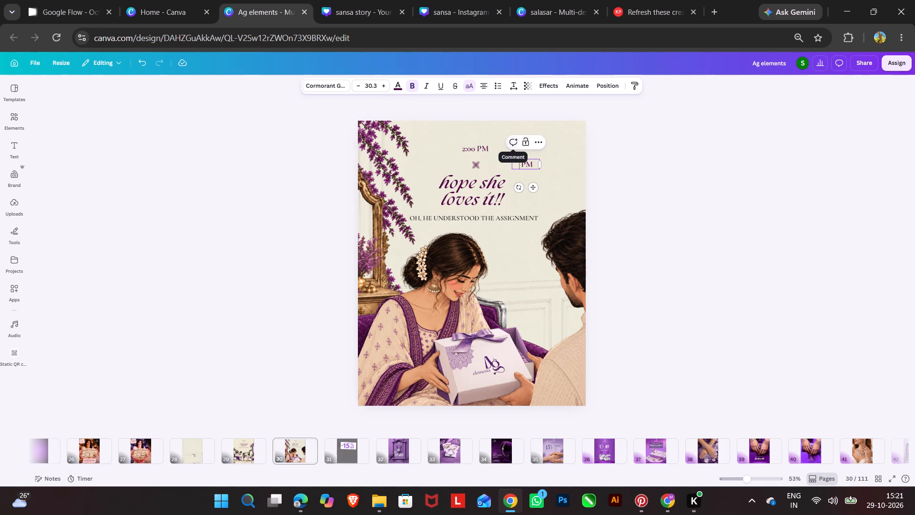
pyautogui.press('Right')
pyautogui.press('BackSpace')
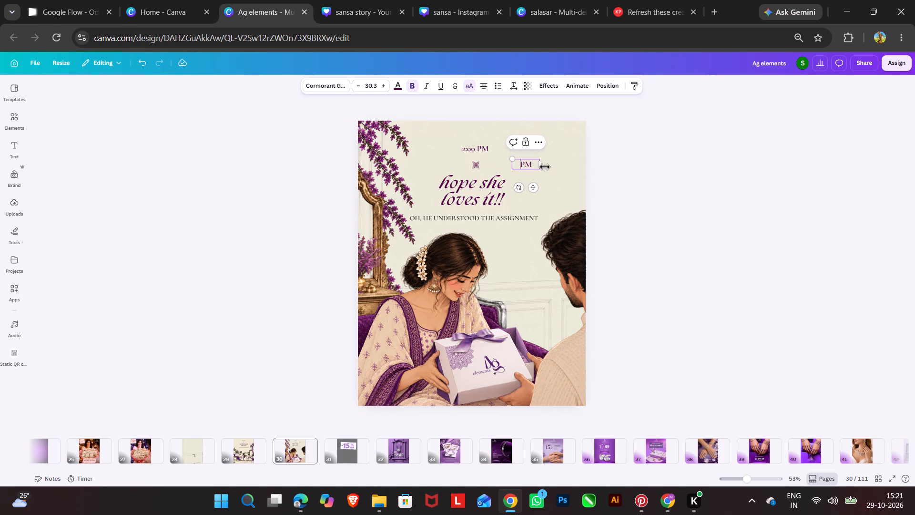
pyautogui.moveTo(543, 167); pyautogui.dragTo(529, 172)
# Remove "PM" from the original time text above the ornament, leaving "2:00", and narrow its text box.
pyautogui.click(477, 146)
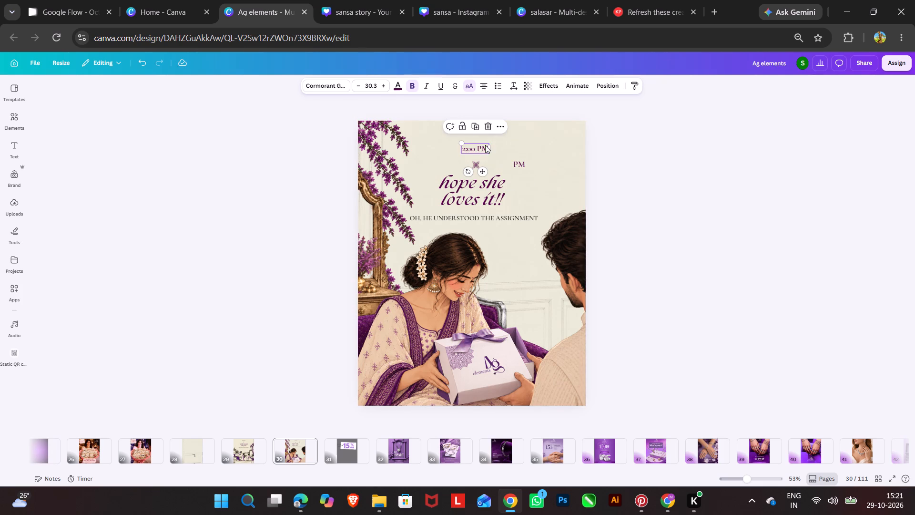
pyautogui.doubleClick(485, 145)
pyautogui.doubleClick(485, 145)
pyautogui.click(480, 150)
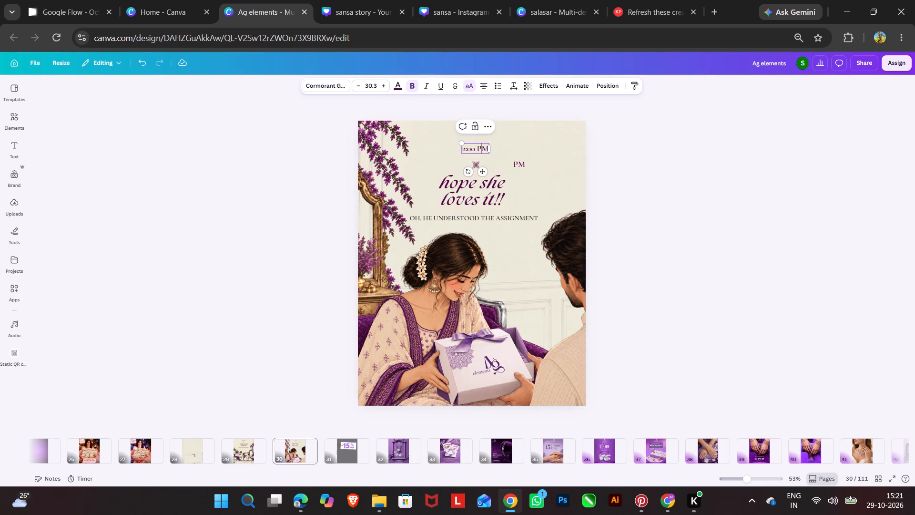
pyautogui.click(480, 150)
pyautogui.click(480, 150)
pyautogui.press('BackSpace')
pyautogui.moveTo(491, 151); pyautogui.dragTo(477, 153)
# Increase the "2:00" text size to 46.3 and fit its box width so the time stays on one line.
pyautogui.click(384, 86)
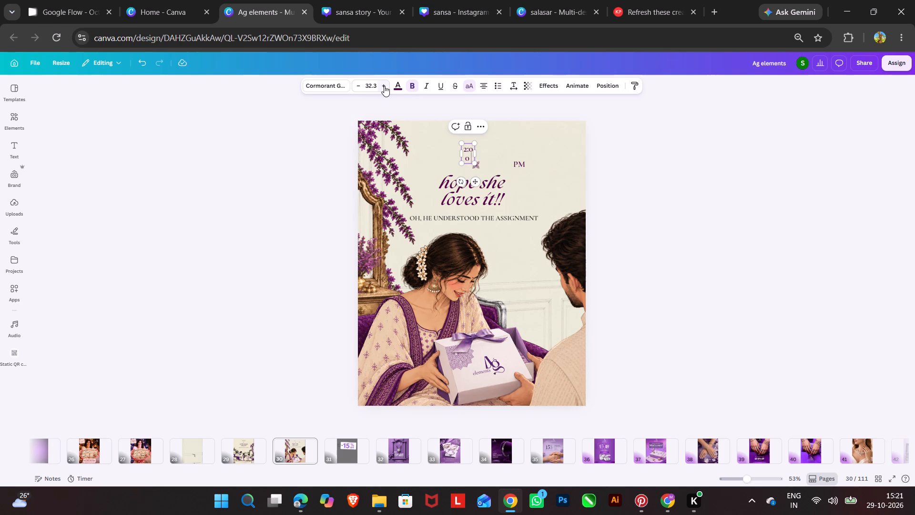
pyautogui.click(475, 158)
pyautogui.moveTo(474, 154); pyautogui.dragTo(483, 155)
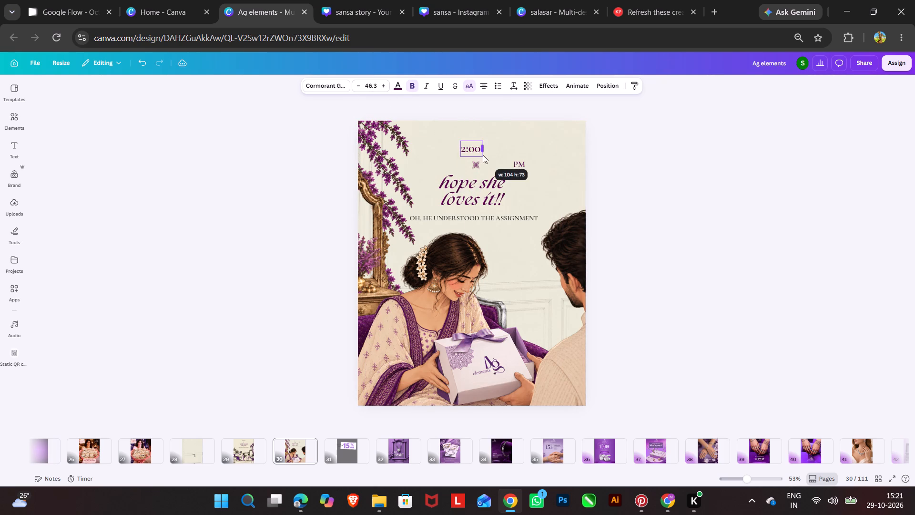
pyautogui.moveTo(483, 155); pyautogui.dragTo(481, 155)
# Move the "PM" text directly beside the enlarged "2:00" above the ornament.
pyautogui.moveTo(520, 167); pyautogui.dragTo(491, 152)
pyautogui.click(529, 160)
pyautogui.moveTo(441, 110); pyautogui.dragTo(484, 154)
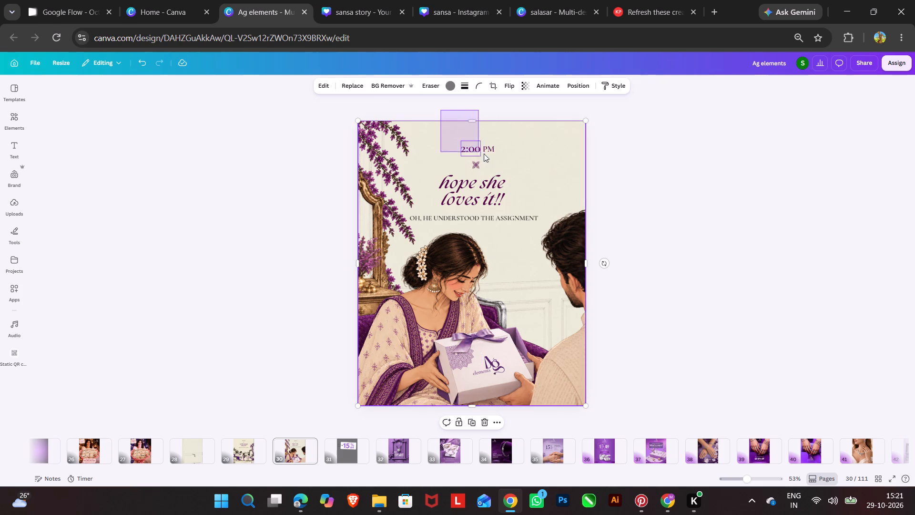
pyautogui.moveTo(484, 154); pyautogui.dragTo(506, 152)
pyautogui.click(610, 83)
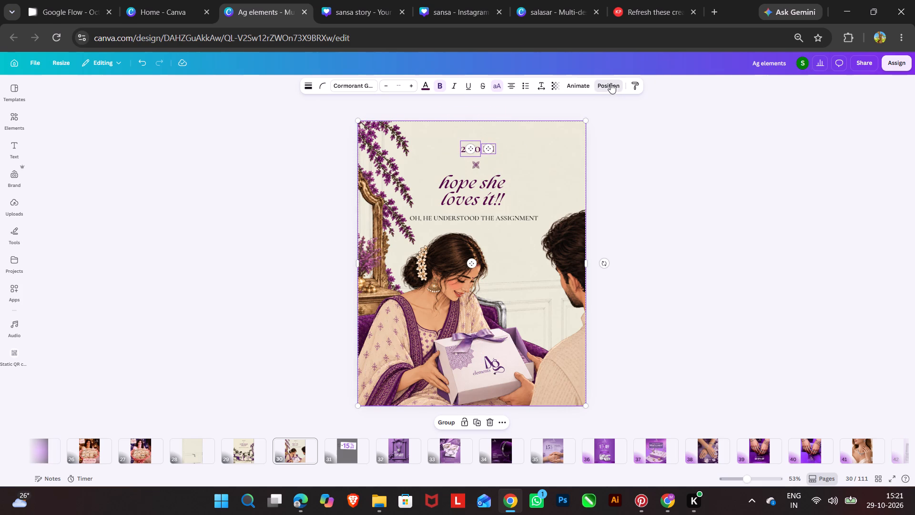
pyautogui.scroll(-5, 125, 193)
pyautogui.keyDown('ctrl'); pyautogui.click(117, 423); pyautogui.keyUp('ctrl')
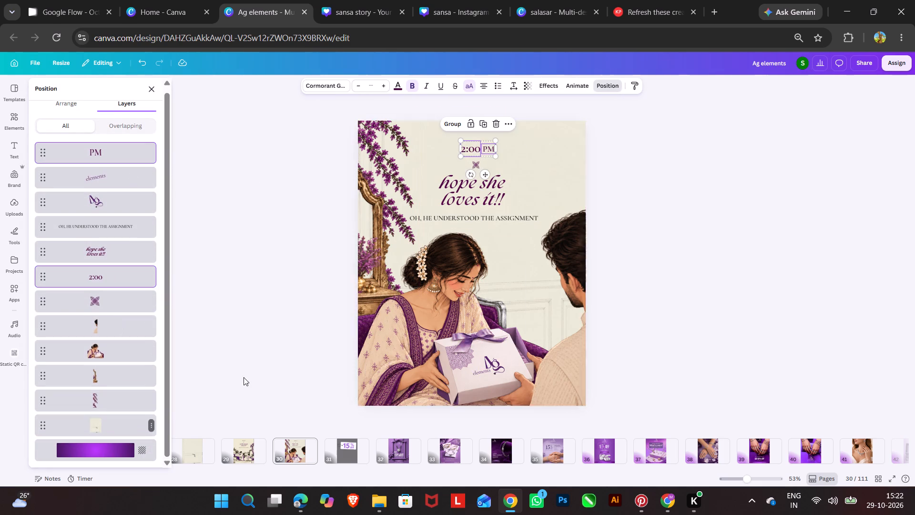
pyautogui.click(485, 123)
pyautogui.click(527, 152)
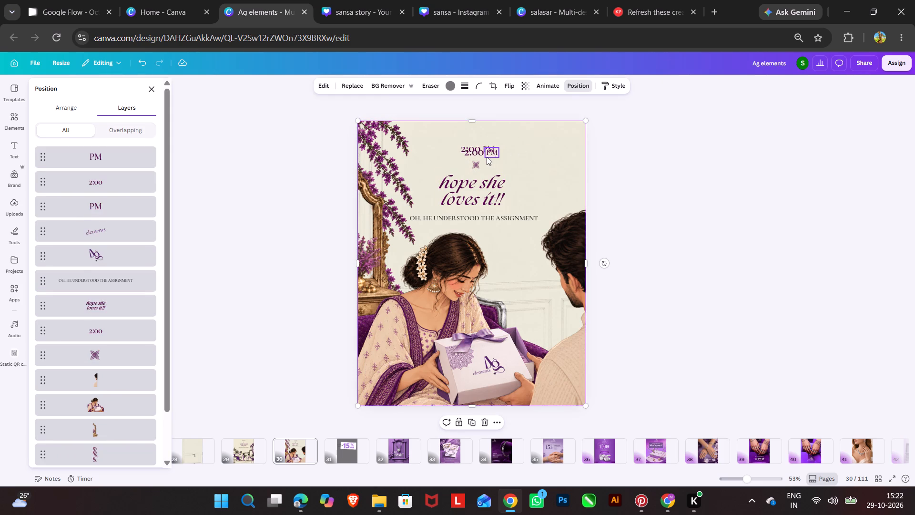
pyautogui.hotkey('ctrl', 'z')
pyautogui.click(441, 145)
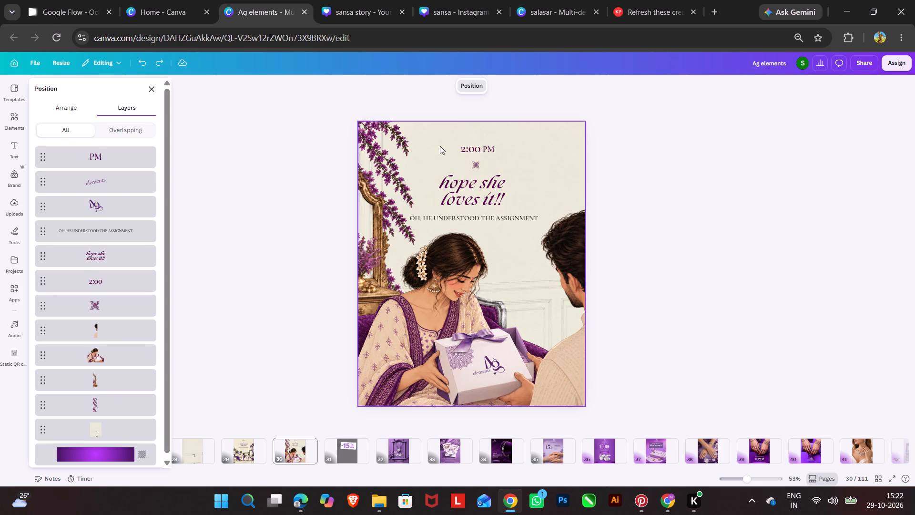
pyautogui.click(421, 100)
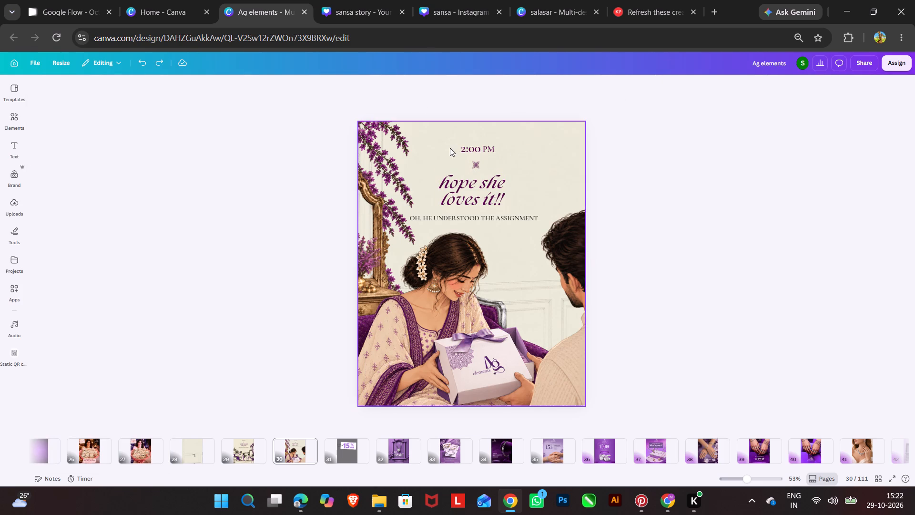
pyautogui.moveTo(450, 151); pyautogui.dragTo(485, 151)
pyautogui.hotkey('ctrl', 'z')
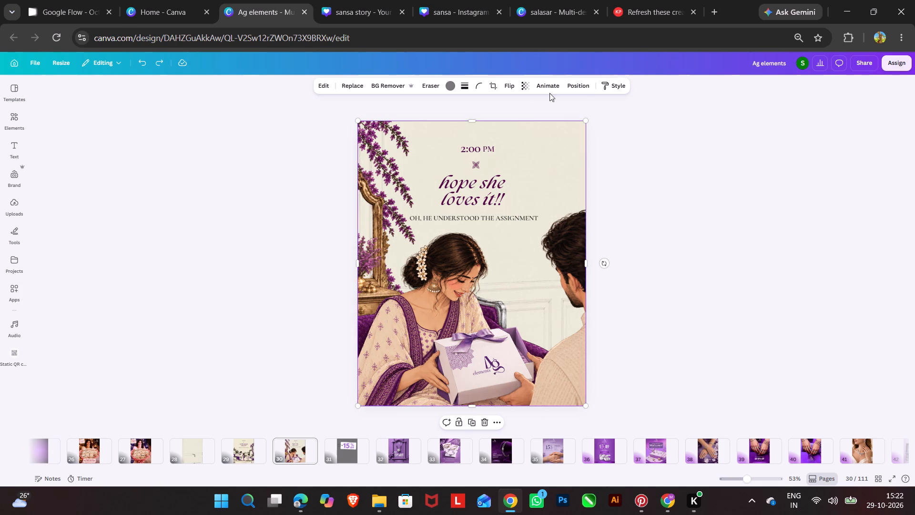
# Group the "2:00" and "PM" texts, leaving the background image out of the selection.
pyautogui.click(579, 86)
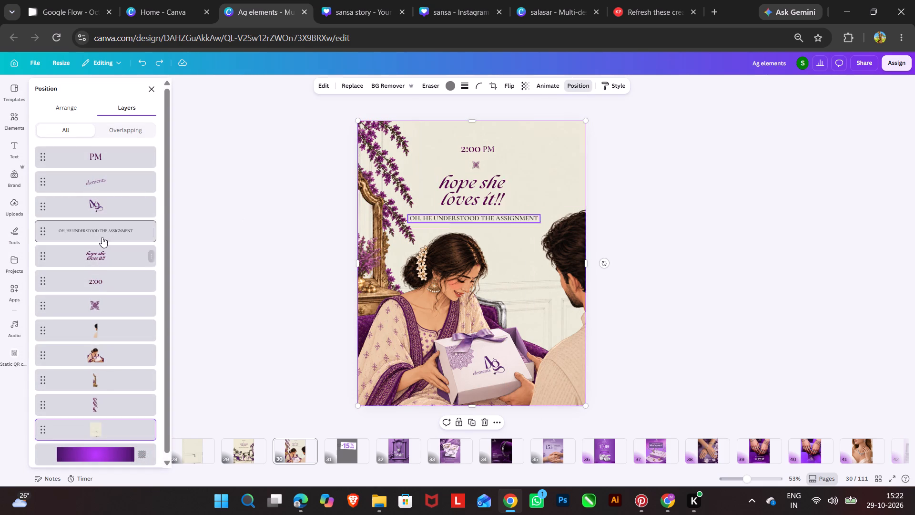
pyautogui.keyDown('ctrl'); pyautogui.click(102, 280); pyautogui.keyUp('ctrl')
pyautogui.keyDown('ctrl'); pyautogui.click(110, 163); pyautogui.keyUp('ctrl')
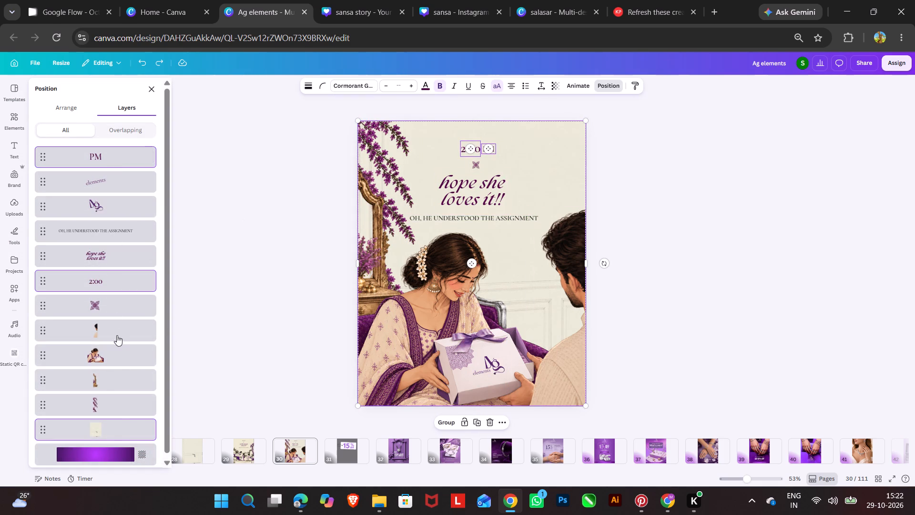
pyautogui.keyDown('ctrl'); pyautogui.click(115, 427); pyautogui.keyUp('ctrl')
pyautogui.click(452, 124)
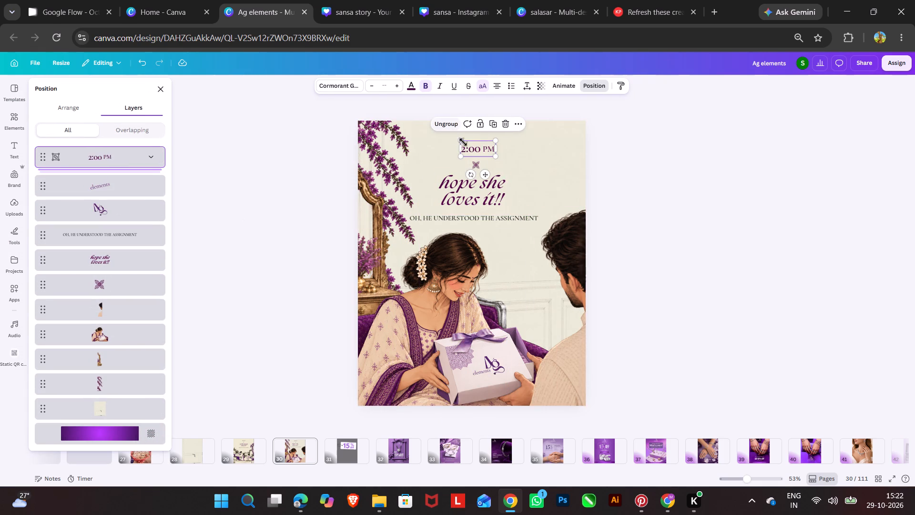
# Shift "PM" within the group slightly lower and closer to "2:00" so both sit on one baseline.
pyautogui.click(487, 150)
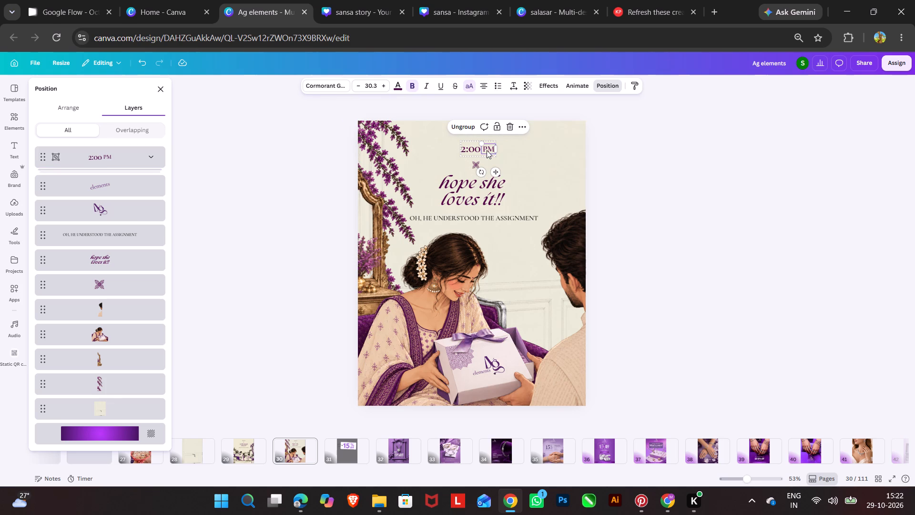
pyautogui.press('Down')
pyautogui.press('Down')
pyautogui.press('Down')
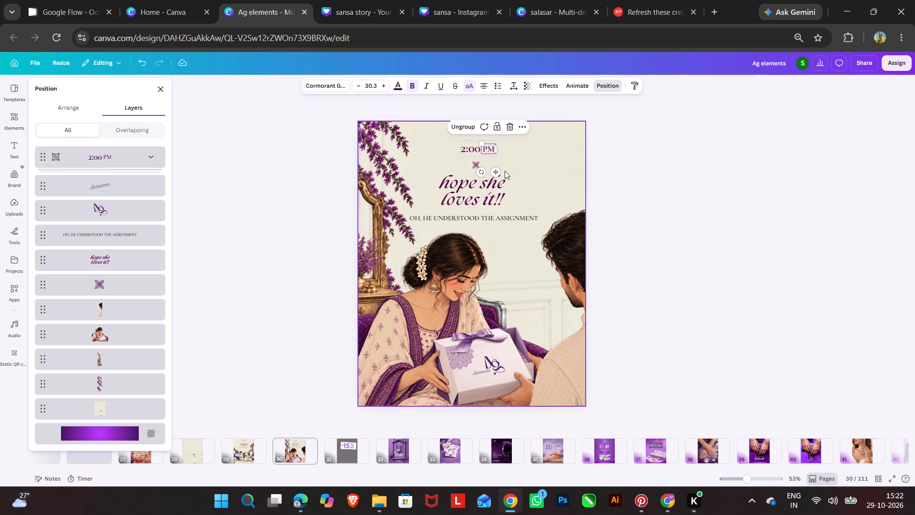
pyautogui.scroll(2, 547, 144)
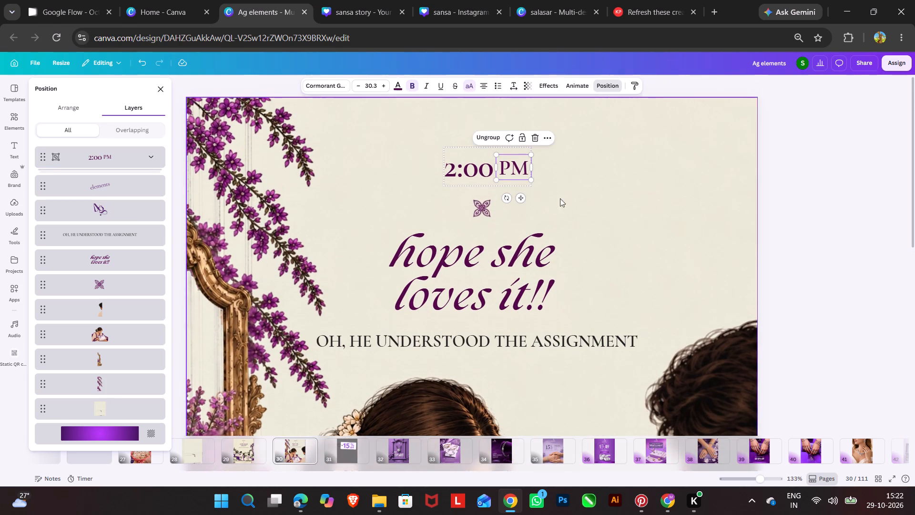
pyautogui.click(513, 165)
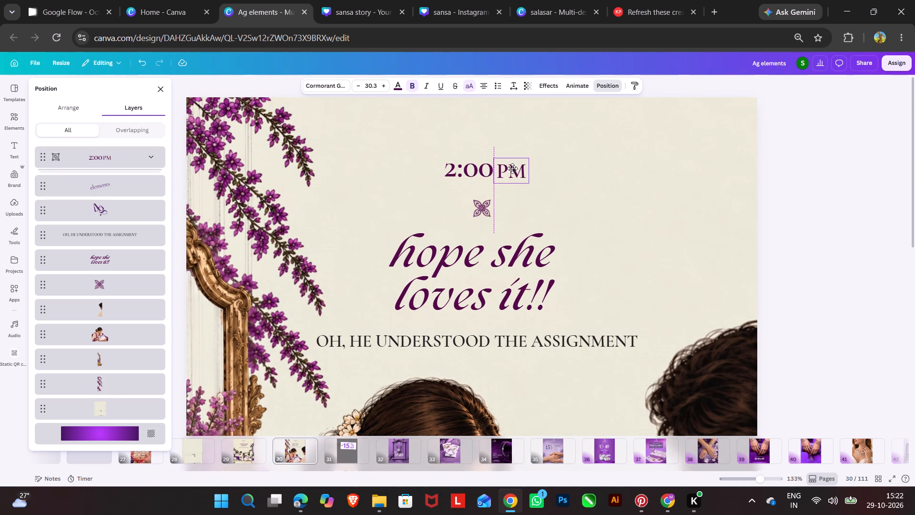
pyautogui.click(583, 167)
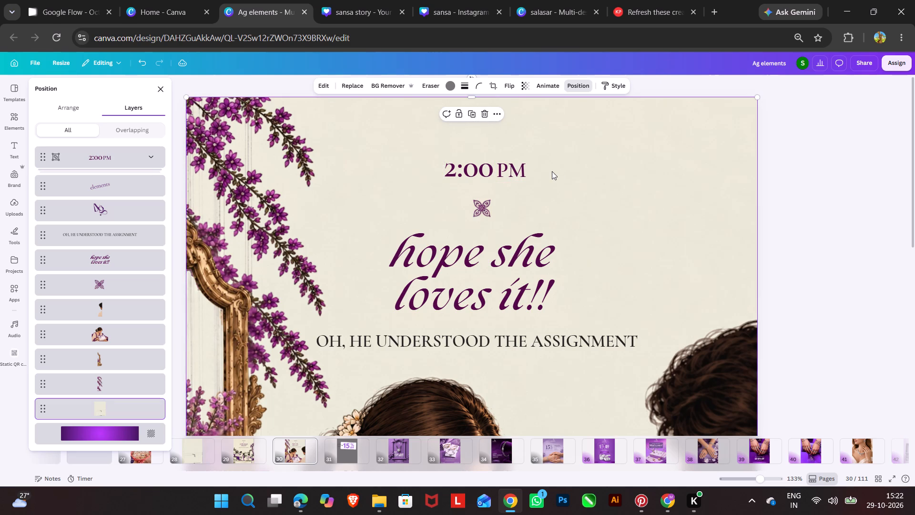
# Align the grouped "2:00 PM" text horizontally to the page's centre.
pyautogui.click(555, 170)
pyautogui.click(512, 178)
pyautogui.rightClick(512, 178)
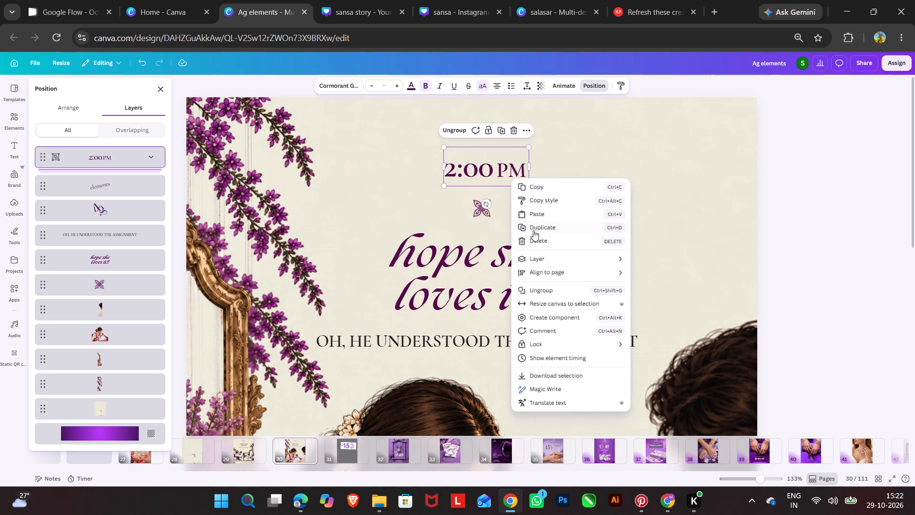
pyautogui.click(539, 277)
pyautogui.click(654, 288)
pyautogui.doubleClick(830, 227)
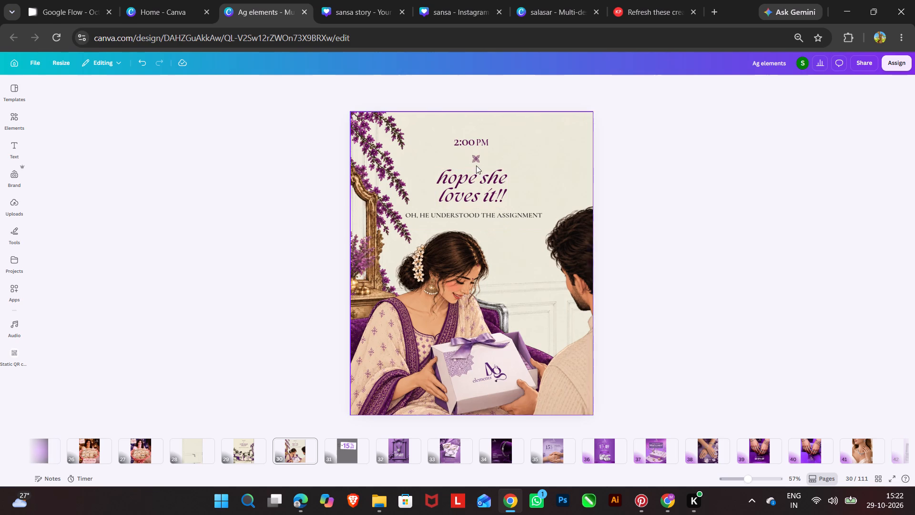
# Move the small floral ornament so it is centred between the time and the "hope she loves it!!" heading.
pyautogui.moveTo(476, 161); pyautogui.dragTo(469, 160)
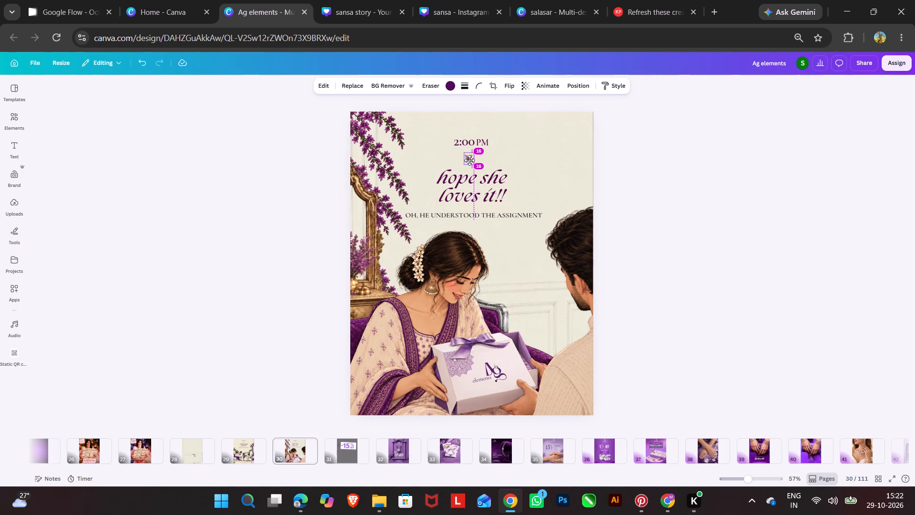
pyautogui.moveTo(469, 160); pyautogui.dragTo(471, 160)
pyautogui.doubleClick(763, 179)
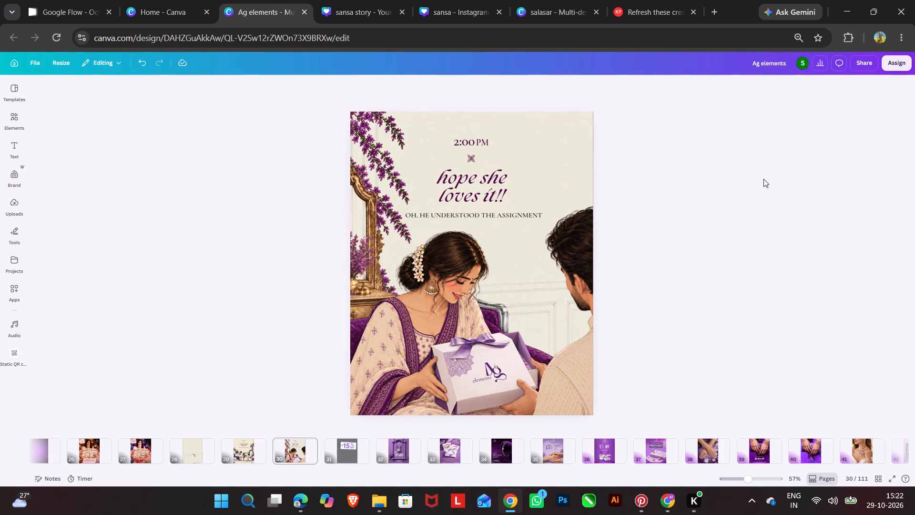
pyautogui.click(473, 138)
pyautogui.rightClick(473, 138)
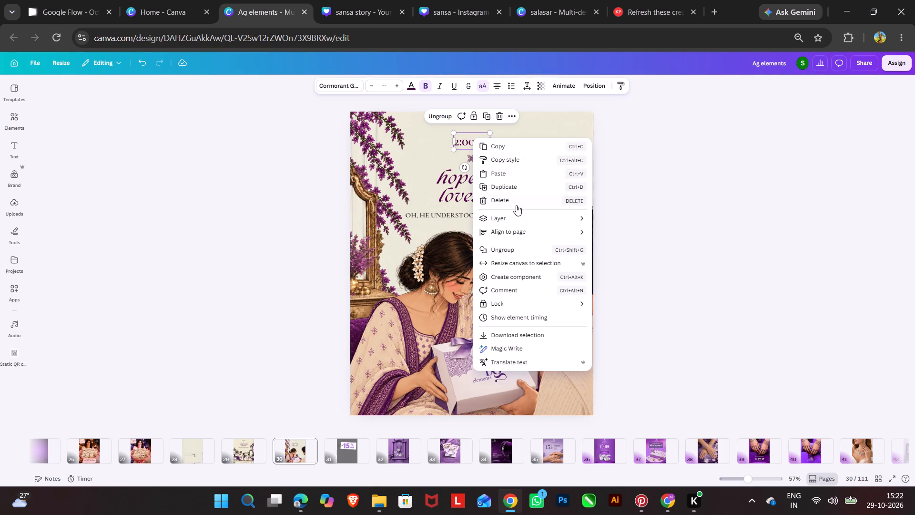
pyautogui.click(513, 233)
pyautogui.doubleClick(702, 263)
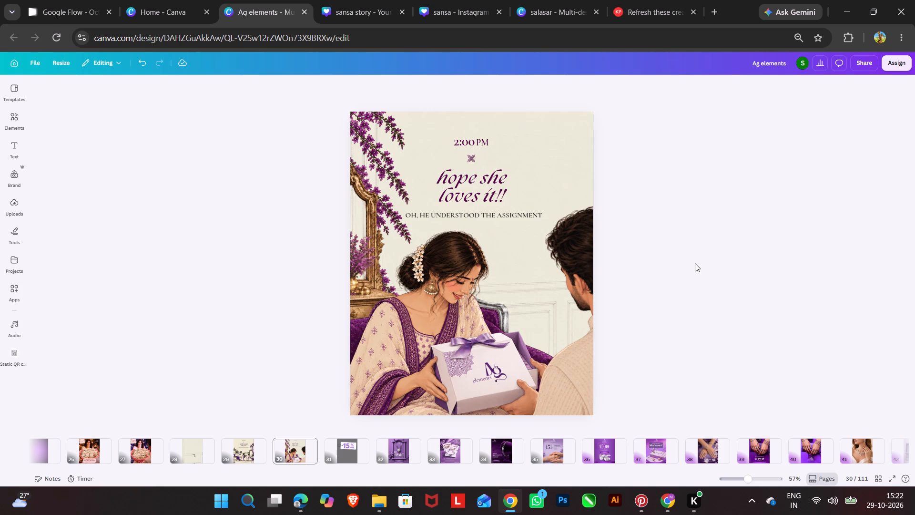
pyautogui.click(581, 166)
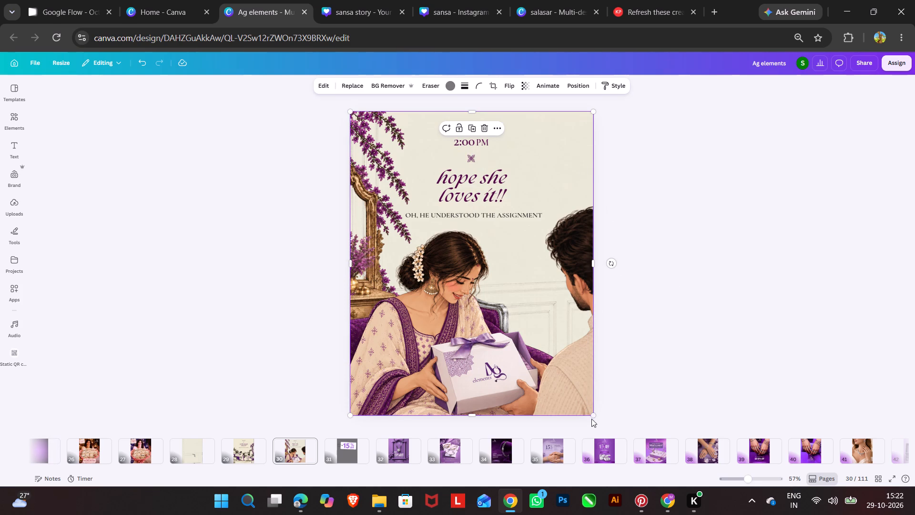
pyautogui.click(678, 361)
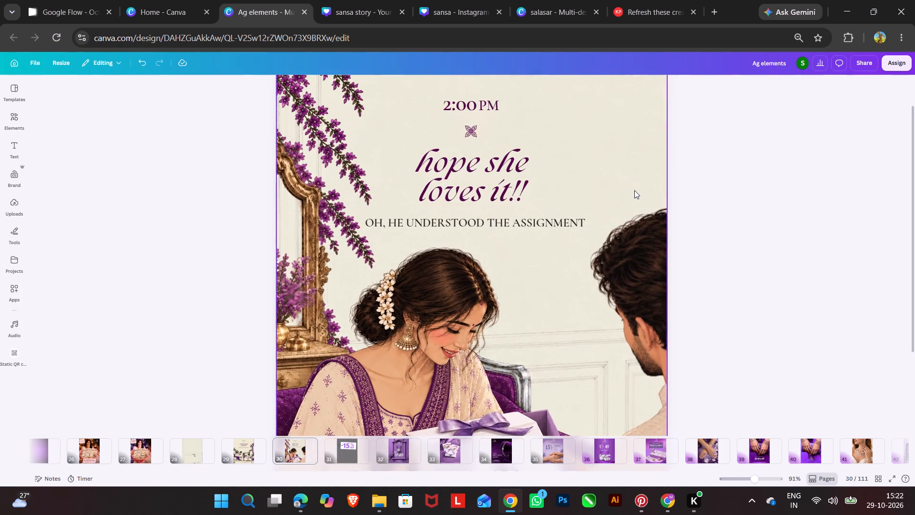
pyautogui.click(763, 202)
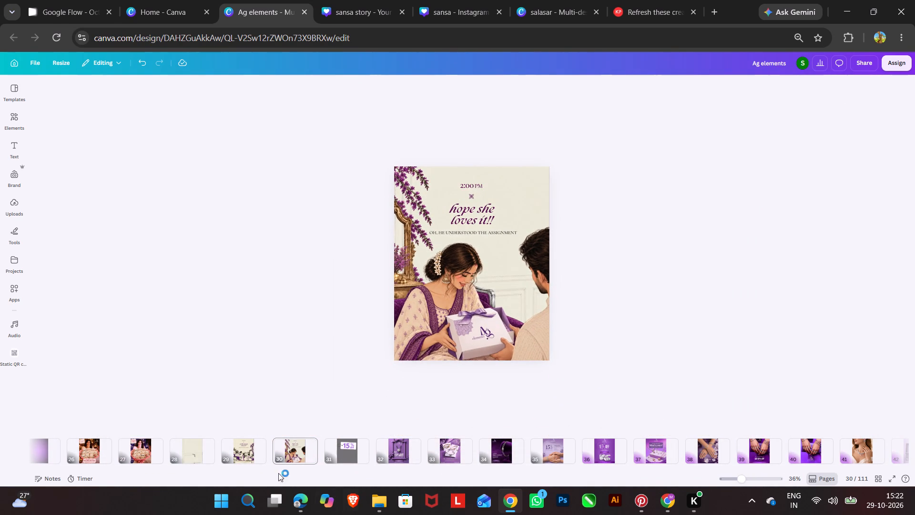
# Delete the plain wall background image covering the artwork on page 28.
pyautogui.click(186, 449)
pyautogui.click(465, 259)
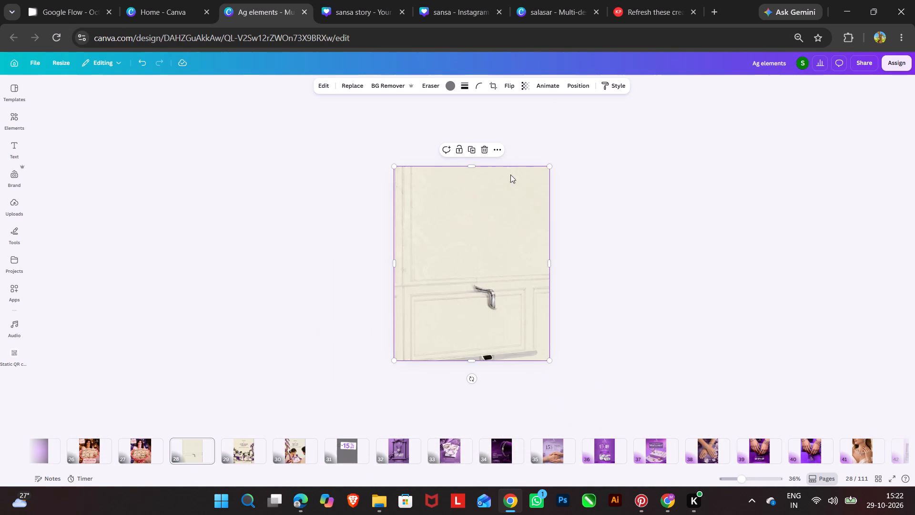
pyautogui.click(483, 148)
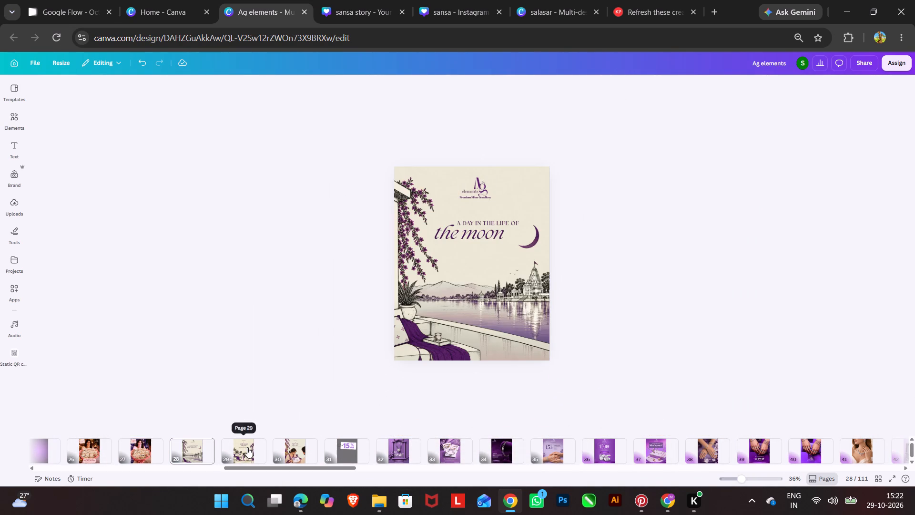
# Compare the artwork and background tones of pages 28, 29 and 30.
pyautogui.click(247, 447)
pyautogui.click(289, 452)
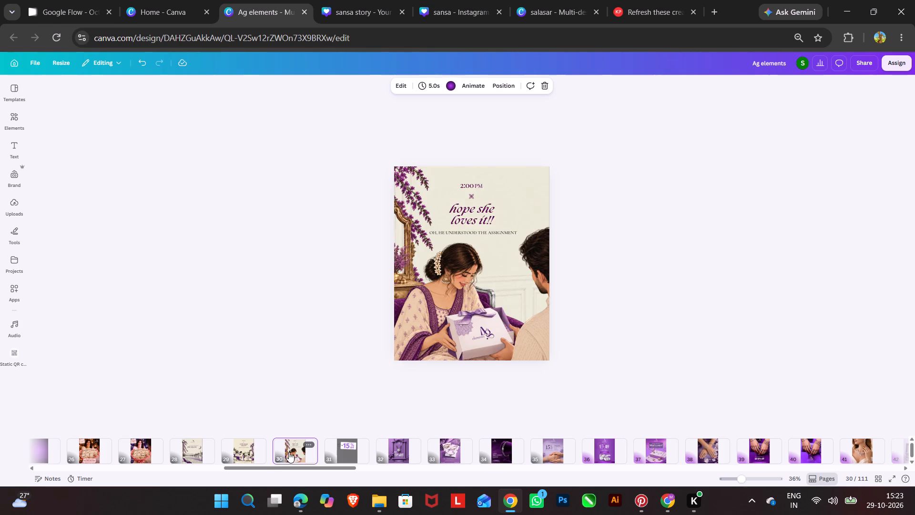
pyautogui.click(247, 453)
pyautogui.click(200, 451)
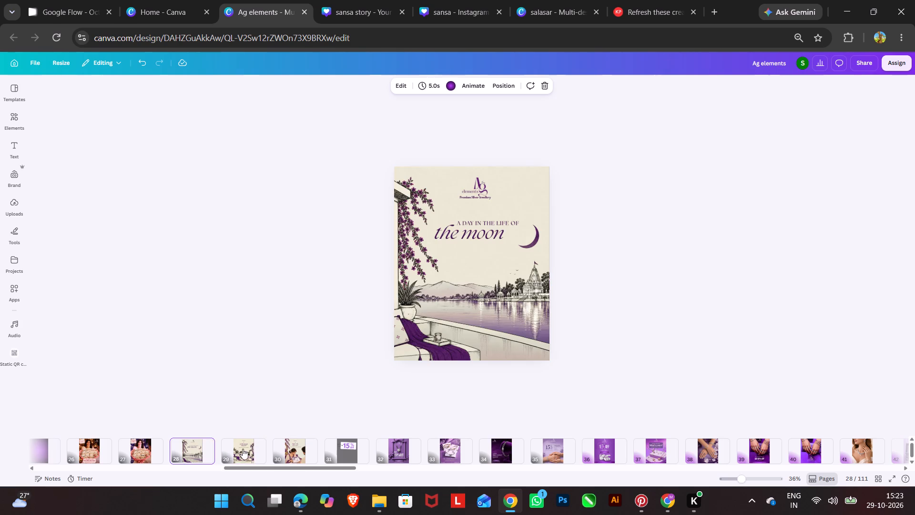
pyautogui.click(246, 449)
pyautogui.click(284, 446)
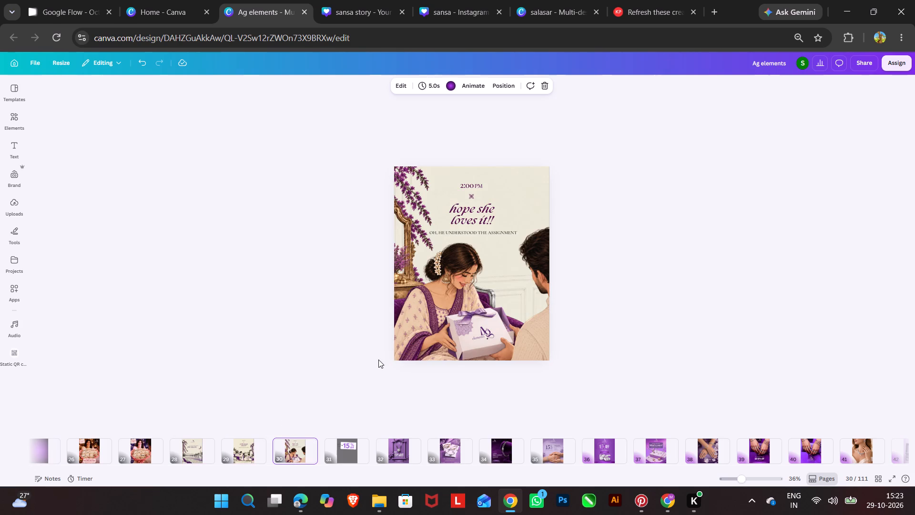
# Lighten the grey tone of page 30's full-page background image to about #8E8E8E.
pyautogui.click(539, 185)
pyautogui.click(329, 80)
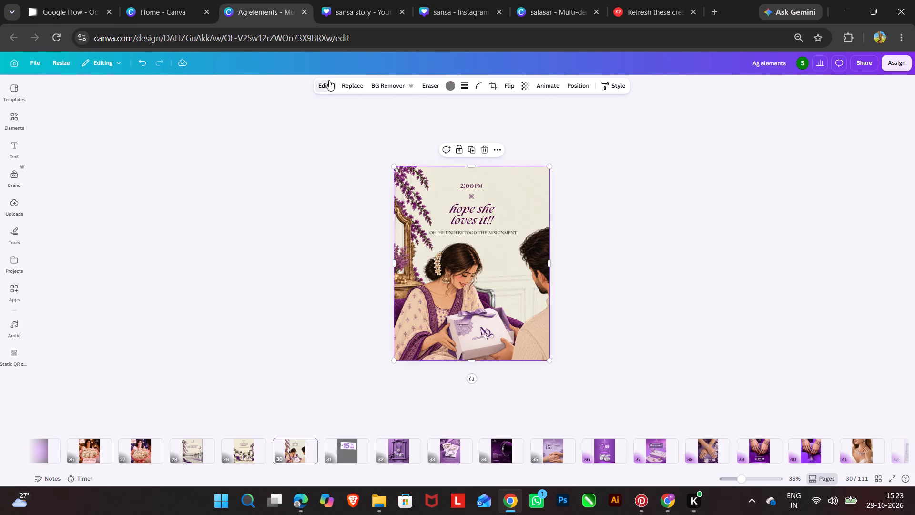
pyautogui.click(48, 170)
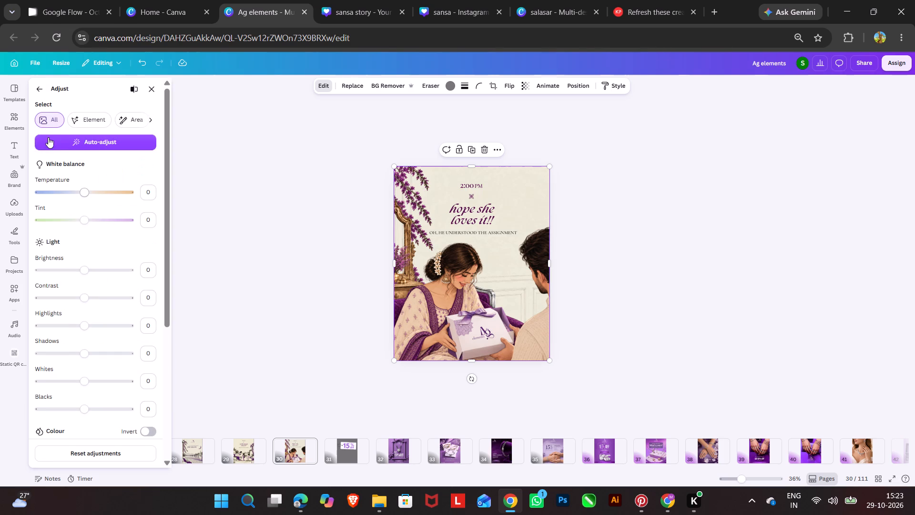
pyautogui.click(321, 83)
pyautogui.click(450, 85)
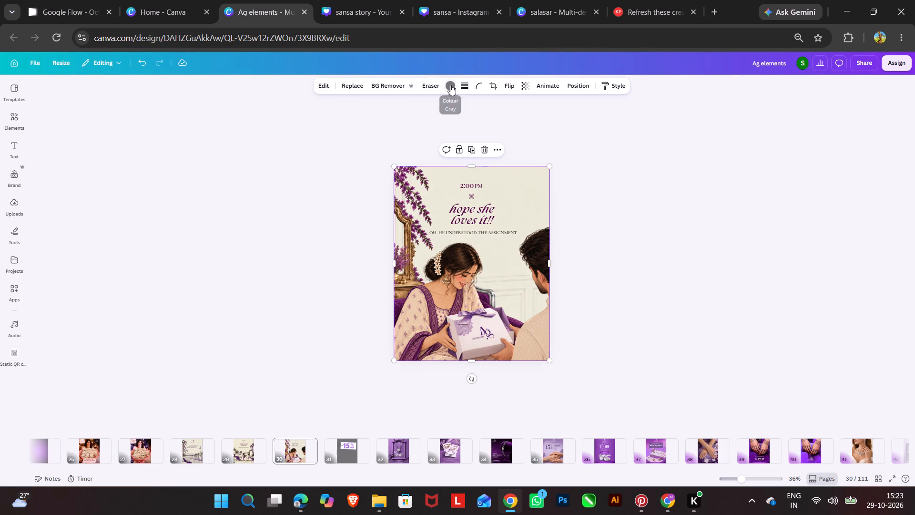
pyautogui.click(41, 145)
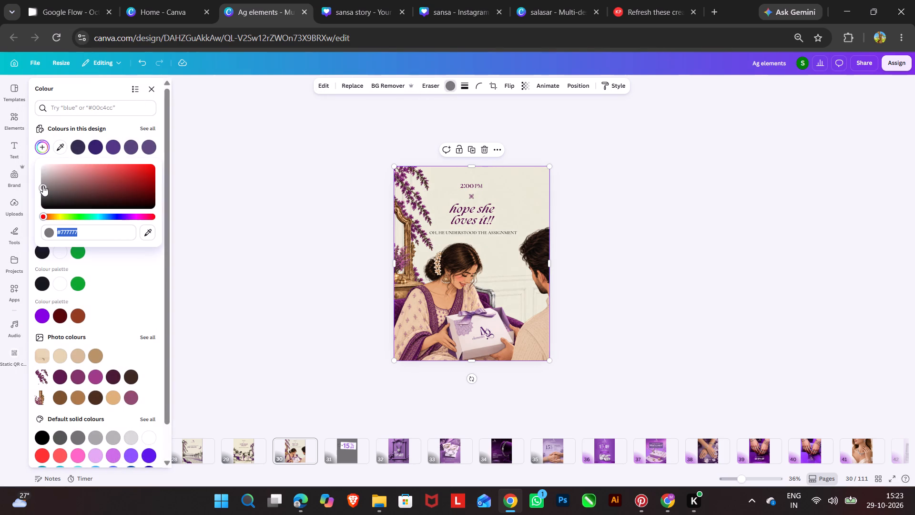
pyautogui.click(43, 185)
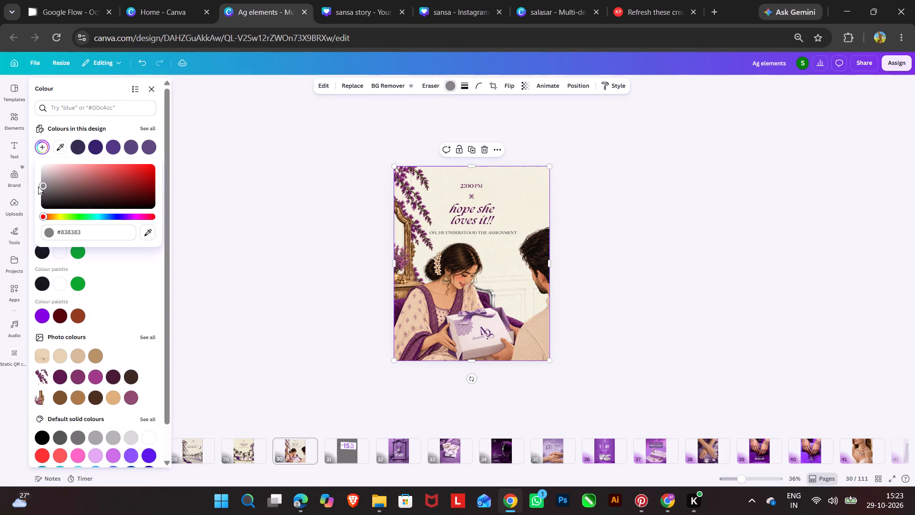
pyautogui.hotkey('ctrl', 'z')
pyautogui.moveTo(42, 184); pyautogui.dragTo(40, 184)
pyautogui.moveTo(40, 184); pyautogui.dragTo(37, 184)
# Compare page 30's background with pages 28 and 29 and undo the last edit.
pyautogui.doubleClick(279, 204)
pyautogui.click(233, 452)
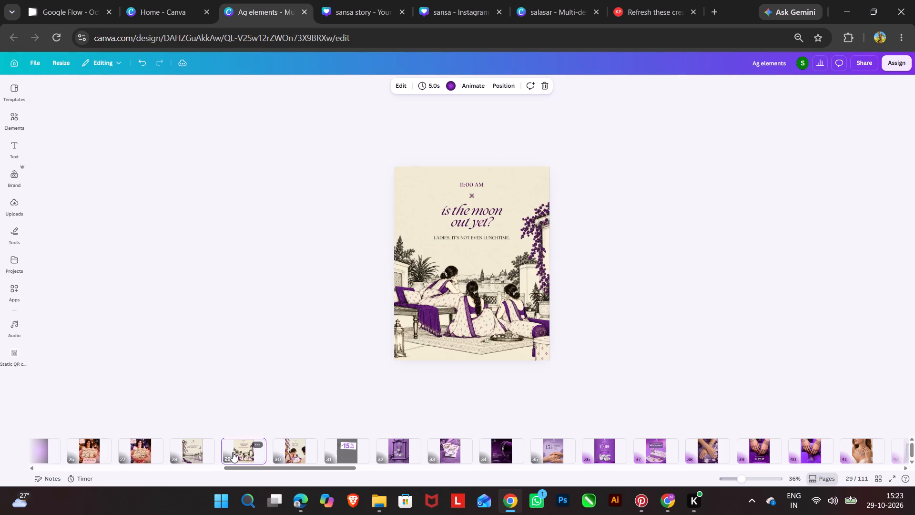
pyautogui.click(187, 452)
pyautogui.click(257, 449)
pyautogui.click(285, 448)
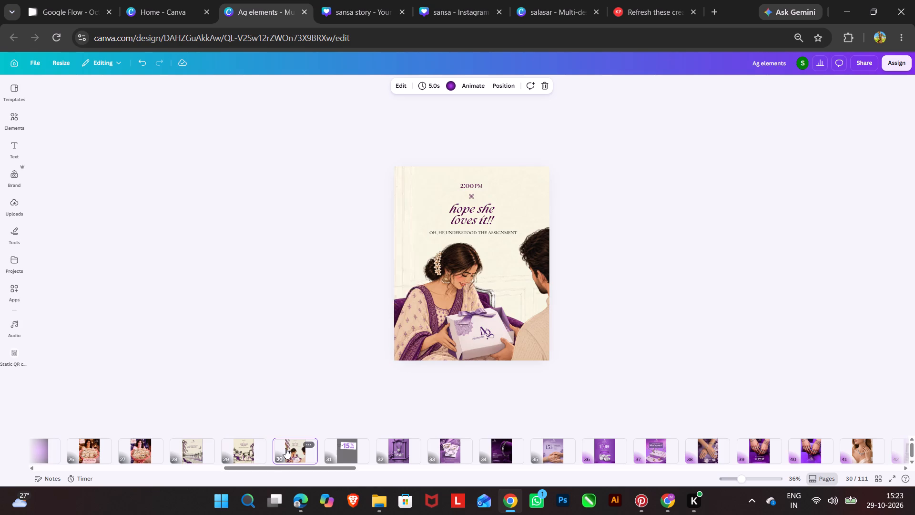
pyautogui.hotkey('ctrl', 'z')
pyautogui.doubleClick(654, 284)
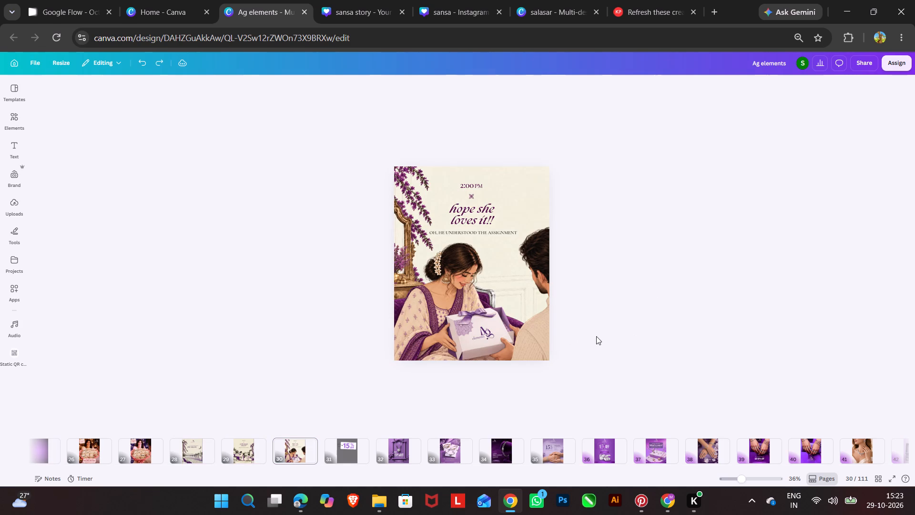
# Adjust the image of the woman holding the gift on page 30 to temperature 0, contrast -59 and brightness 25.
pyautogui.click(407, 277)
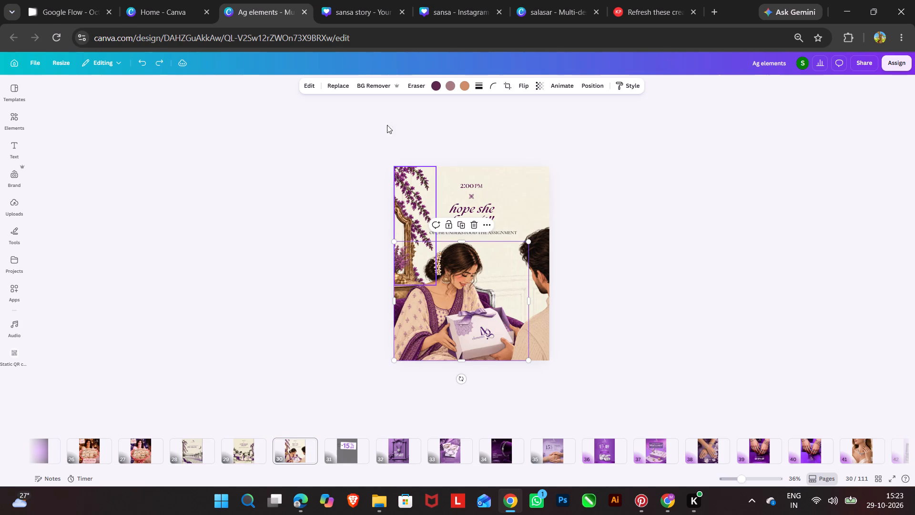
pyautogui.click(301, 86)
pyautogui.click(60, 164)
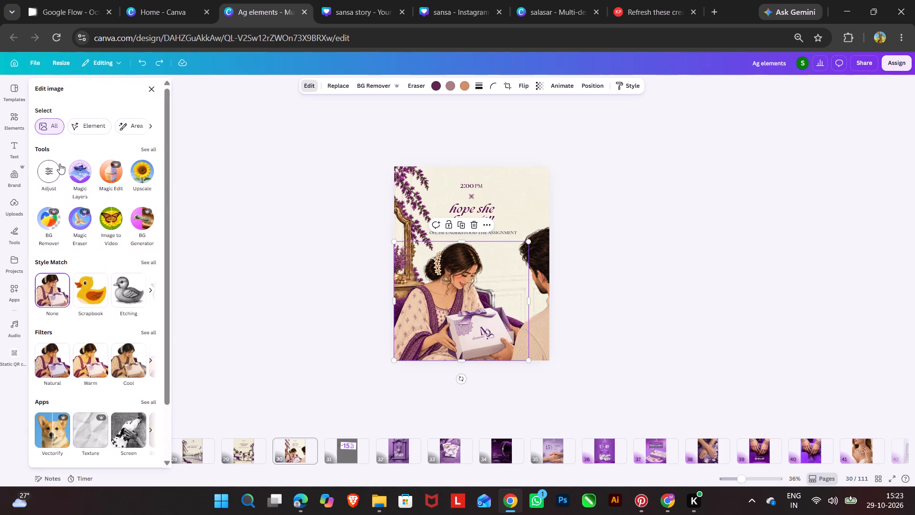
pyautogui.moveTo(85, 193); pyautogui.dragTo(101, 193)
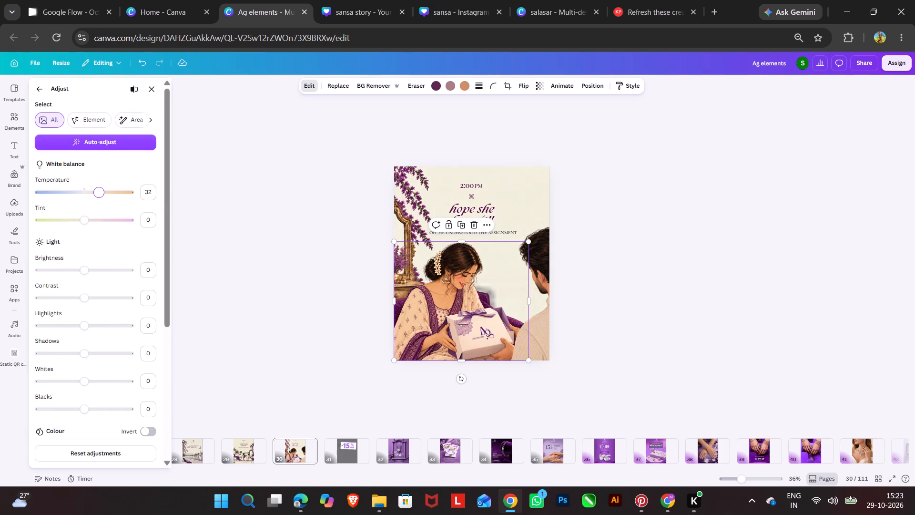
pyautogui.moveTo(101, 193); pyautogui.dragTo(93, 196)
pyautogui.moveTo(92, 196); pyautogui.dragTo(86, 196)
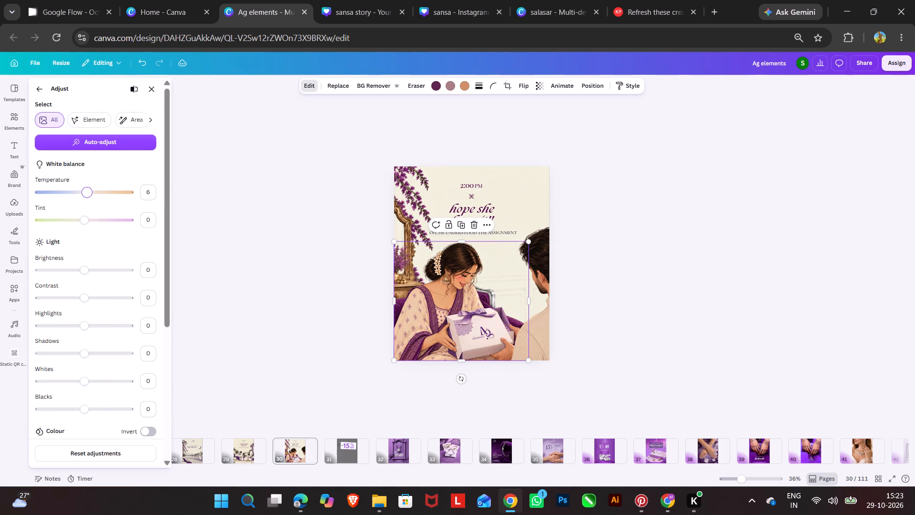
pyautogui.moveTo(86, 196); pyautogui.dragTo(83, 196)
pyautogui.moveTo(83, 300); pyautogui.dragTo(59, 297)
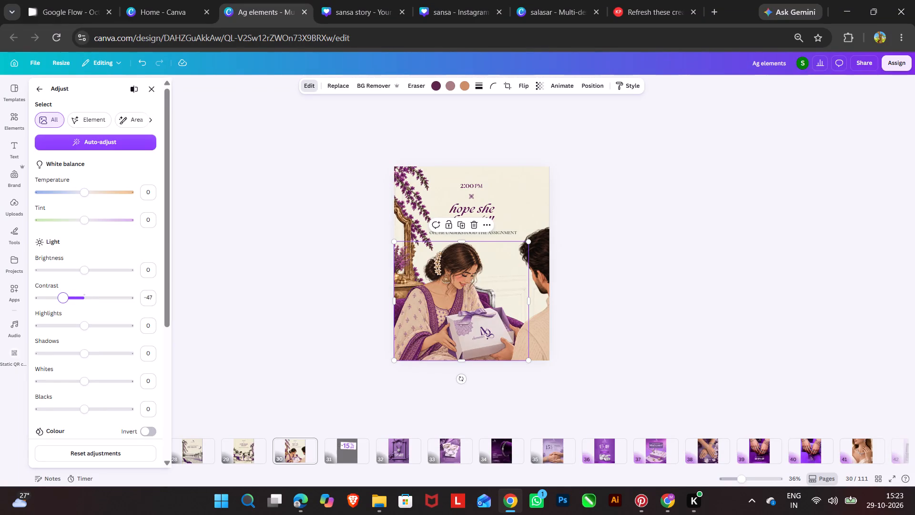
pyautogui.moveTo(59, 297); pyautogui.dragTo(57, 298)
pyautogui.moveTo(86, 273); pyautogui.dragTo(97, 272)
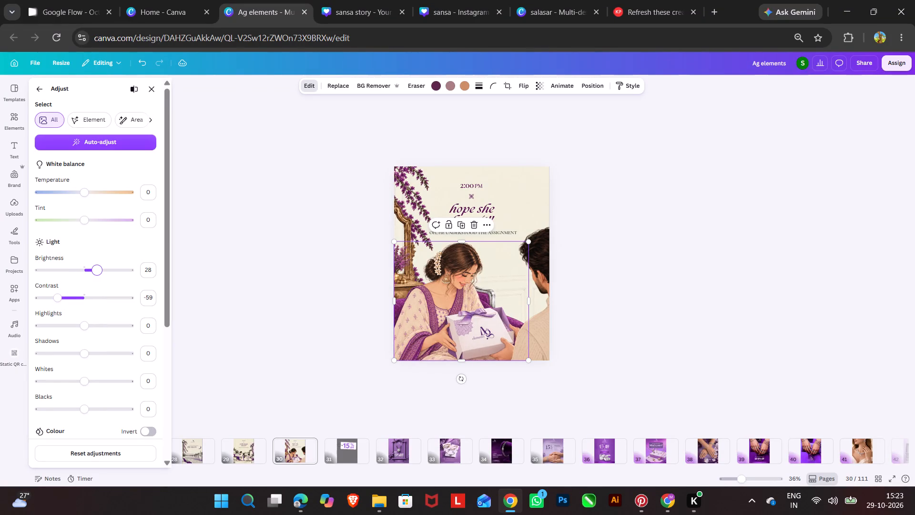
pyautogui.moveTo(97, 272); pyautogui.dragTo(96, 273)
# Recolour the dark plum tone in page 30's woman image to #3C1B4E, using page 29's artwork as reference.
pyautogui.click(246, 453)
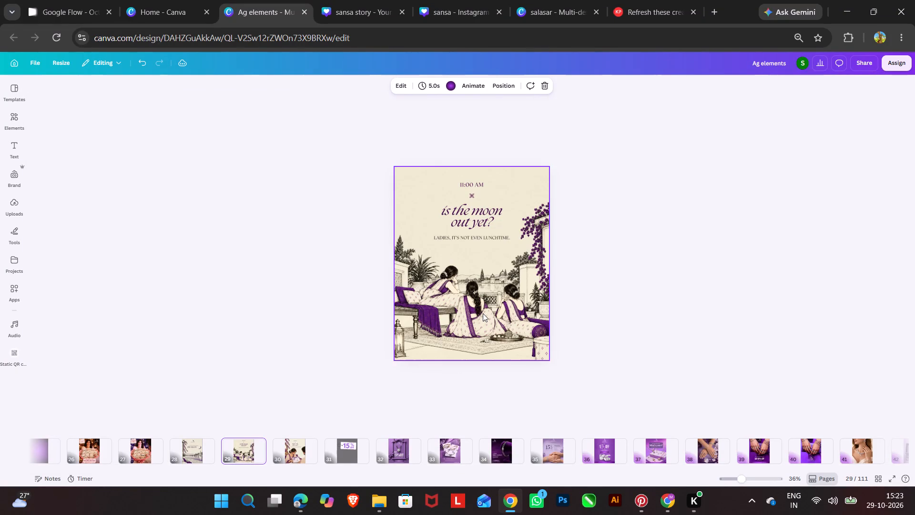
pyautogui.click(483, 313)
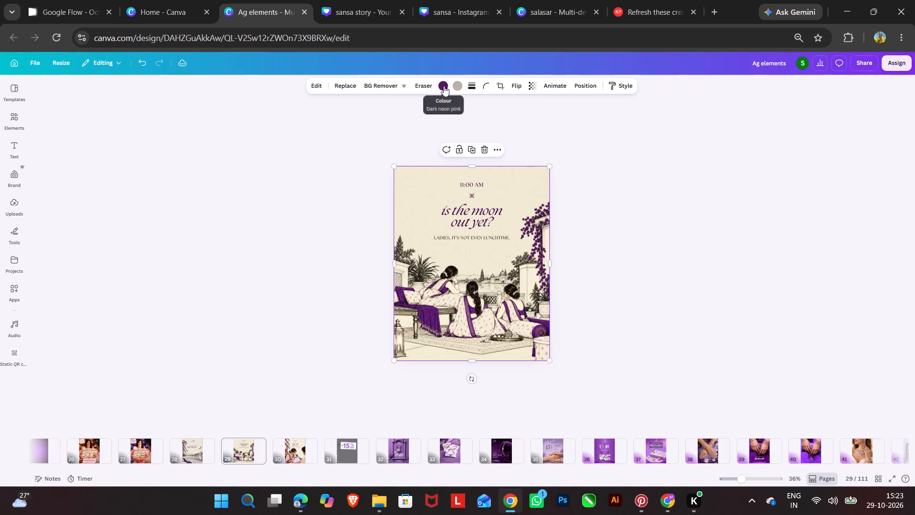
pyautogui.click(293, 453)
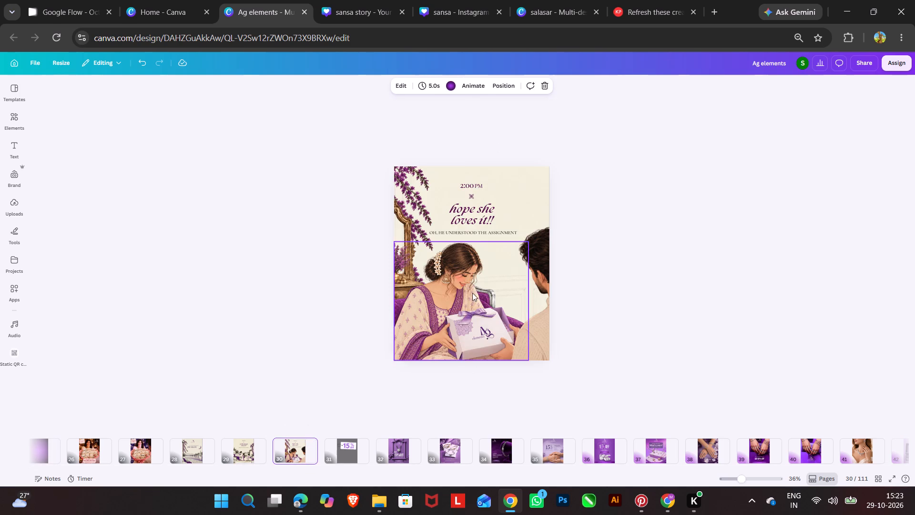
pyautogui.click(472, 292)
pyautogui.click(434, 87)
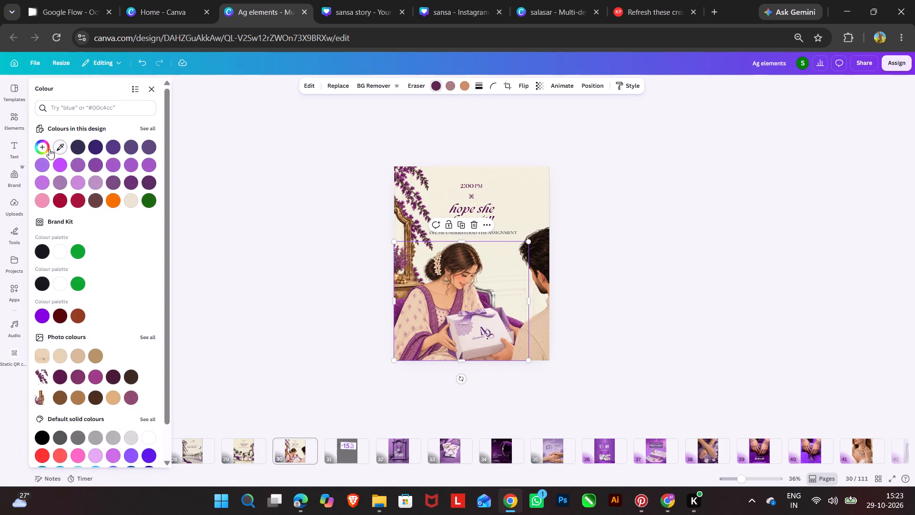
pyautogui.click(42, 145)
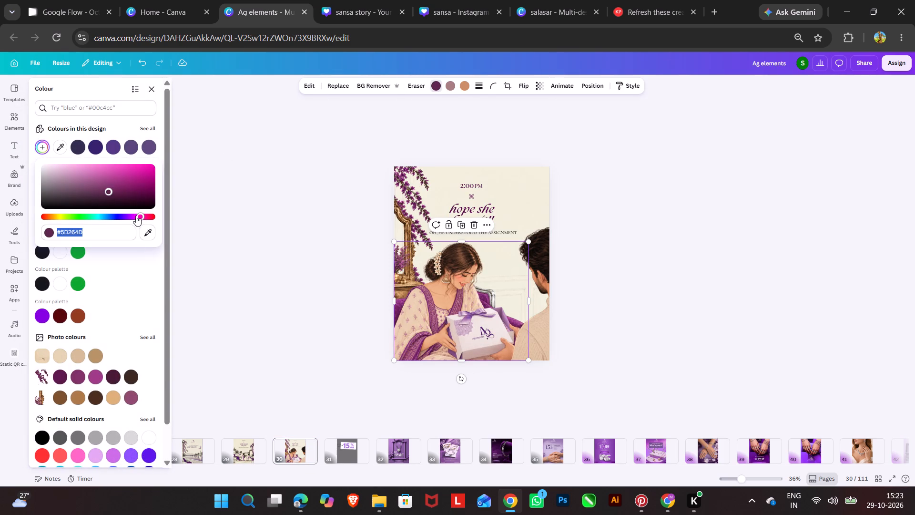
pyautogui.moveTo(141, 218); pyautogui.dragTo(131, 218)
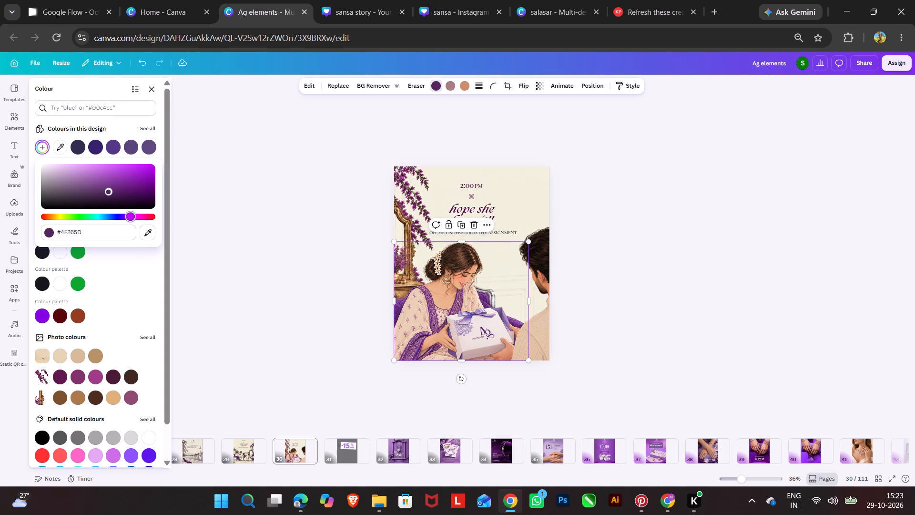
pyautogui.moveTo(131, 218); pyautogui.dragTo(131, 218)
pyautogui.moveTo(131, 218); pyautogui.dragTo(129, 219)
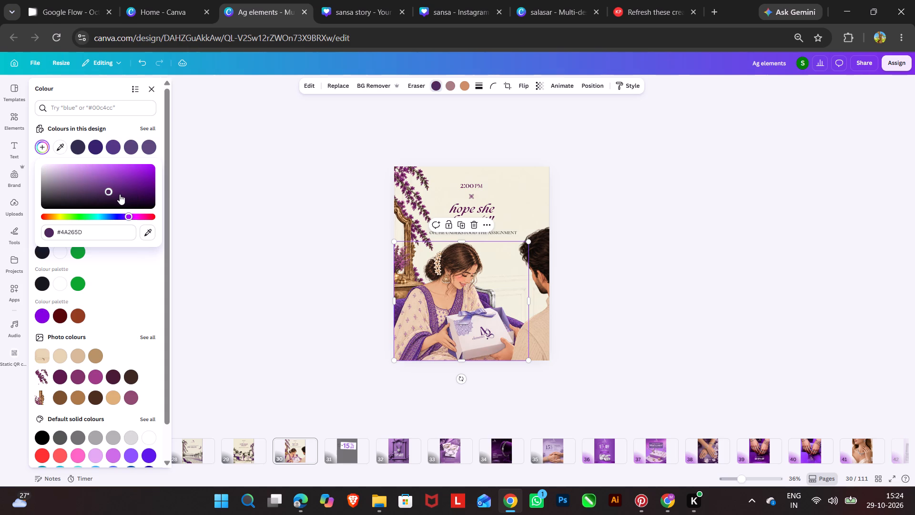
pyautogui.click(118, 193)
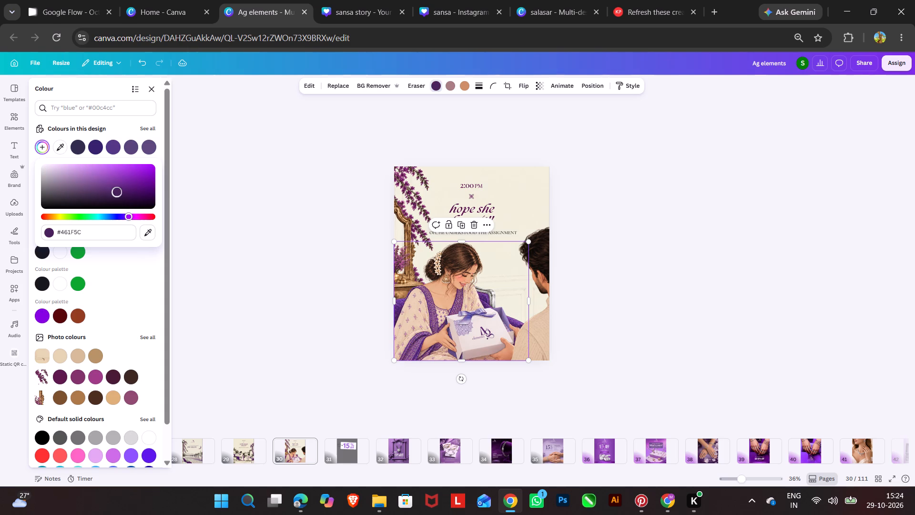
pyautogui.click(118, 193)
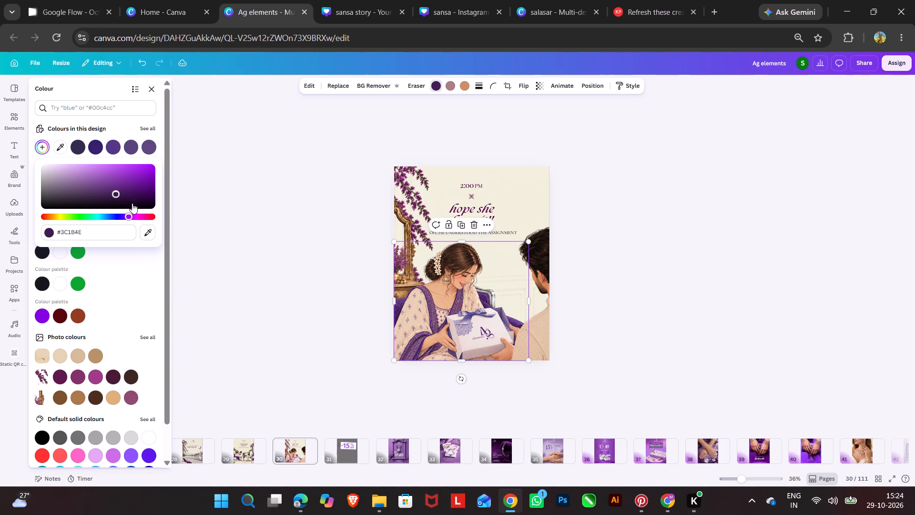
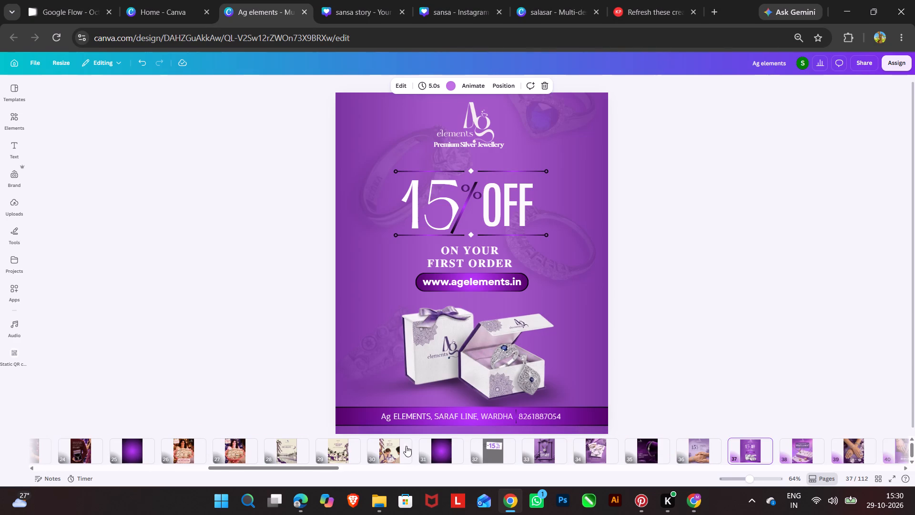
pyautogui.click(442, 446)
pyautogui.click(481, 299)
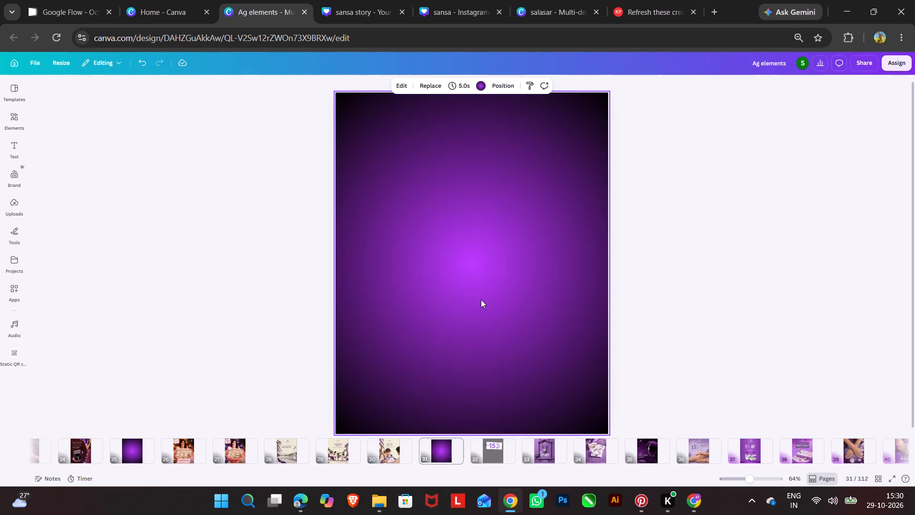
pyautogui.hotkey('ctrl', 'v')
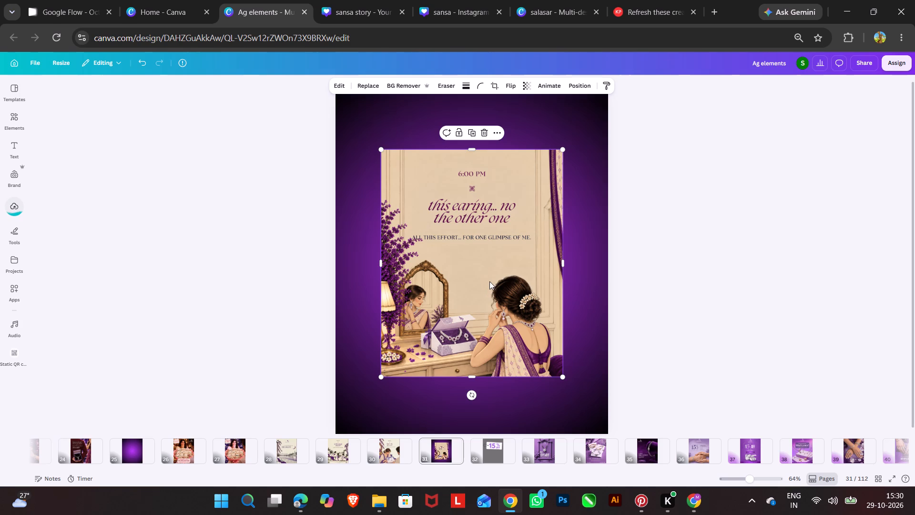
# Position and enlarge the pasted "this earing... no the other one" image until it covers the whole of page 31.
pyautogui.moveTo(489, 281); pyautogui.dragTo(444, 223)
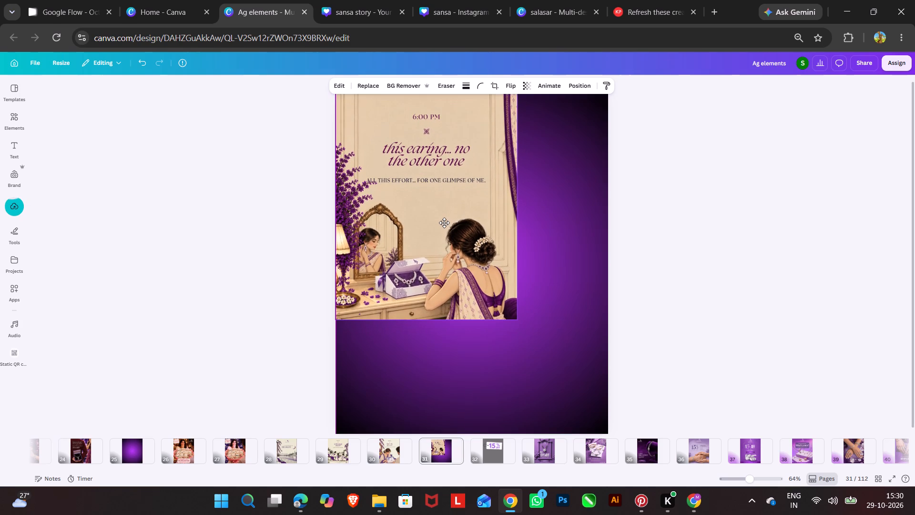
pyautogui.moveTo(444, 223); pyautogui.dragTo(444, 221)
pyautogui.moveTo(516, 314); pyautogui.dragTo(520, 319)
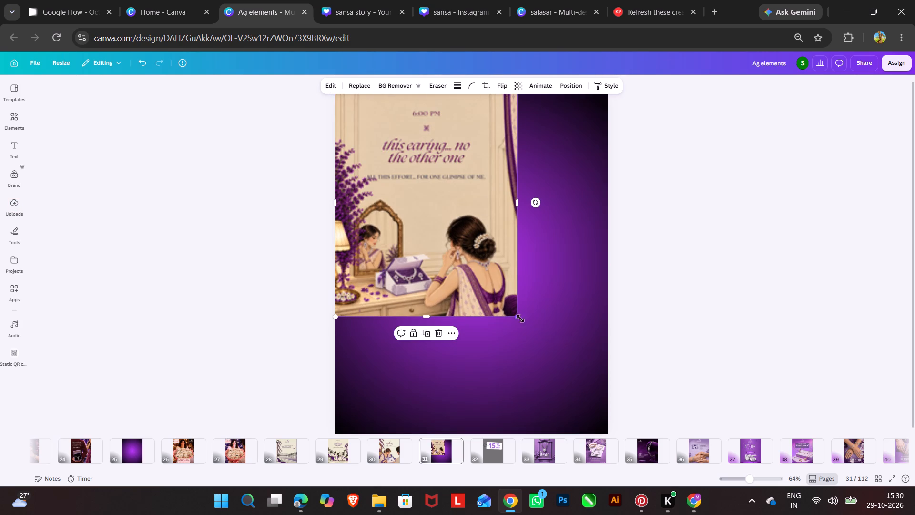
pyautogui.moveTo(520, 319); pyautogui.dragTo(620, 418)
pyautogui.moveTo(530, 310); pyautogui.dragTo(530, 319)
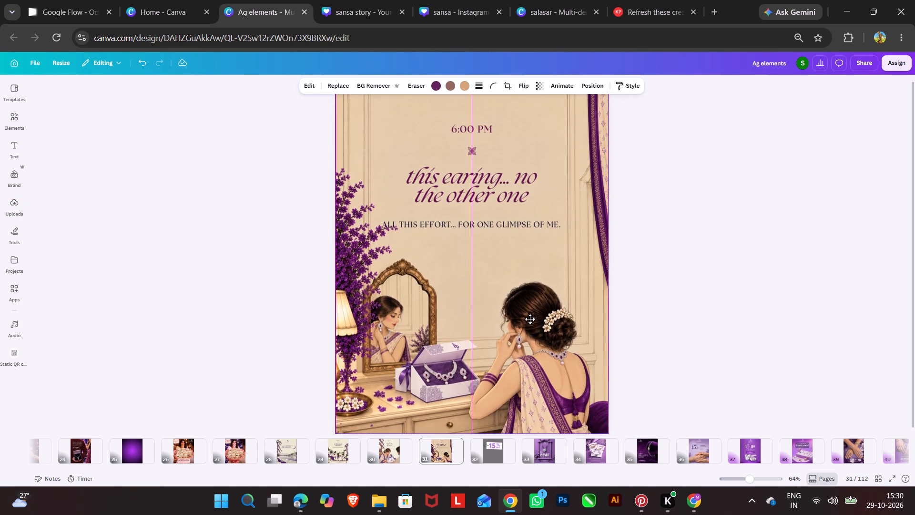
pyautogui.moveTo(530, 319); pyautogui.dragTo(530, 315)
pyautogui.scroll(2, 590, 312)
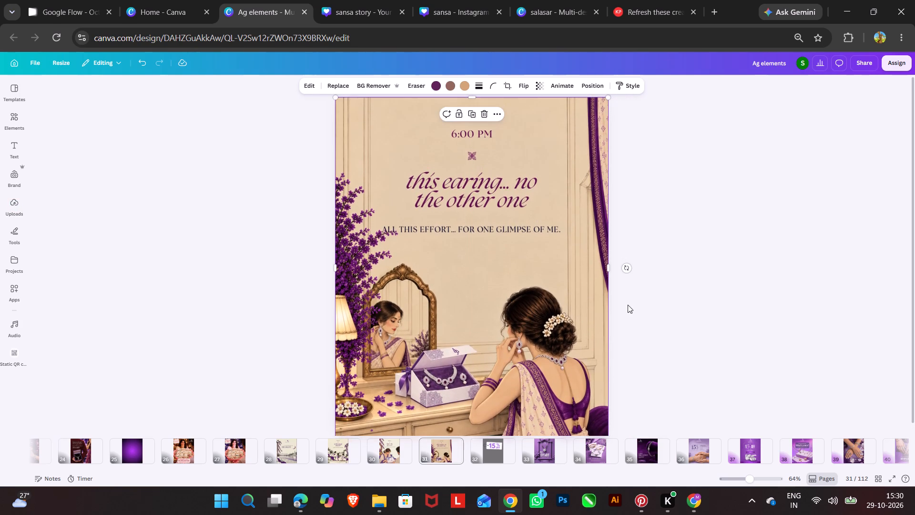
pyautogui.click(693, 256)
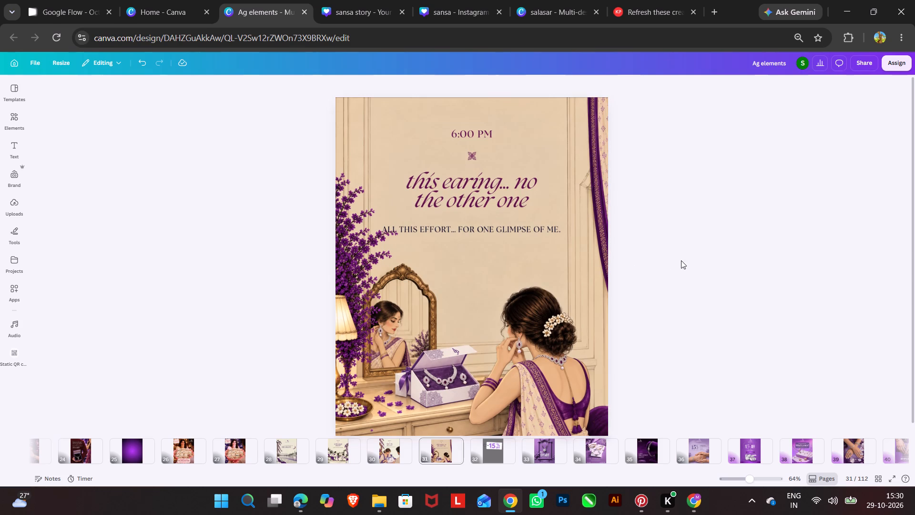
# Check the hex value of the lightest image colour in page 28's "the moon" design.
pyautogui.click(508, 197)
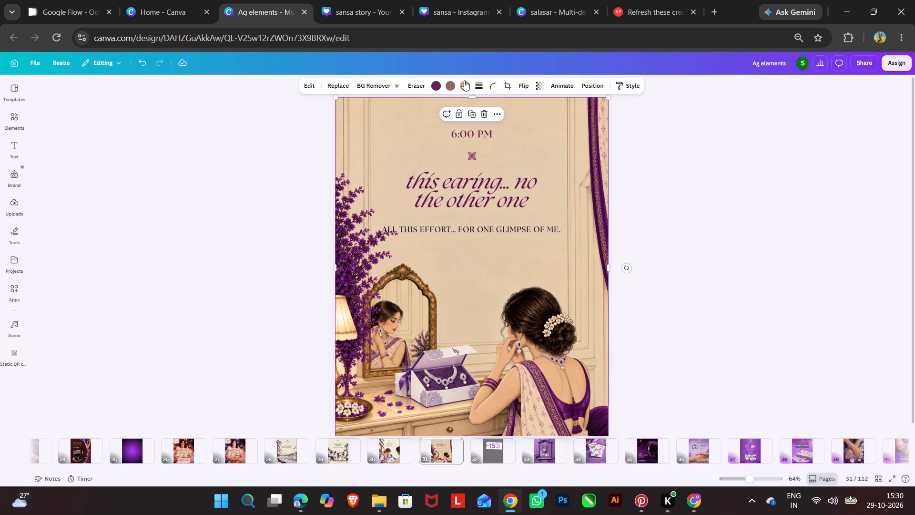
pyautogui.click(283, 443)
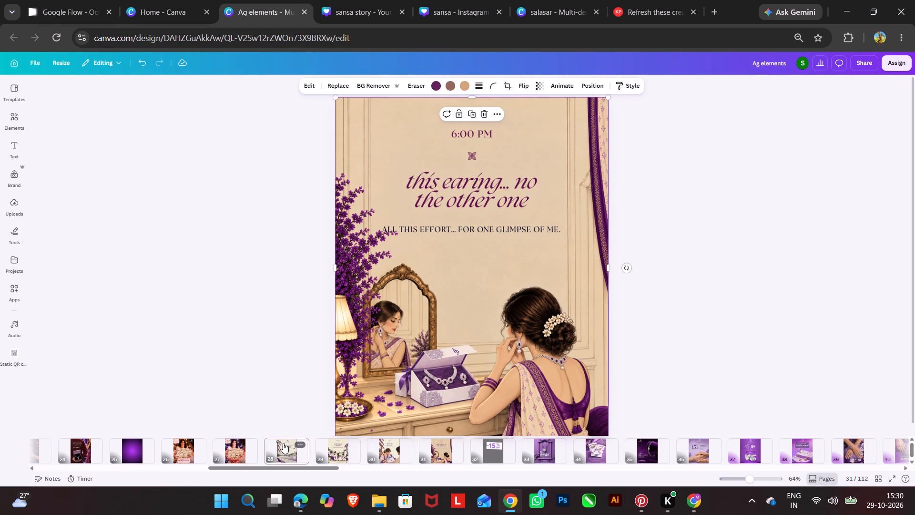
pyautogui.click(392, 339)
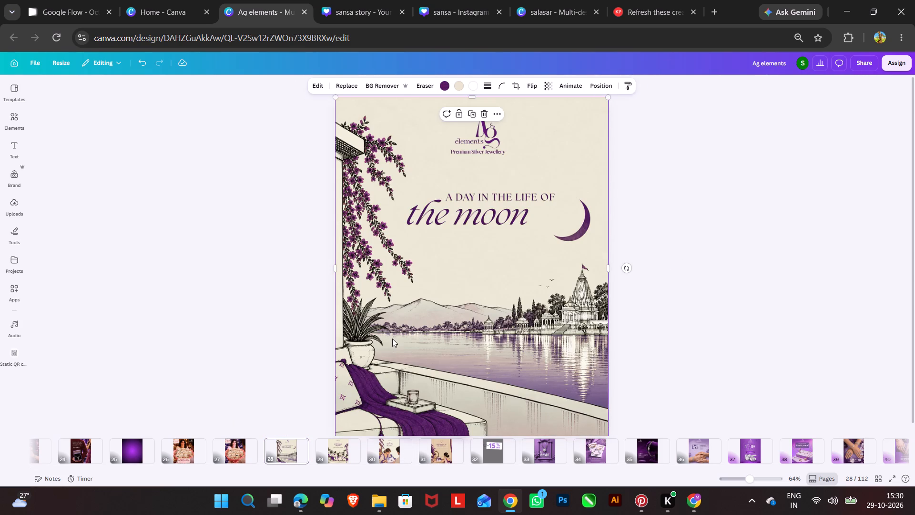
pyautogui.click(468, 86)
pyautogui.click(38, 145)
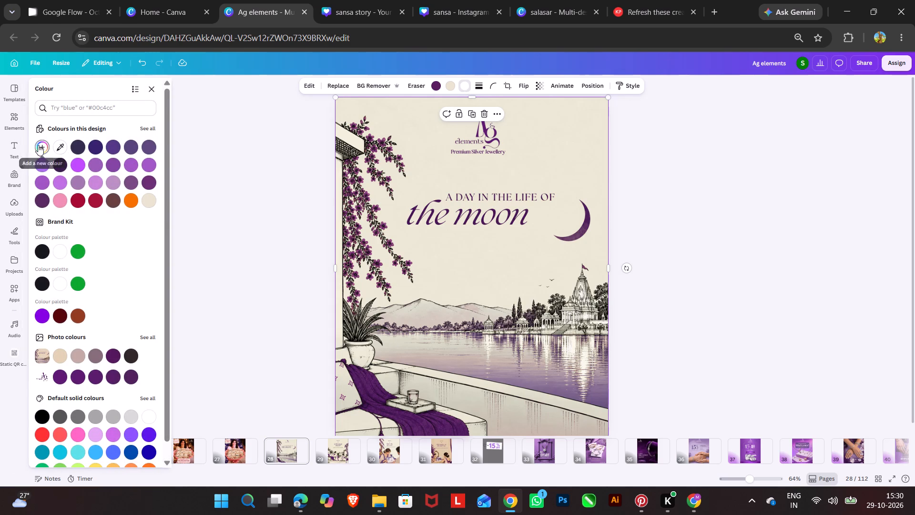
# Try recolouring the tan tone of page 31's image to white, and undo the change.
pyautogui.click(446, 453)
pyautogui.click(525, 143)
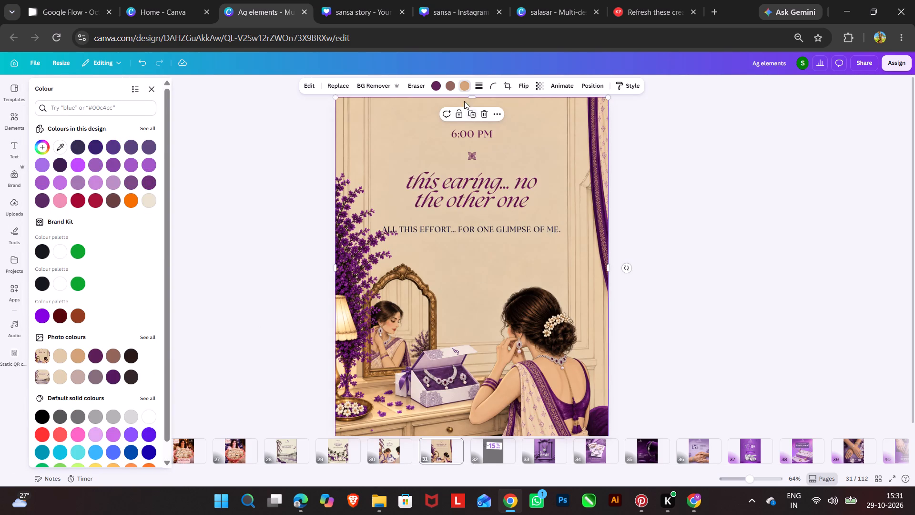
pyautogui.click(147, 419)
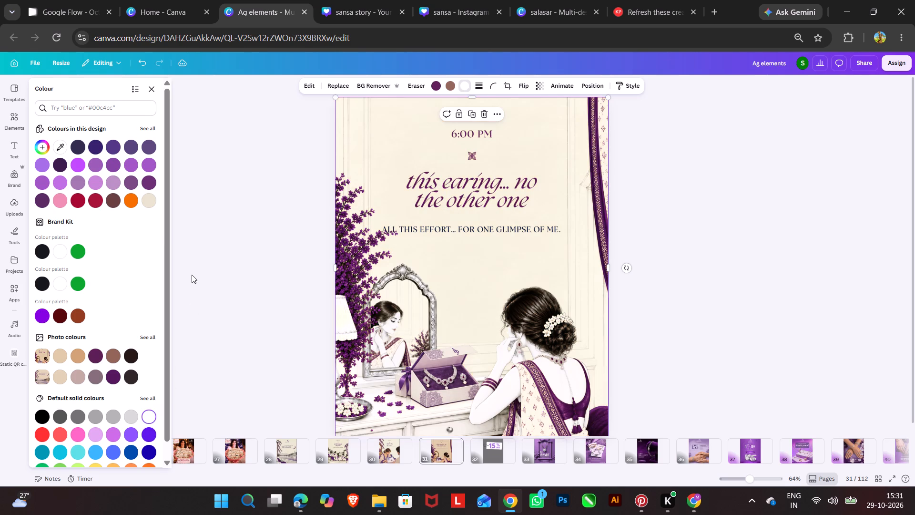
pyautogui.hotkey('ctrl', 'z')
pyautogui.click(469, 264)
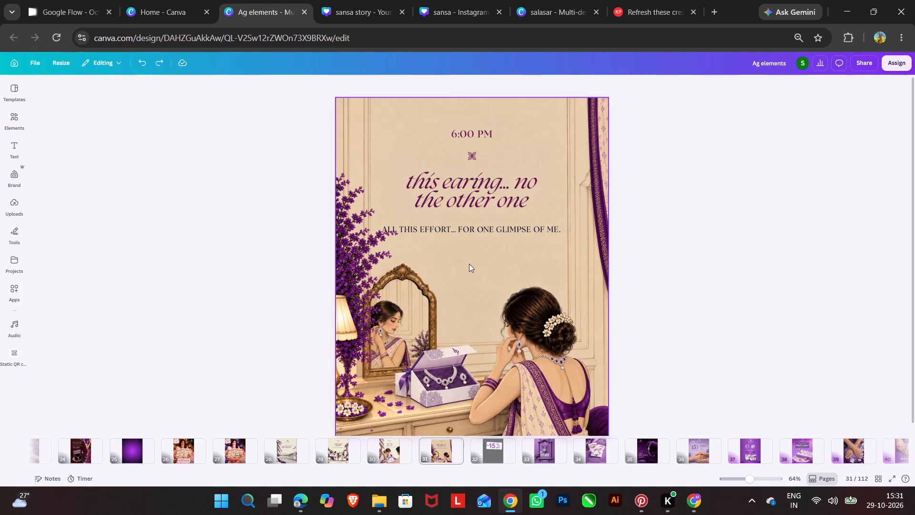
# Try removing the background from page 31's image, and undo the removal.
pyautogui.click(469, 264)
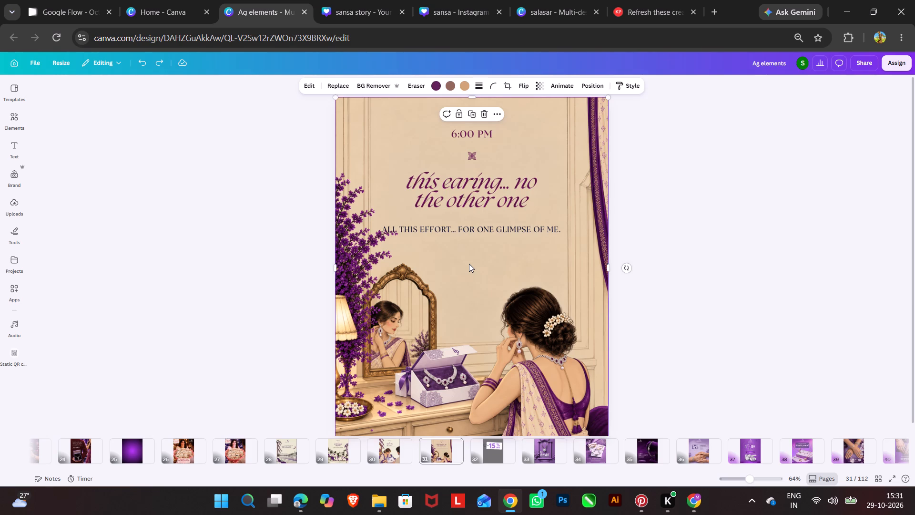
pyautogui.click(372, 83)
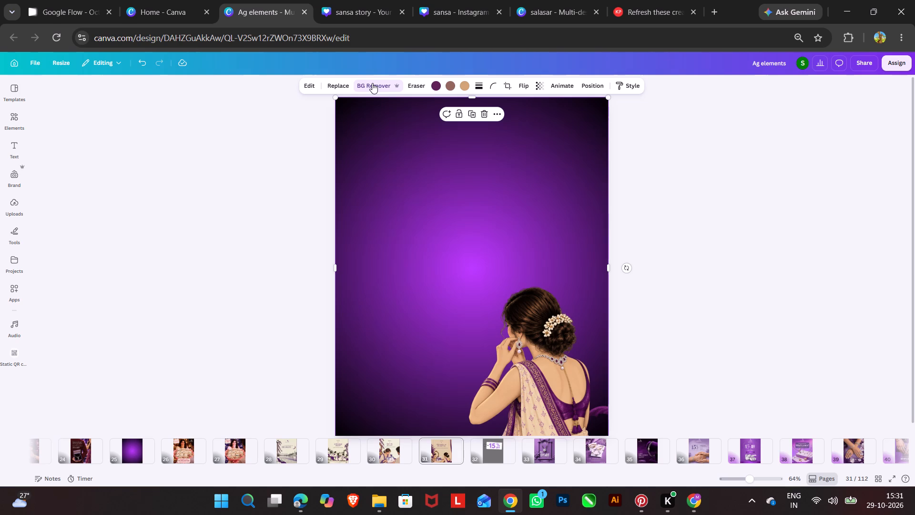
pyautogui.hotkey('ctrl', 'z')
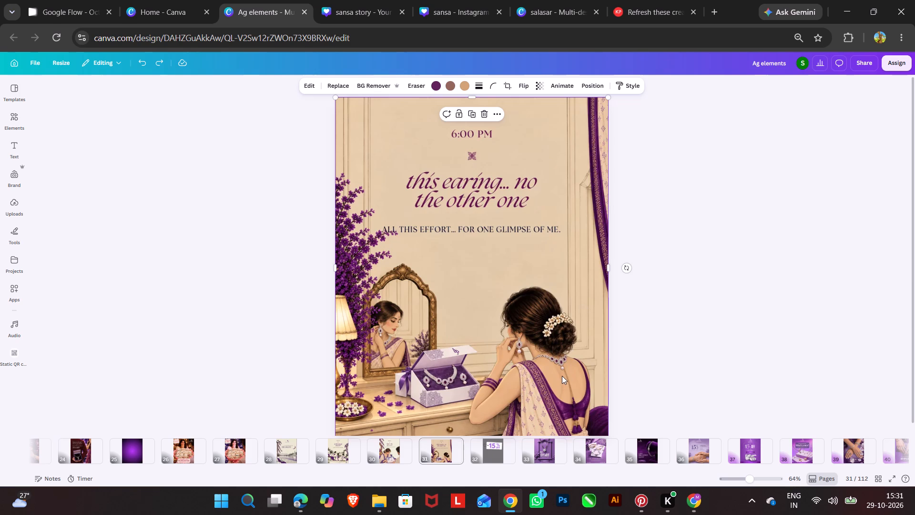
# Split page 31's "this earing... no the other one" image into separate editable elements with Magic Layers.
pyautogui.click(465, 363)
pyautogui.click(380, 167)
pyautogui.click(309, 87)
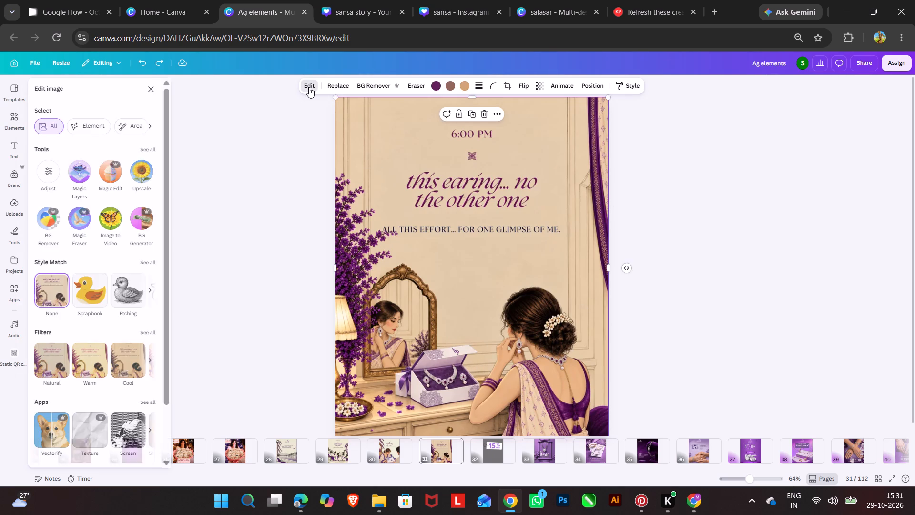
pyautogui.click(86, 176)
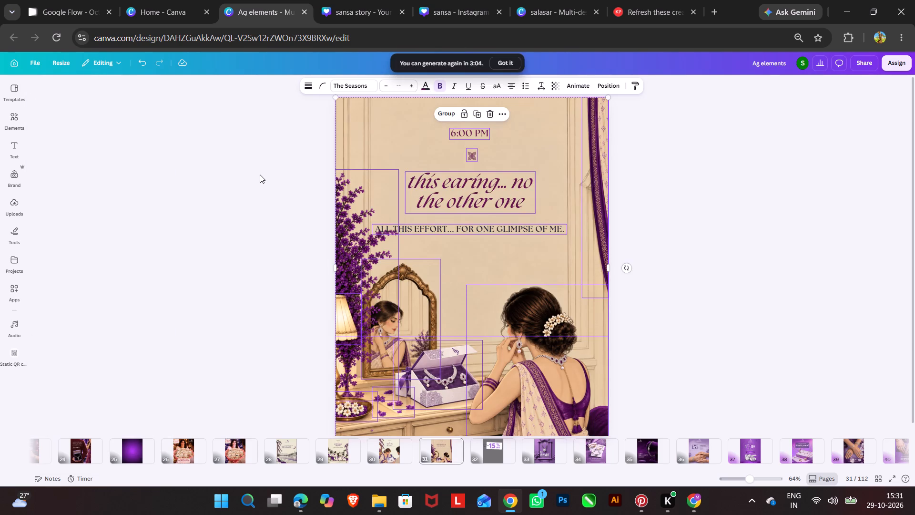
pyautogui.click(696, 178)
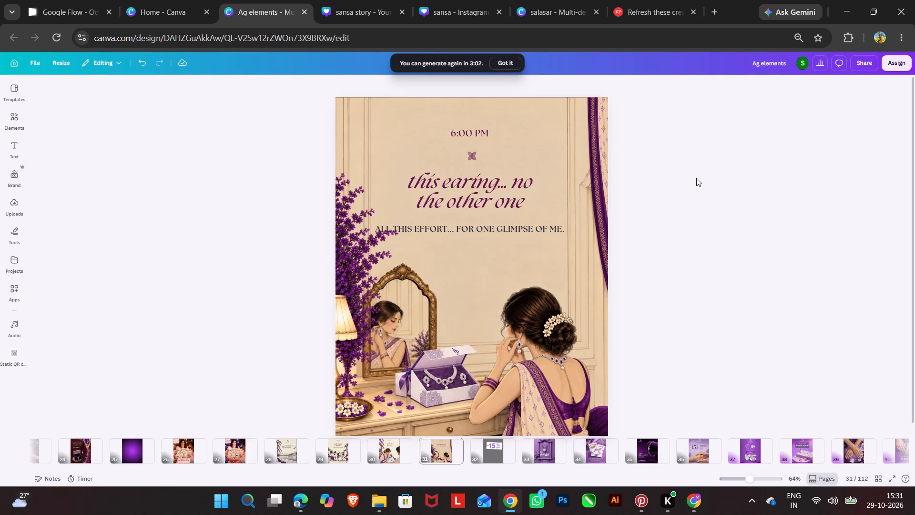
# Brush over the gift box's right-hand earring at brush size 24, separate it with Magic Grab, and delete it from page 31.
pyautogui.click(441, 379)
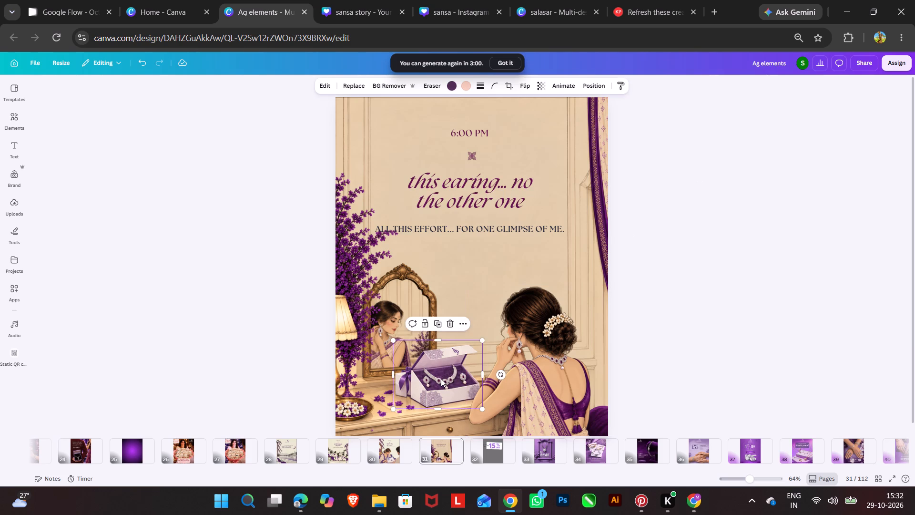
pyautogui.click(318, 85)
pyautogui.click(130, 130)
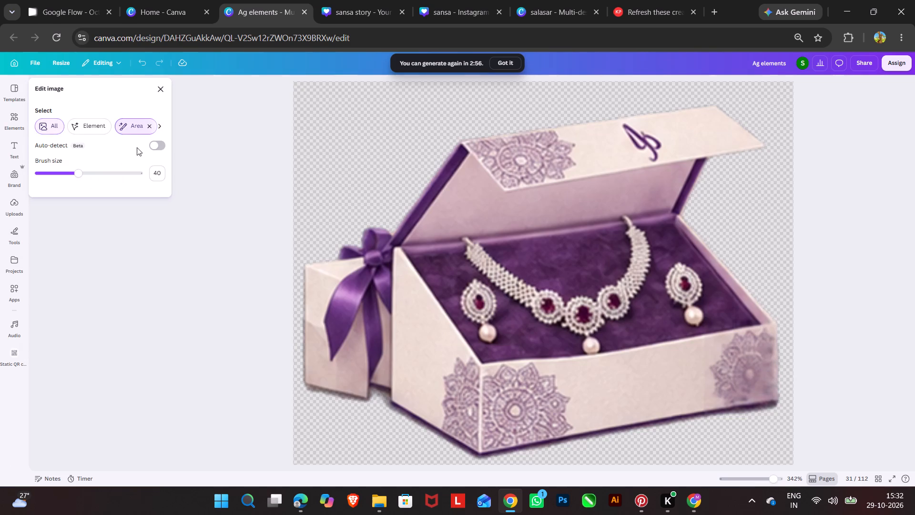
pyautogui.click(51, 173)
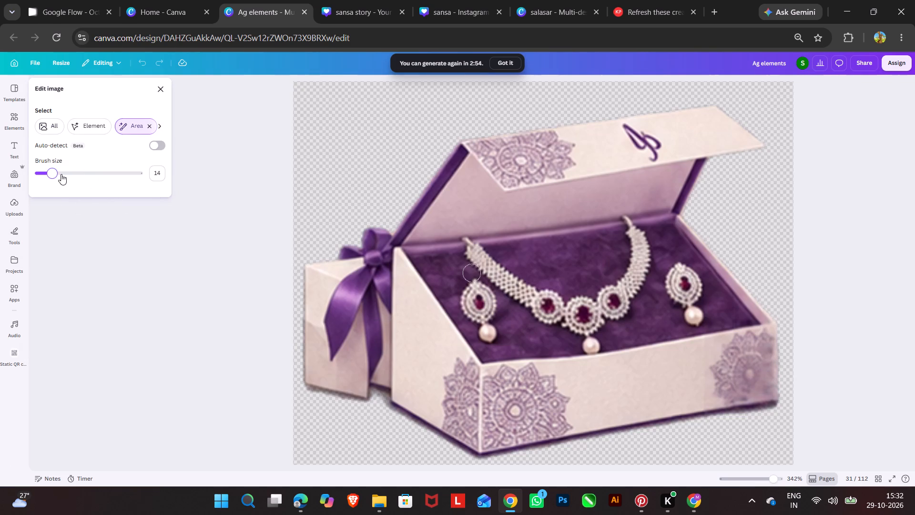
pyautogui.click(59, 174)
pyautogui.moveTo(685, 273); pyautogui.dragTo(680, 283)
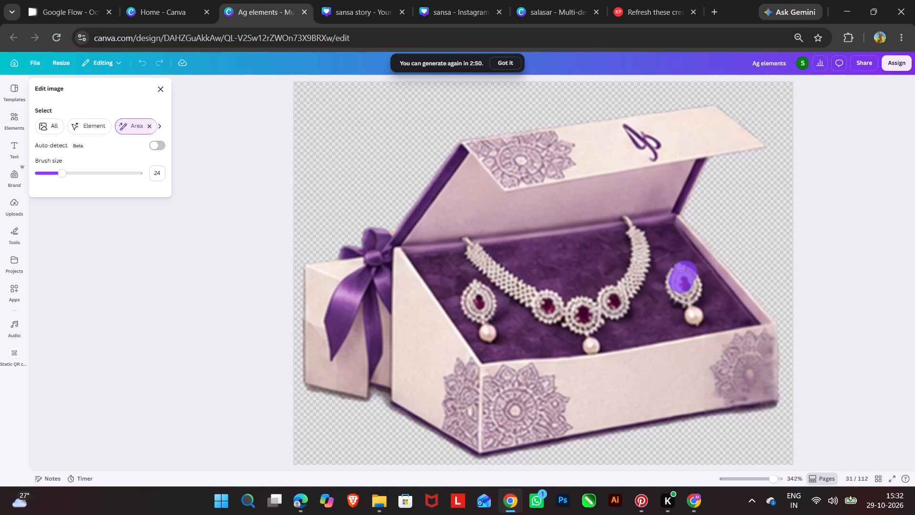
pyautogui.moveTo(680, 283); pyautogui.dragTo(691, 301)
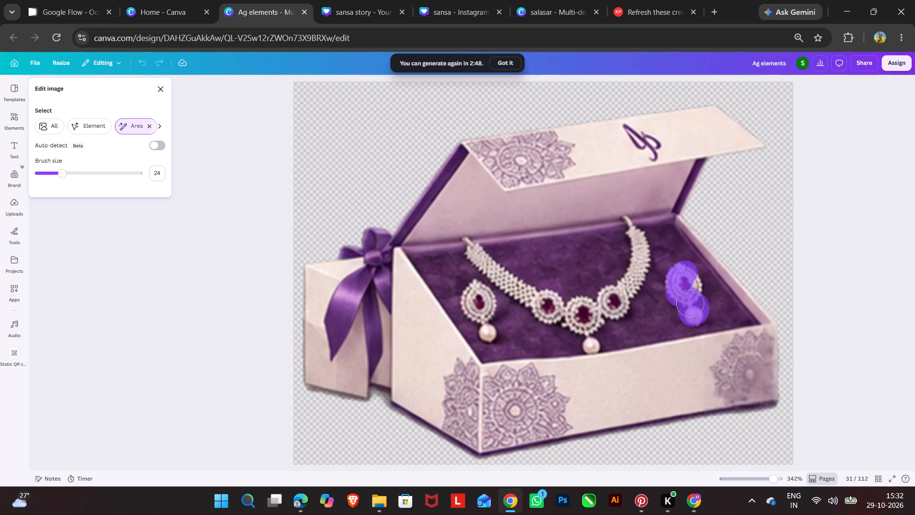
pyautogui.moveTo(691, 301); pyautogui.dragTo(698, 300)
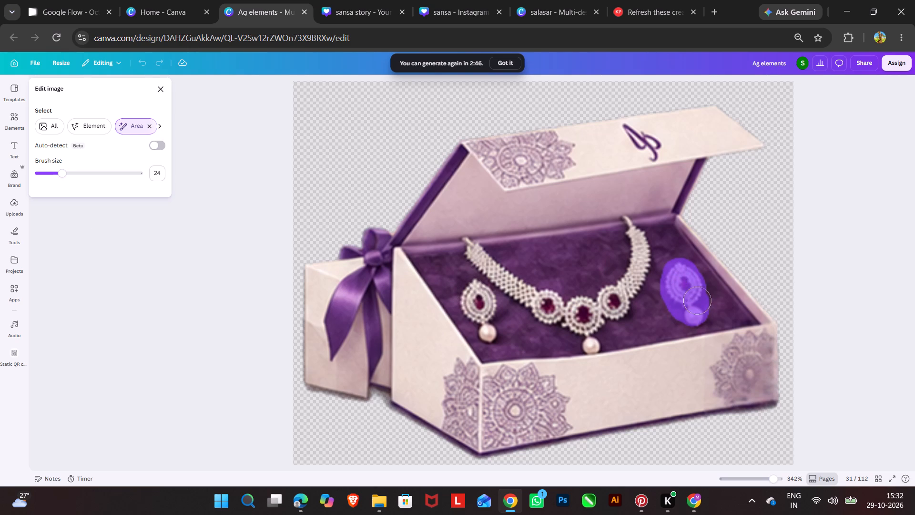
pyautogui.moveTo(698, 300); pyautogui.dragTo(697, 288)
pyautogui.click(149, 222)
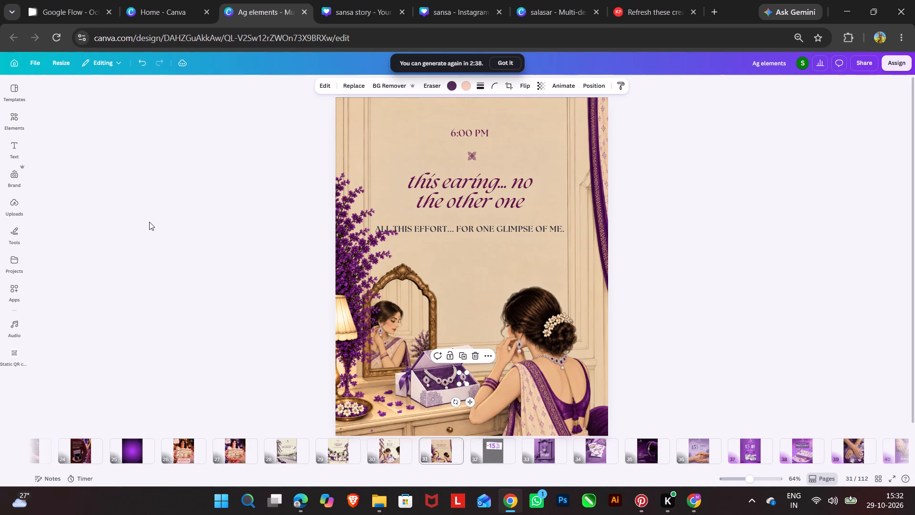
pyautogui.click(475, 353)
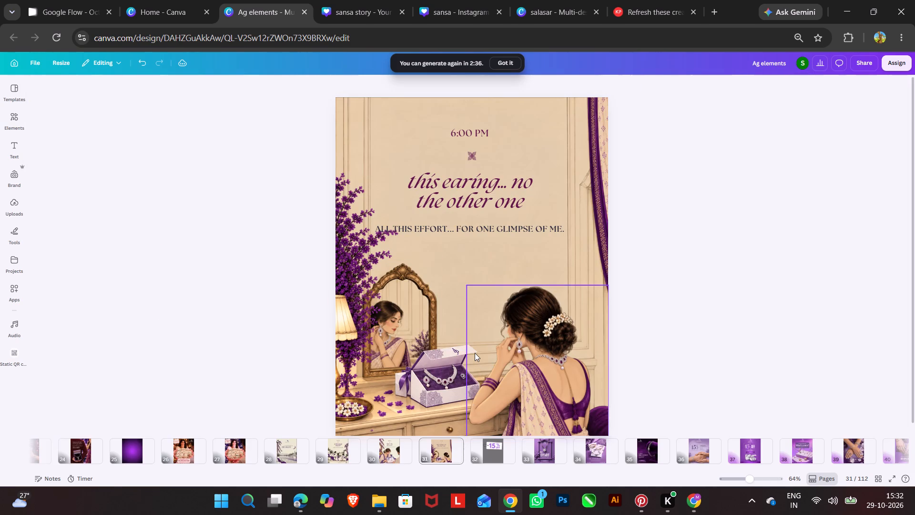
# Remove the leftover earring traces from the gift box's purple velvet by brushing over them, deleting the area and grabbing out the remainder.
pyautogui.click(456, 385)
pyautogui.click(325, 86)
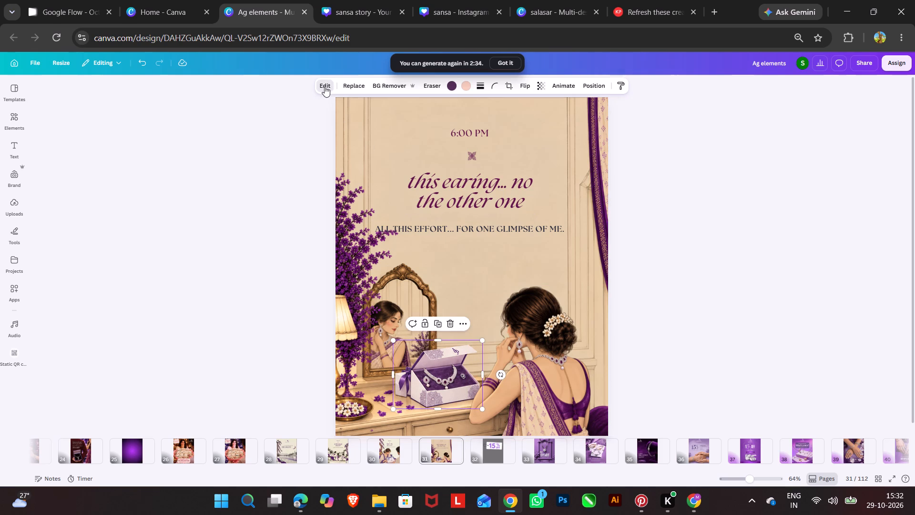
pyautogui.click(132, 133)
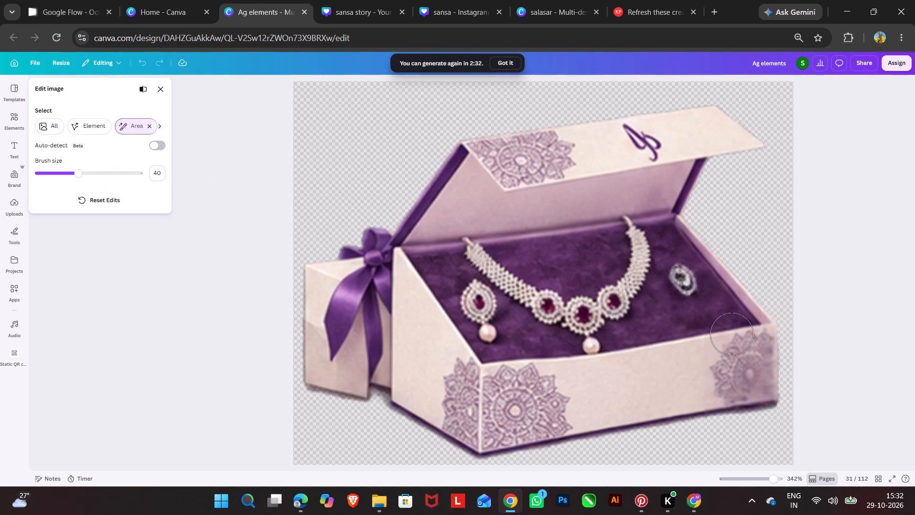
pyautogui.click(683, 278)
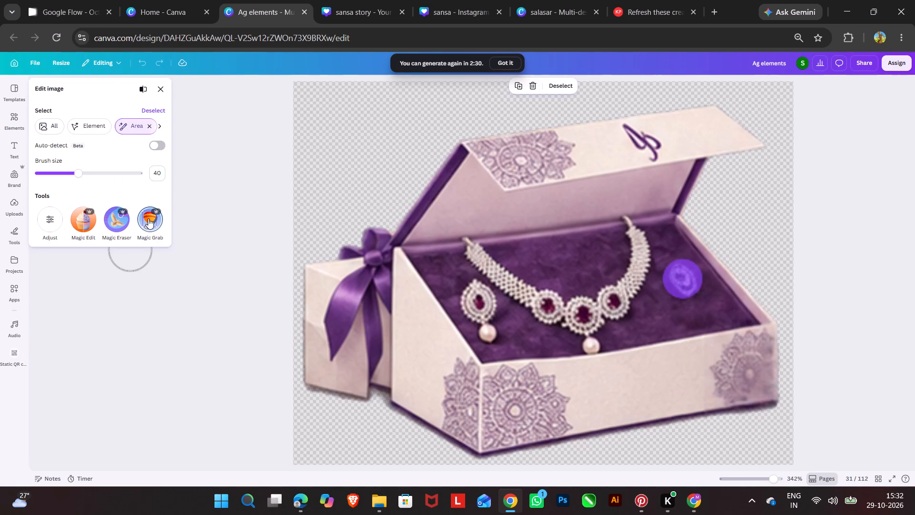
pyautogui.click(536, 83)
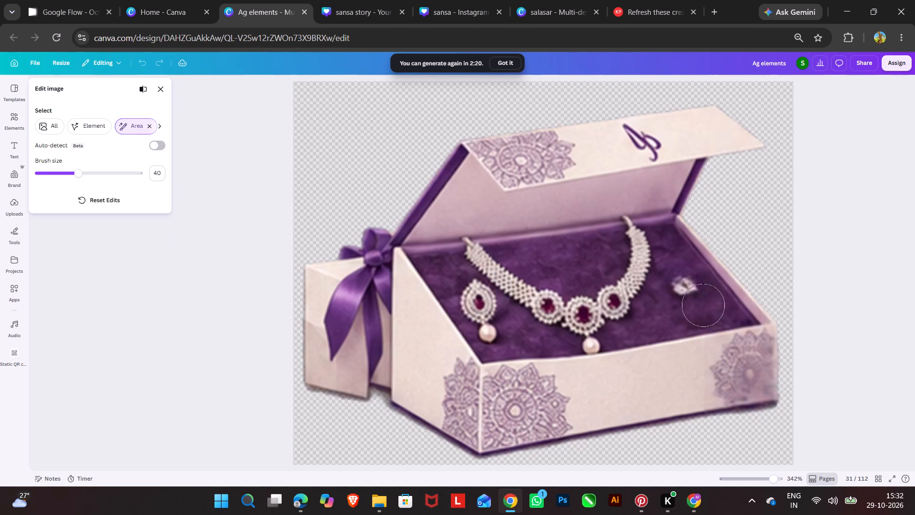
pyautogui.click(689, 289)
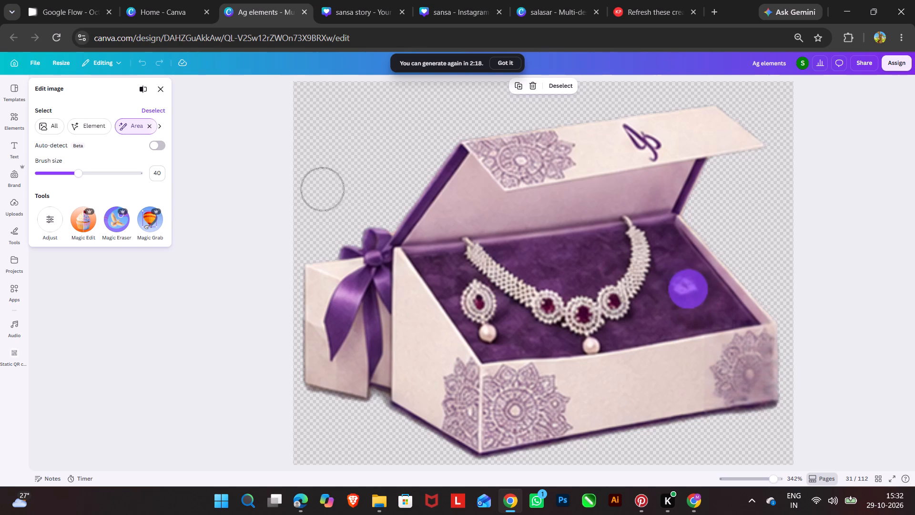
pyautogui.click(147, 217)
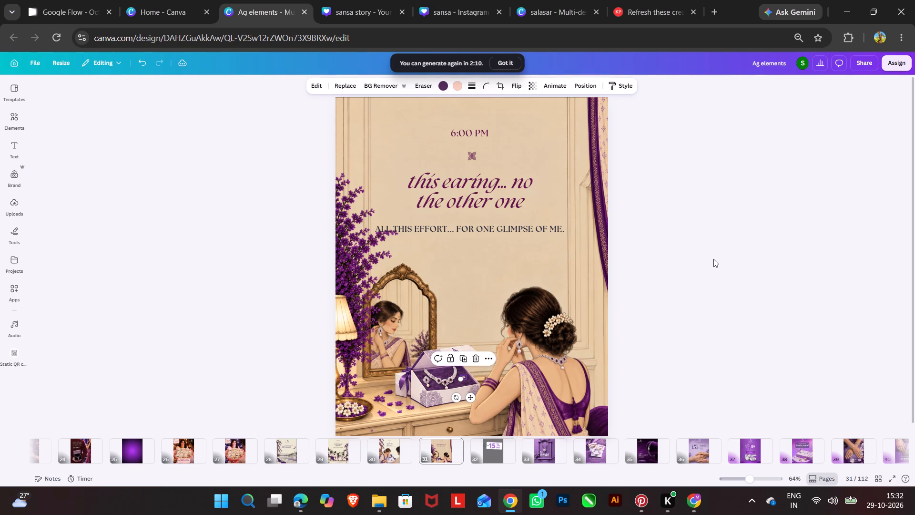
pyautogui.click(478, 359)
pyautogui.click(699, 352)
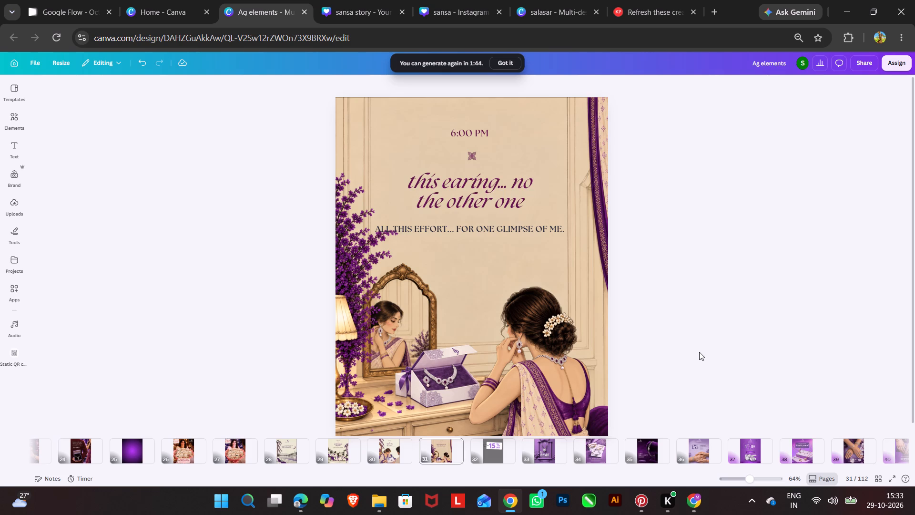
# Compare the images on pages 30, 29 and 28, and copy the hex value of the light yellow tone in page 28's "the moon" image.
pyautogui.click(736, 244)
pyautogui.click(567, 239)
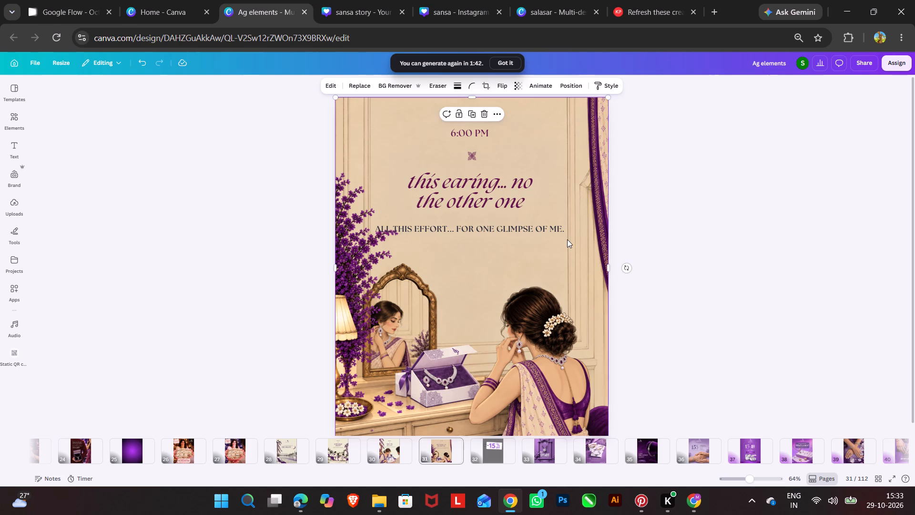
pyautogui.click(463, 84)
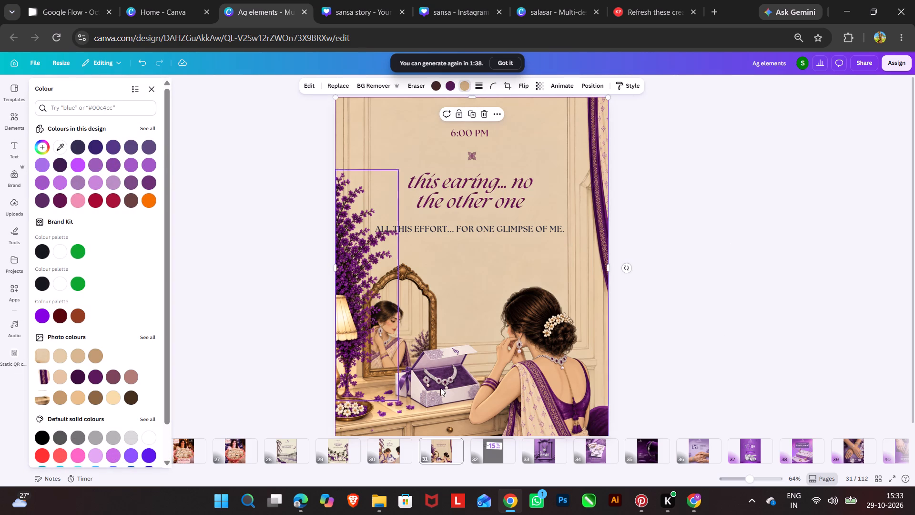
pyautogui.click(399, 455)
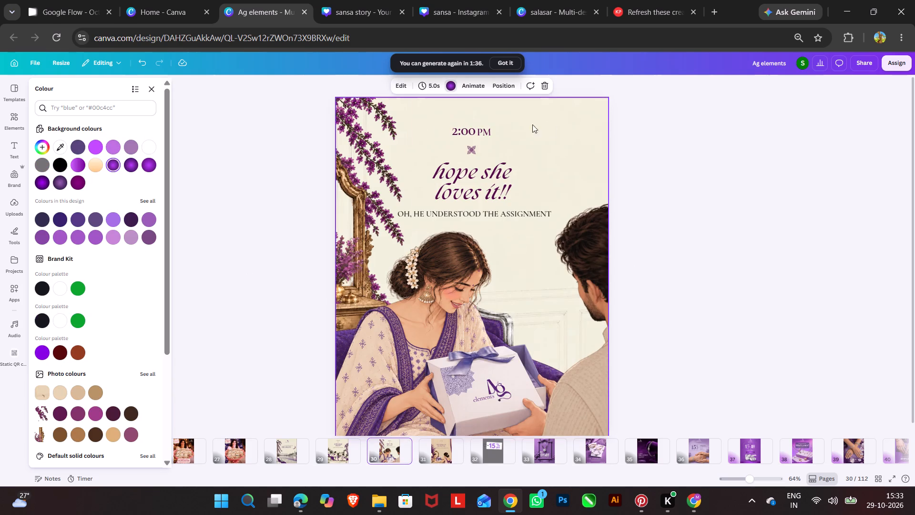
pyautogui.click(554, 123)
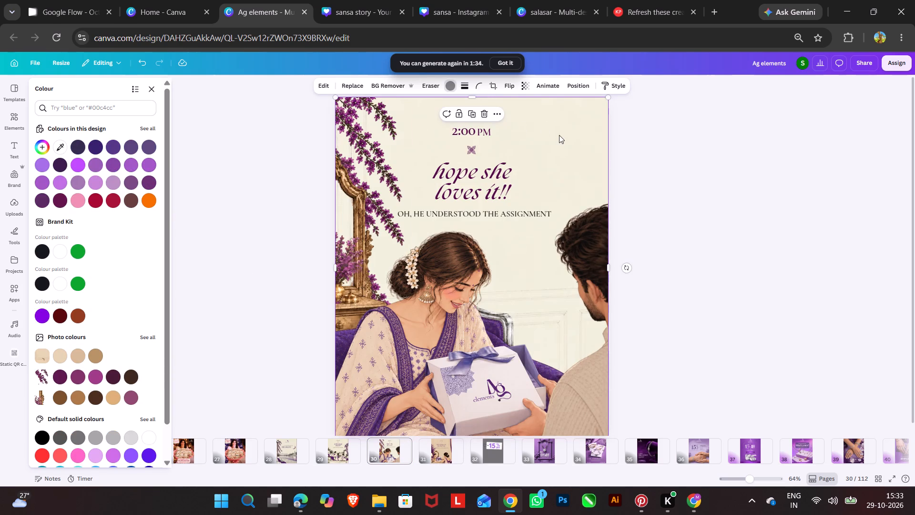
pyautogui.click(337, 440)
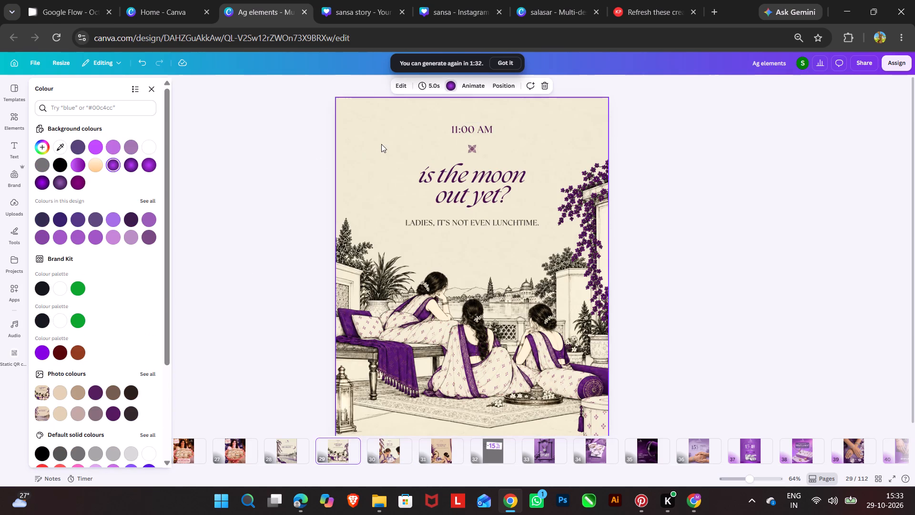
pyautogui.click(384, 140)
pyautogui.click(299, 457)
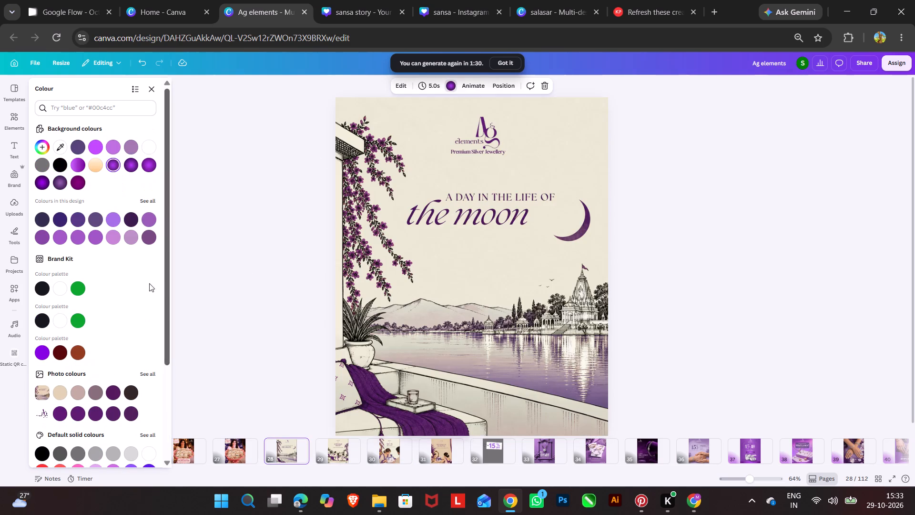
pyautogui.click(433, 122)
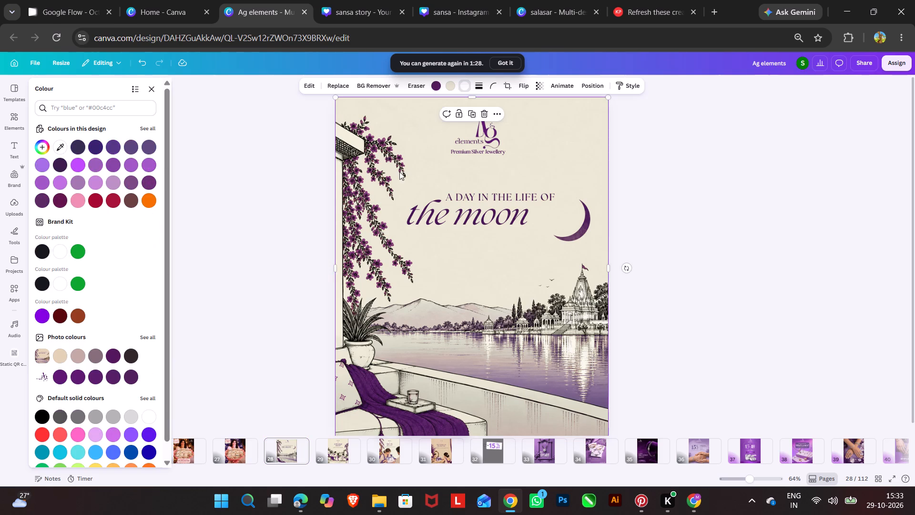
pyautogui.click(451, 82)
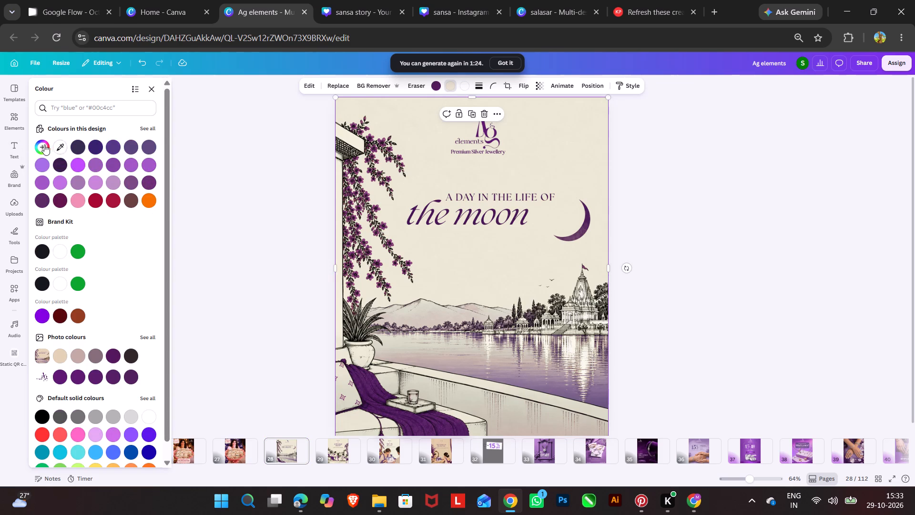
pyautogui.click(42, 145)
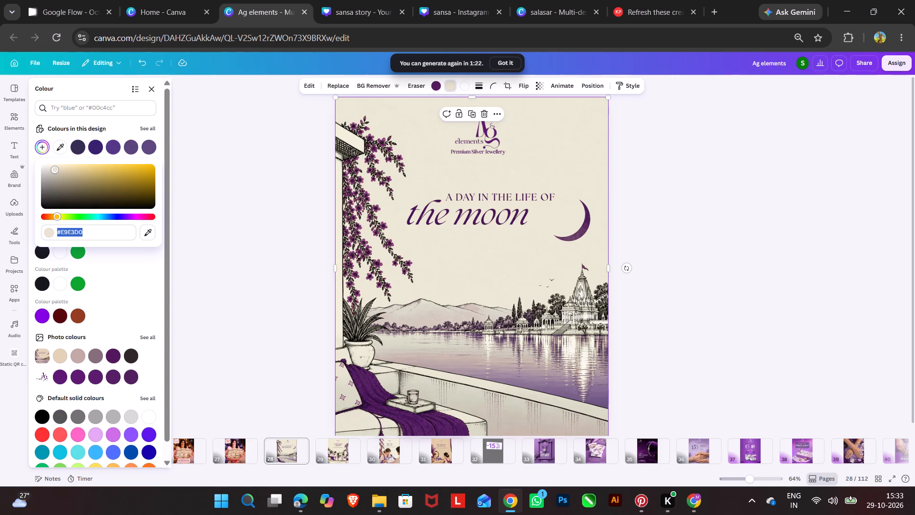
pyautogui.hotkey('ctrl', 'c')
# Recolour the tan tone of page 31's wall background to #E9E3D0.
pyautogui.click(428, 452)
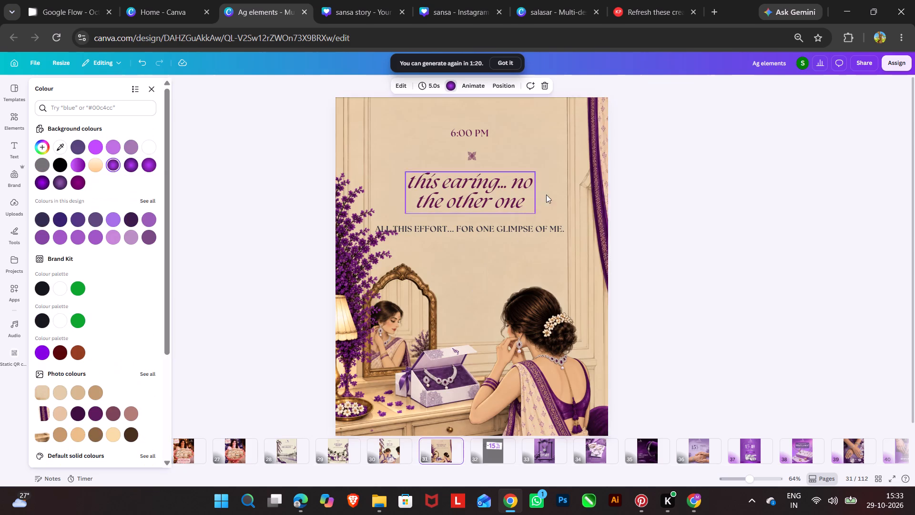
pyautogui.click(570, 161)
pyautogui.click(460, 85)
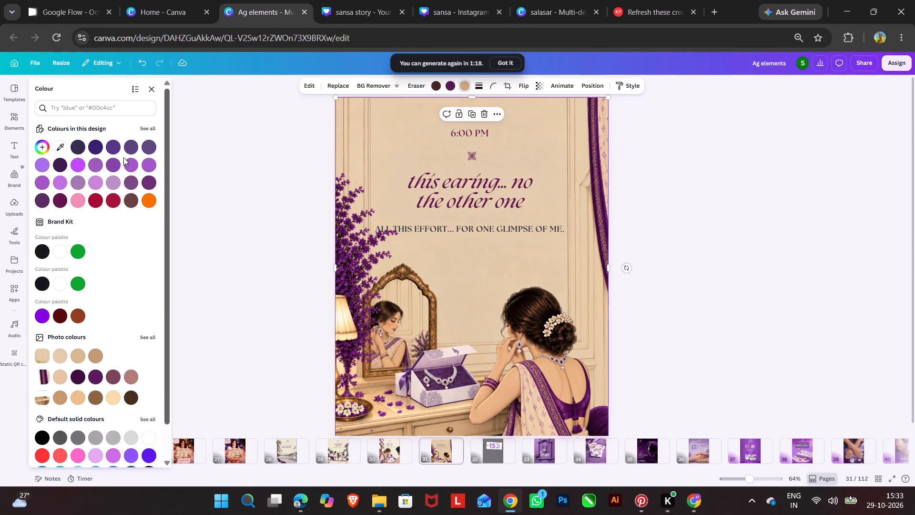
pyautogui.click(41, 146)
pyautogui.tripleClick(93, 228)
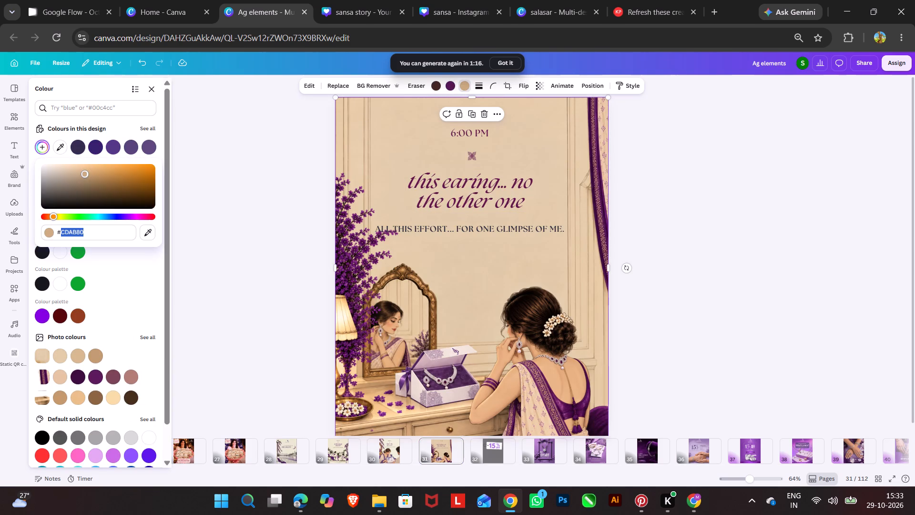
pyautogui.hotkey('ctrl', 'v')
pyautogui.press('4')
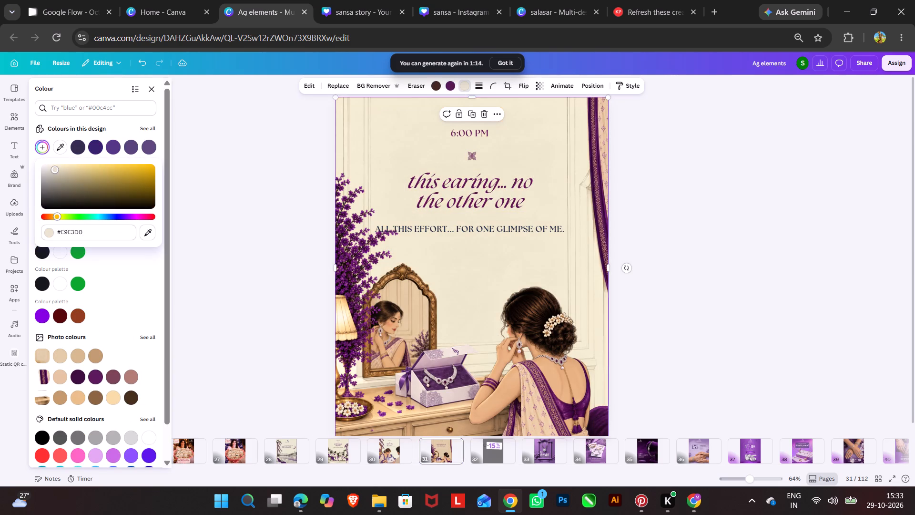
pyautogui.press('Return')
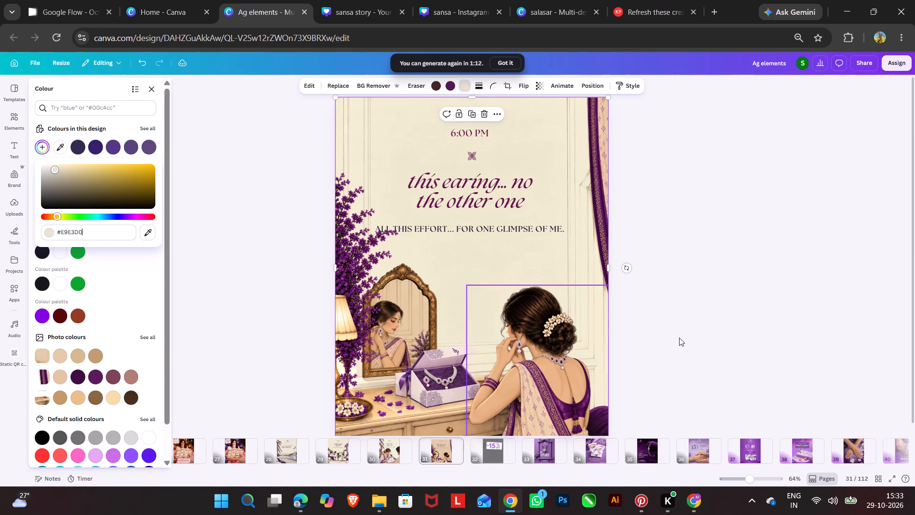
pyautogui.click(682, 334)
pyautogui.click(682, 333)
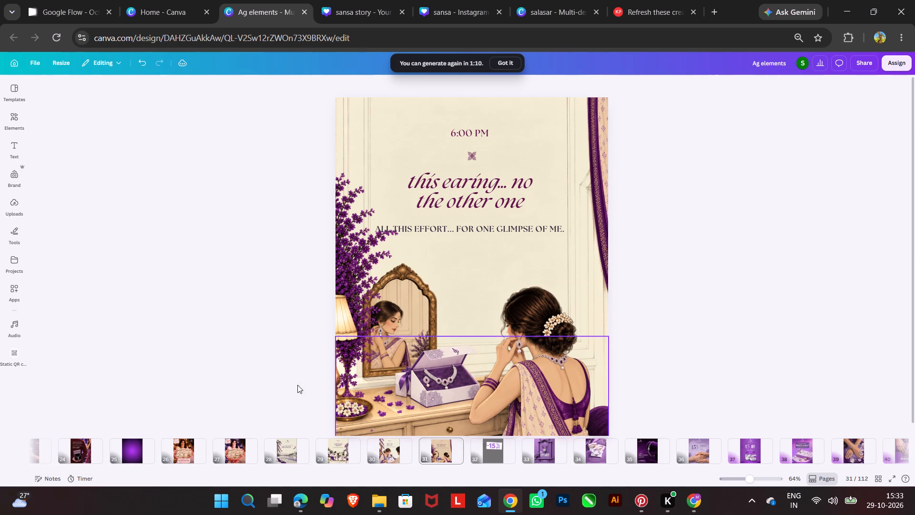
pyautogui.click(372, 448)
pyautogui.click(442, 447)
pyautogui.click(547, 153)
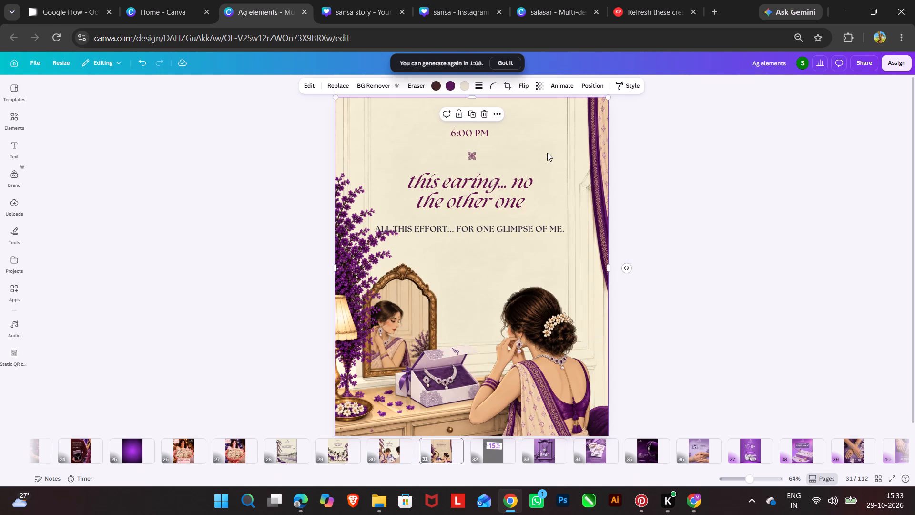
pyautogui.click(674, 155)
# Recolour the brown tone of page 31's curtain to the light orange photo colour.
pyautogui.click(607, 147)
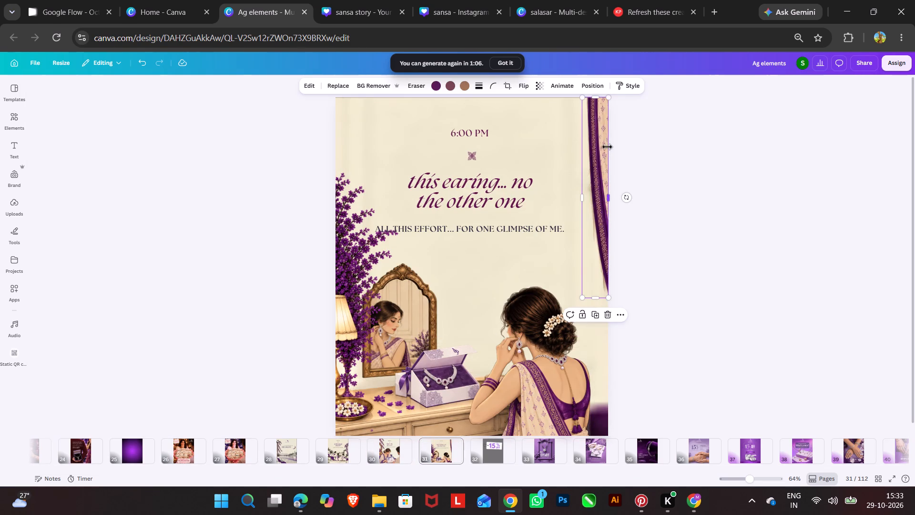
pyautogui.click(465, 83)
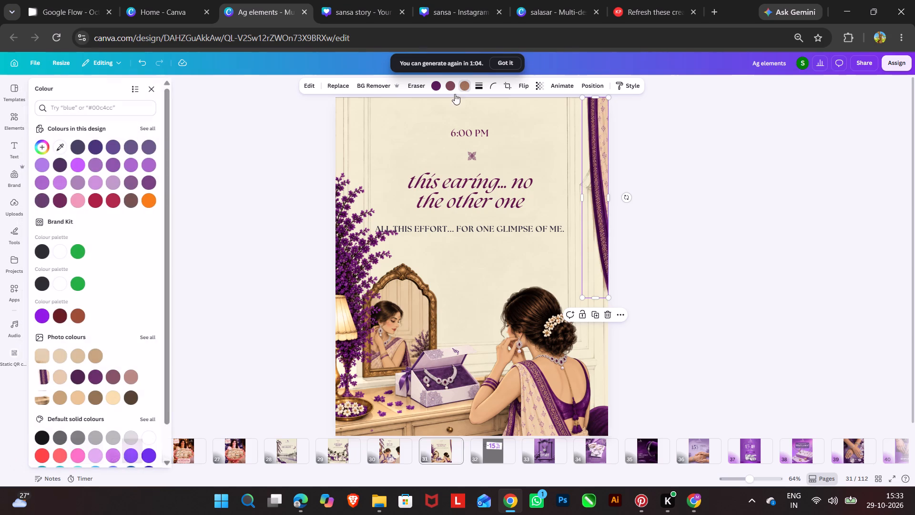
pyautogui.click(111, 397)
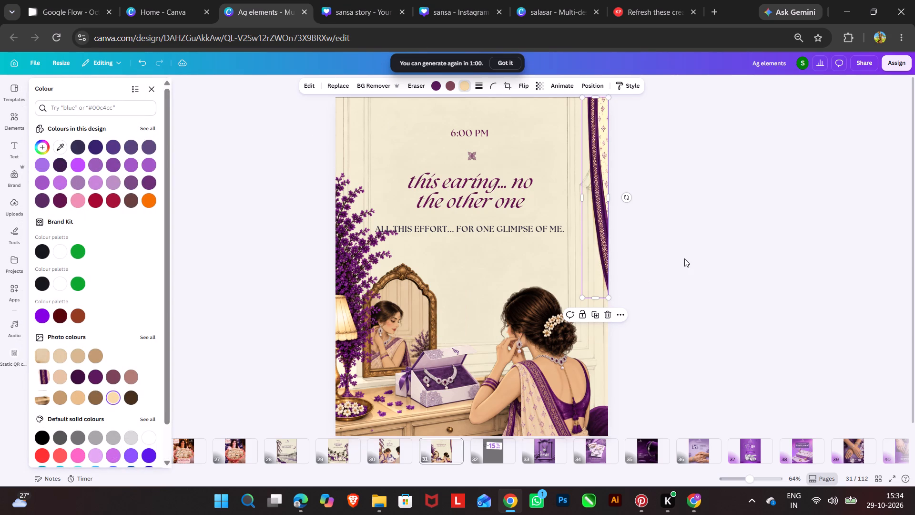
# Recolour the light orange tone of page 31's curtain to the darker custom taupe #AE9C82.
pyautogui.click(61, 357)
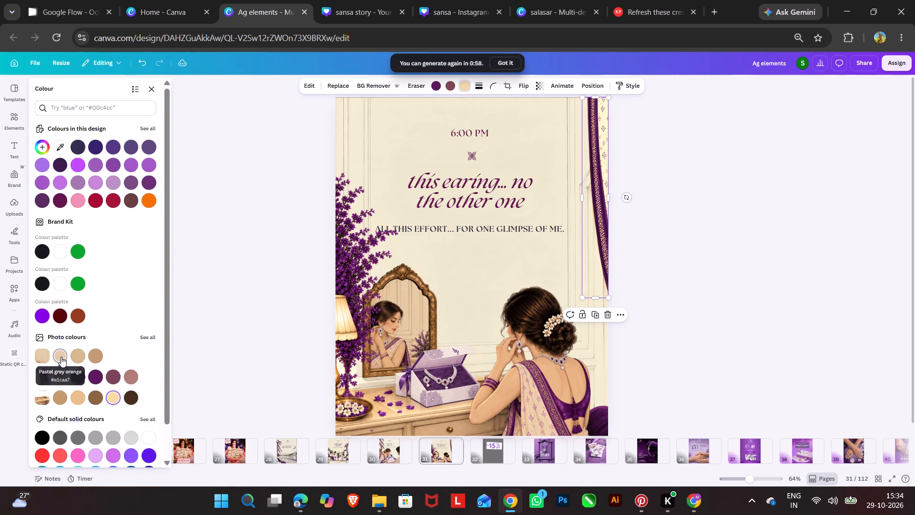
pyautogui.click(39, 145)
pyautogui.moveTo(71, 169); pyautogui.dragTo(71, 179)
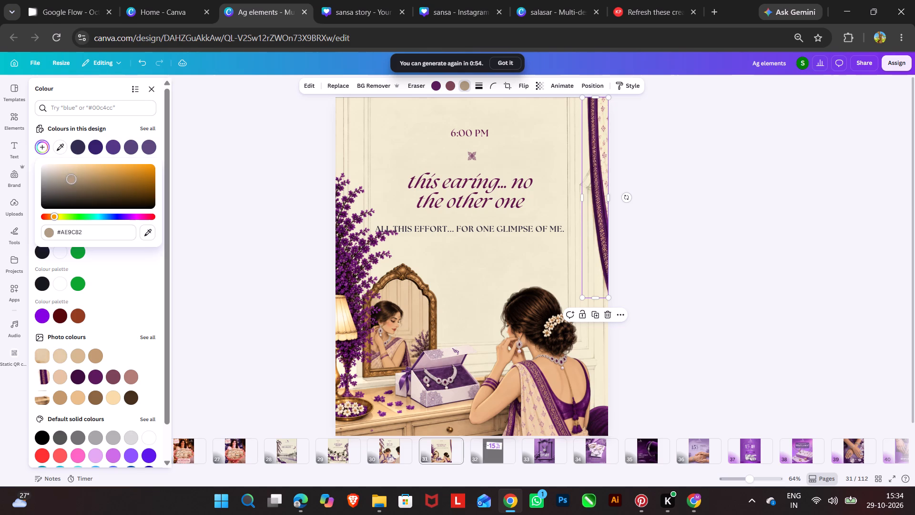
pyautogui.moveTo(71, 179); pyautogui.dragTo(71, 180)
pyautogui.doubleClick(259, 180)
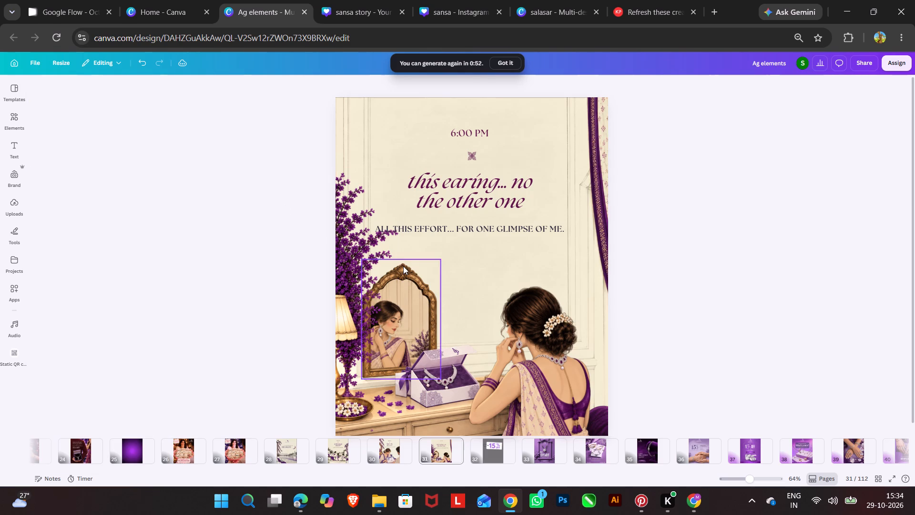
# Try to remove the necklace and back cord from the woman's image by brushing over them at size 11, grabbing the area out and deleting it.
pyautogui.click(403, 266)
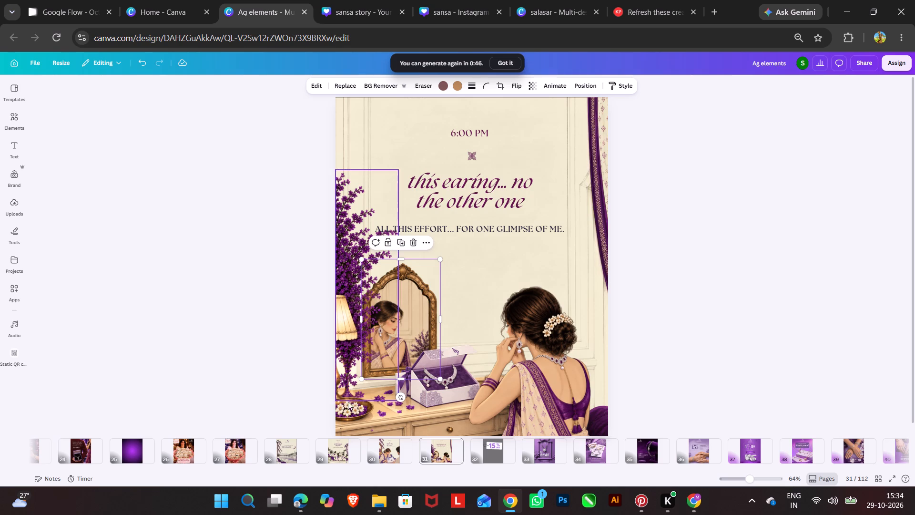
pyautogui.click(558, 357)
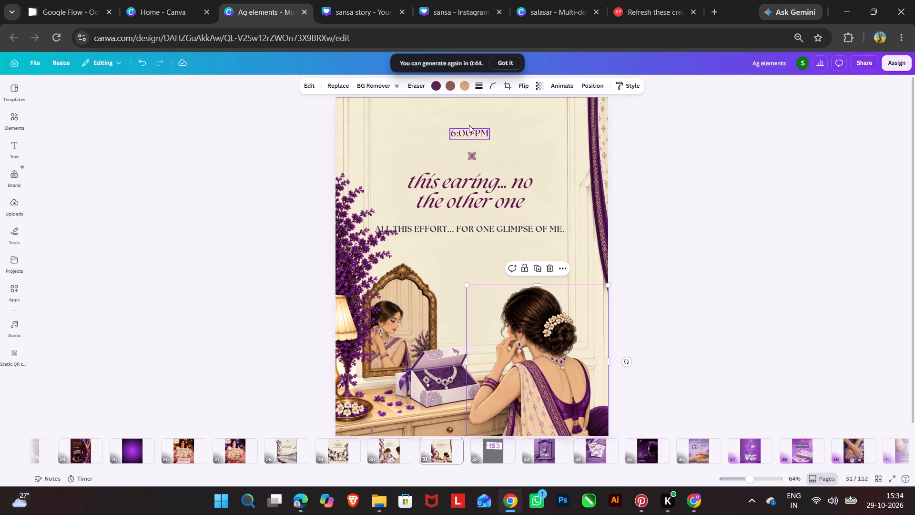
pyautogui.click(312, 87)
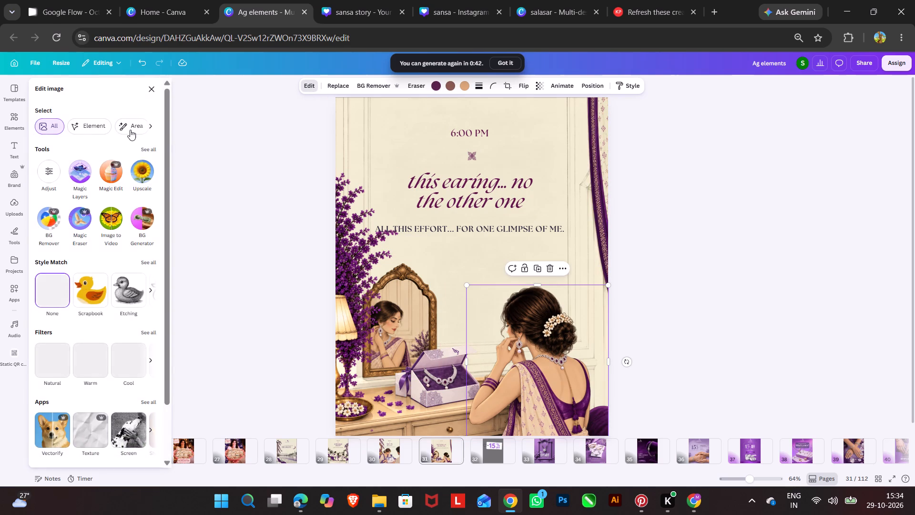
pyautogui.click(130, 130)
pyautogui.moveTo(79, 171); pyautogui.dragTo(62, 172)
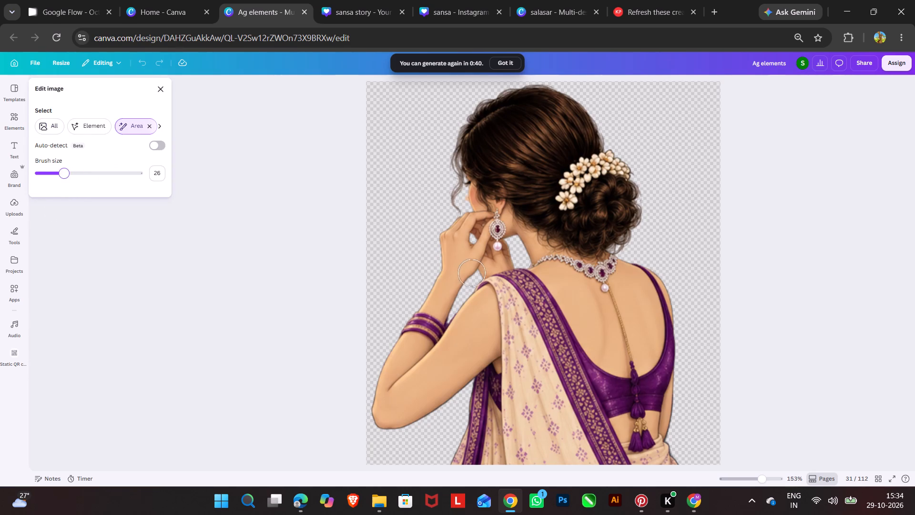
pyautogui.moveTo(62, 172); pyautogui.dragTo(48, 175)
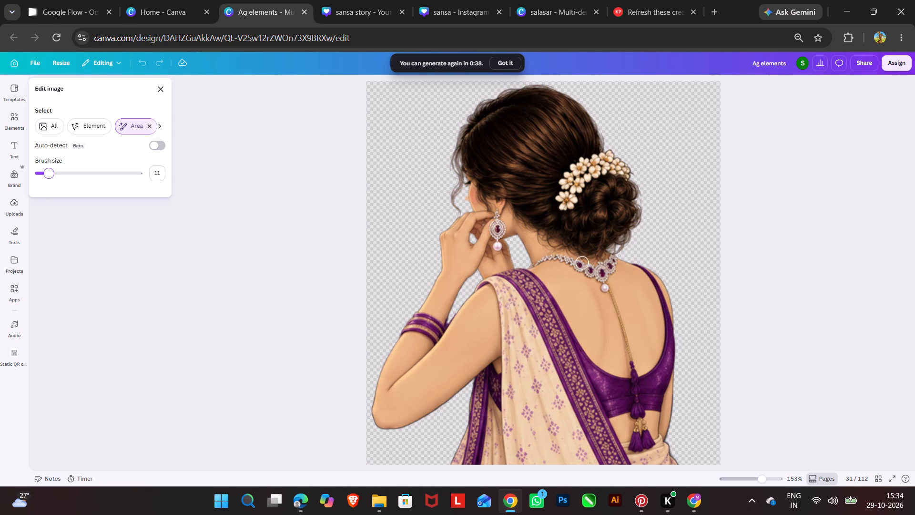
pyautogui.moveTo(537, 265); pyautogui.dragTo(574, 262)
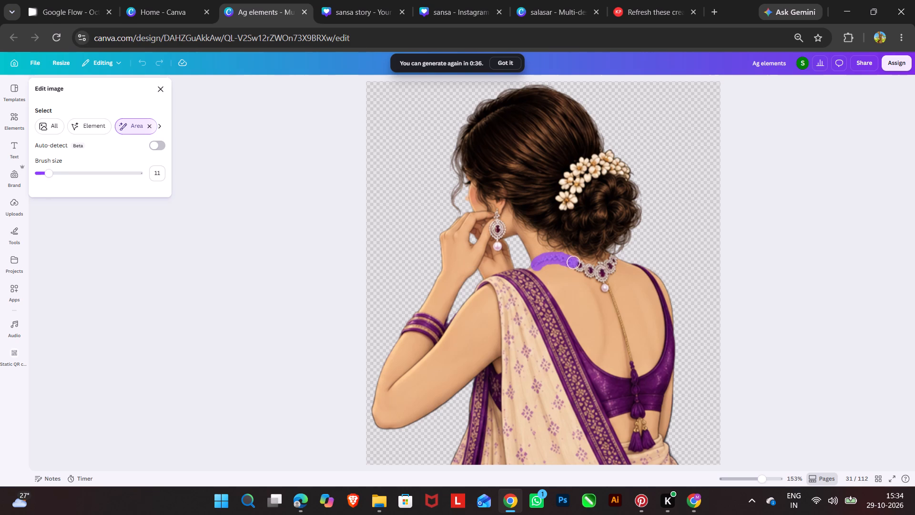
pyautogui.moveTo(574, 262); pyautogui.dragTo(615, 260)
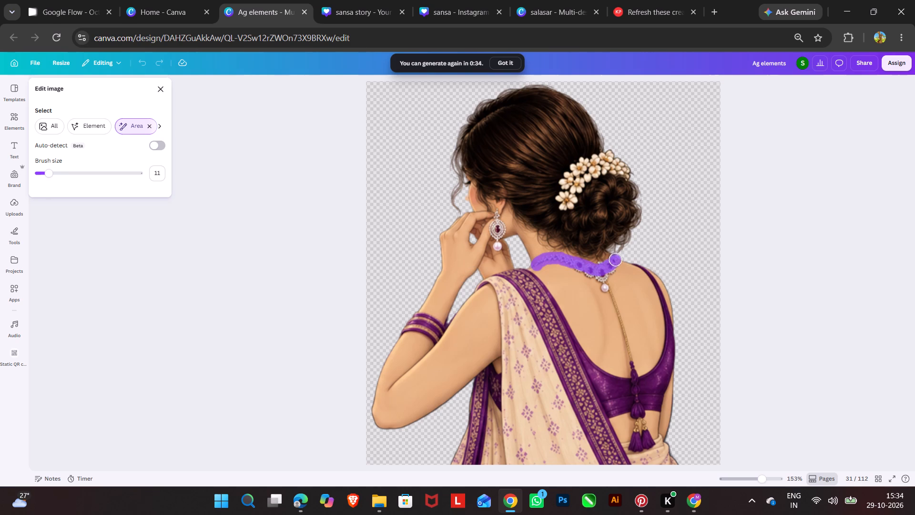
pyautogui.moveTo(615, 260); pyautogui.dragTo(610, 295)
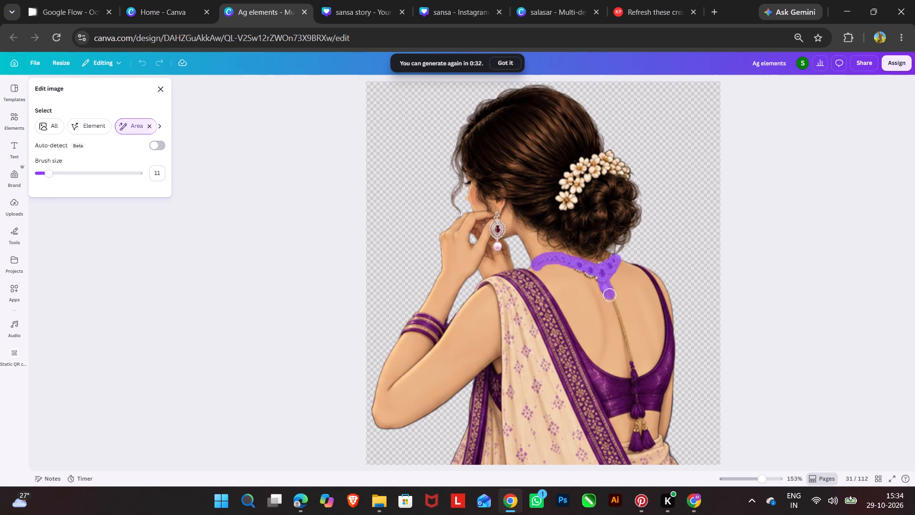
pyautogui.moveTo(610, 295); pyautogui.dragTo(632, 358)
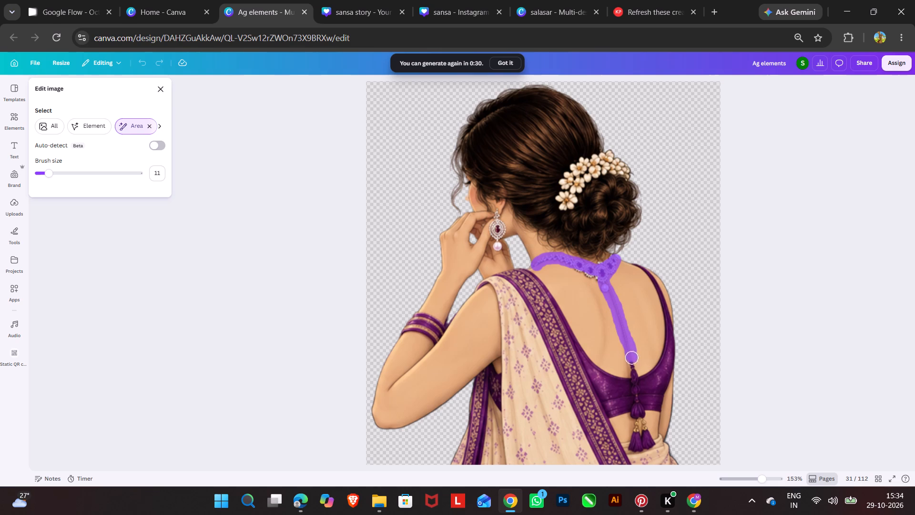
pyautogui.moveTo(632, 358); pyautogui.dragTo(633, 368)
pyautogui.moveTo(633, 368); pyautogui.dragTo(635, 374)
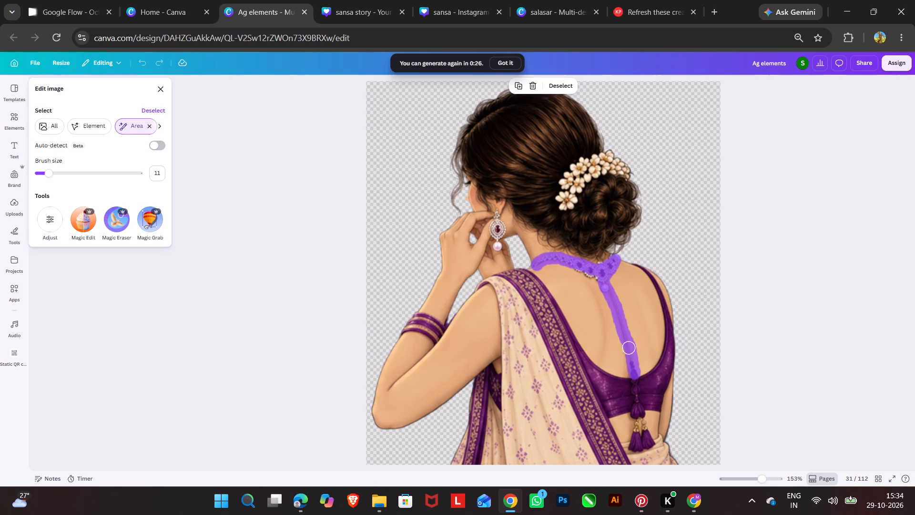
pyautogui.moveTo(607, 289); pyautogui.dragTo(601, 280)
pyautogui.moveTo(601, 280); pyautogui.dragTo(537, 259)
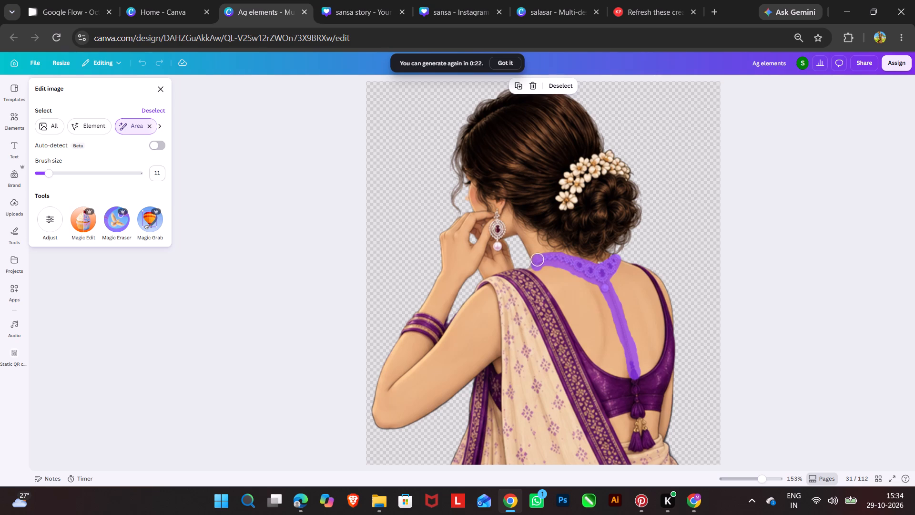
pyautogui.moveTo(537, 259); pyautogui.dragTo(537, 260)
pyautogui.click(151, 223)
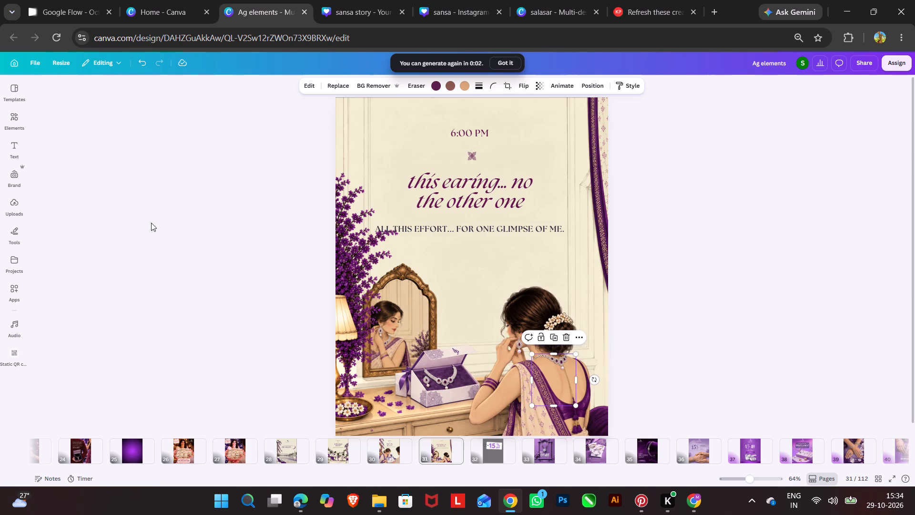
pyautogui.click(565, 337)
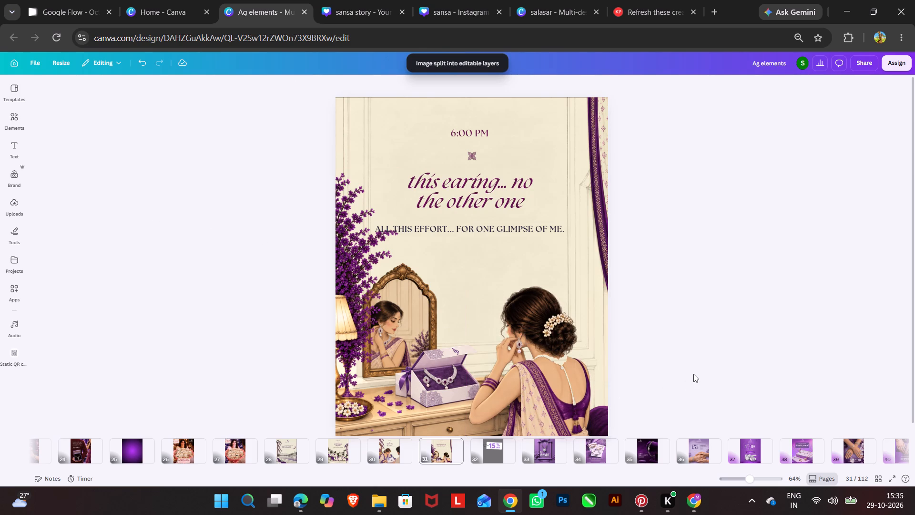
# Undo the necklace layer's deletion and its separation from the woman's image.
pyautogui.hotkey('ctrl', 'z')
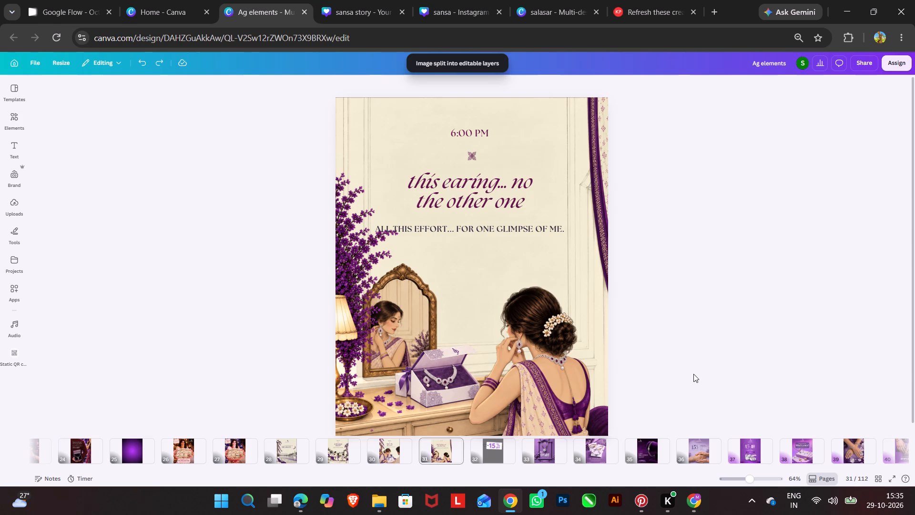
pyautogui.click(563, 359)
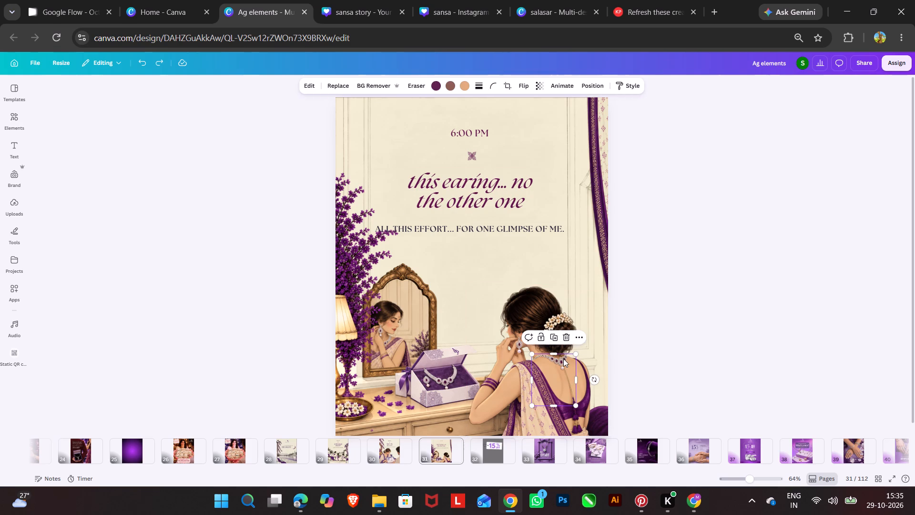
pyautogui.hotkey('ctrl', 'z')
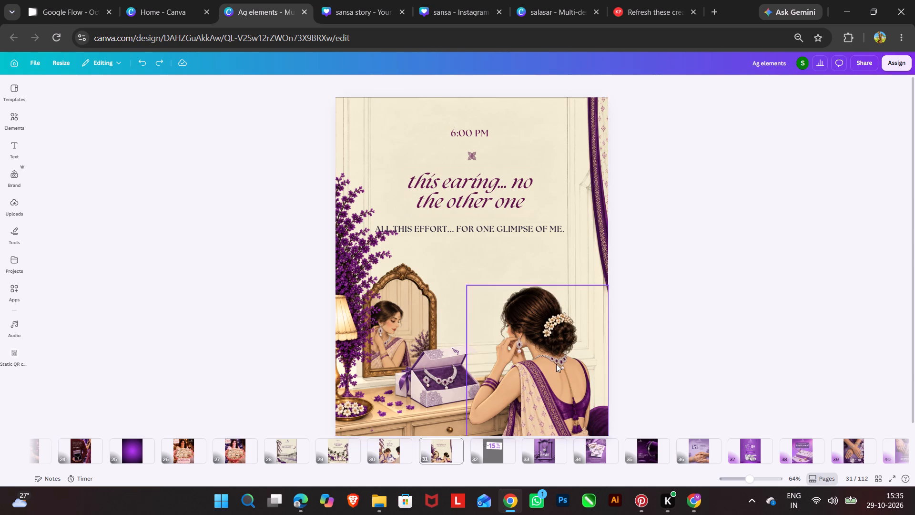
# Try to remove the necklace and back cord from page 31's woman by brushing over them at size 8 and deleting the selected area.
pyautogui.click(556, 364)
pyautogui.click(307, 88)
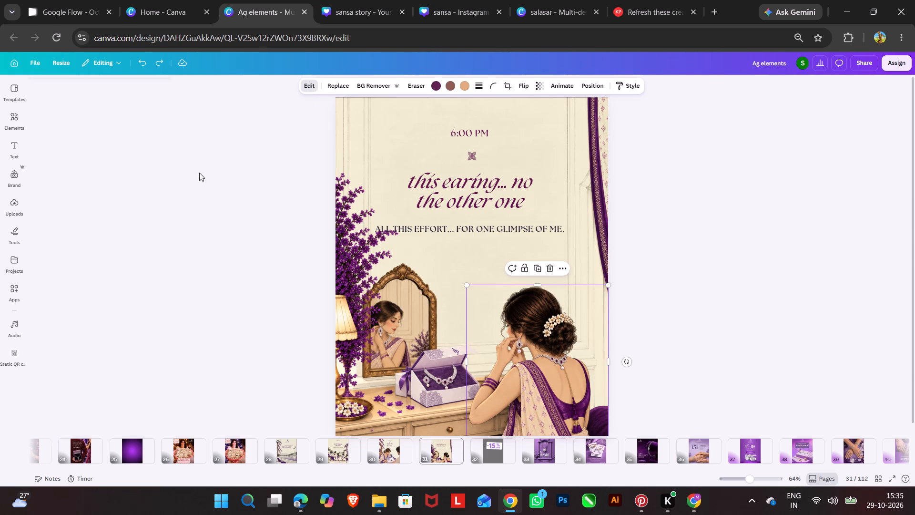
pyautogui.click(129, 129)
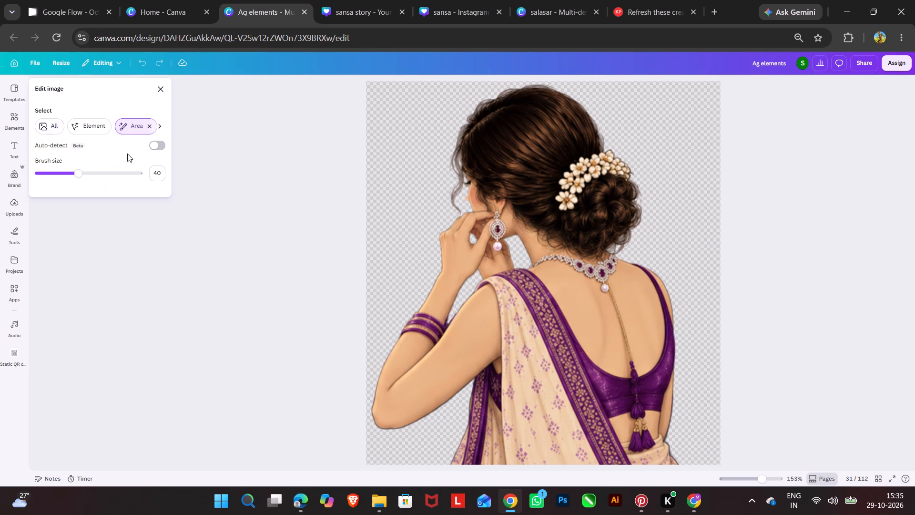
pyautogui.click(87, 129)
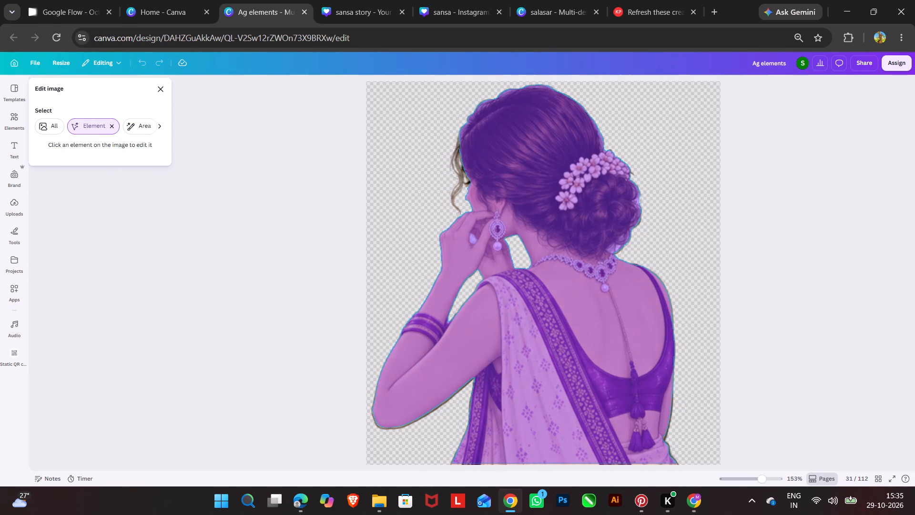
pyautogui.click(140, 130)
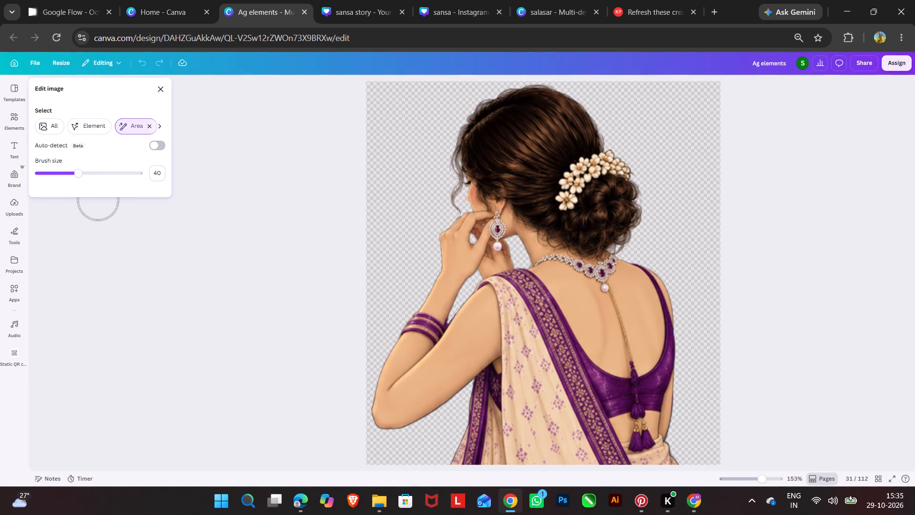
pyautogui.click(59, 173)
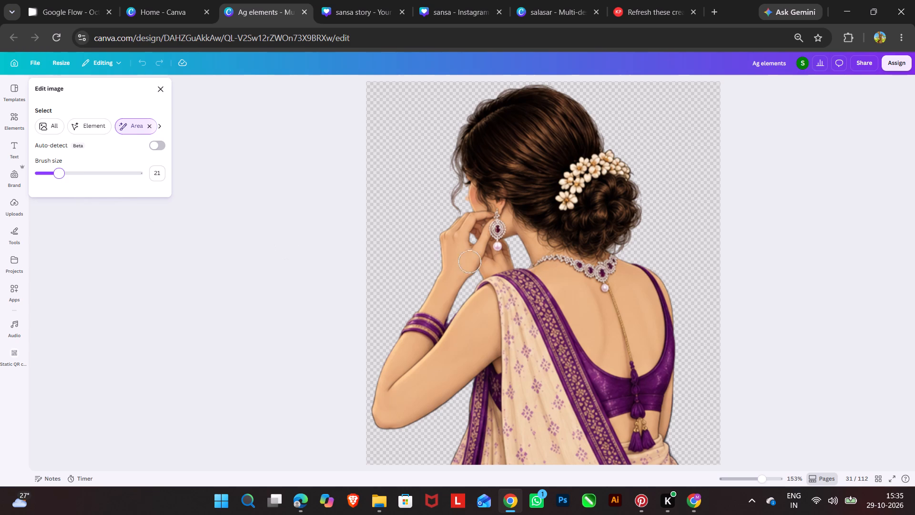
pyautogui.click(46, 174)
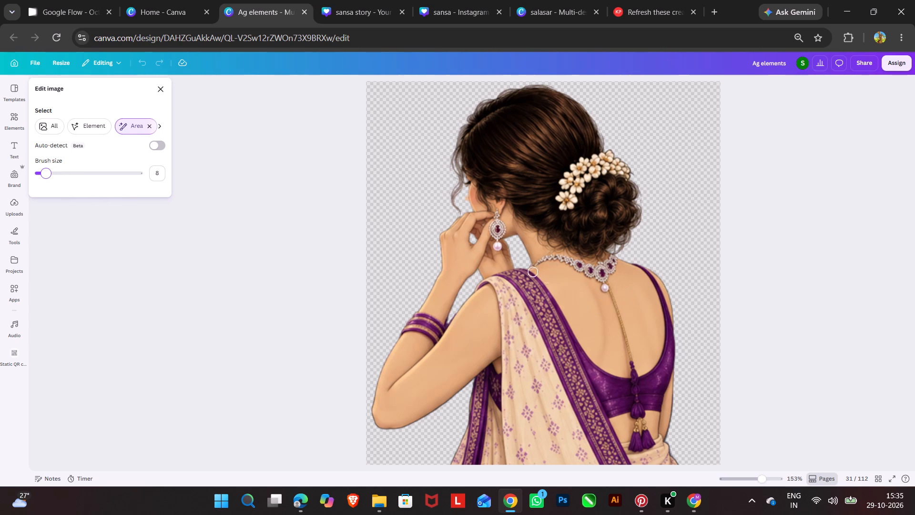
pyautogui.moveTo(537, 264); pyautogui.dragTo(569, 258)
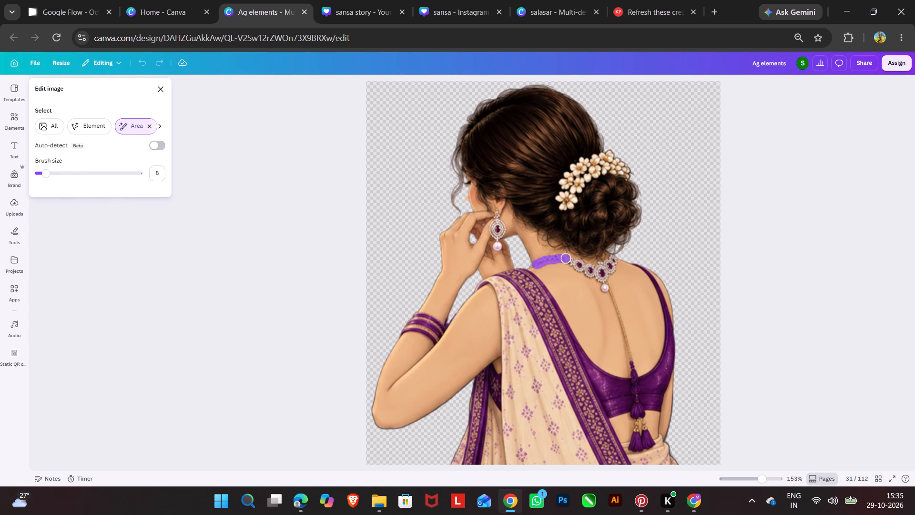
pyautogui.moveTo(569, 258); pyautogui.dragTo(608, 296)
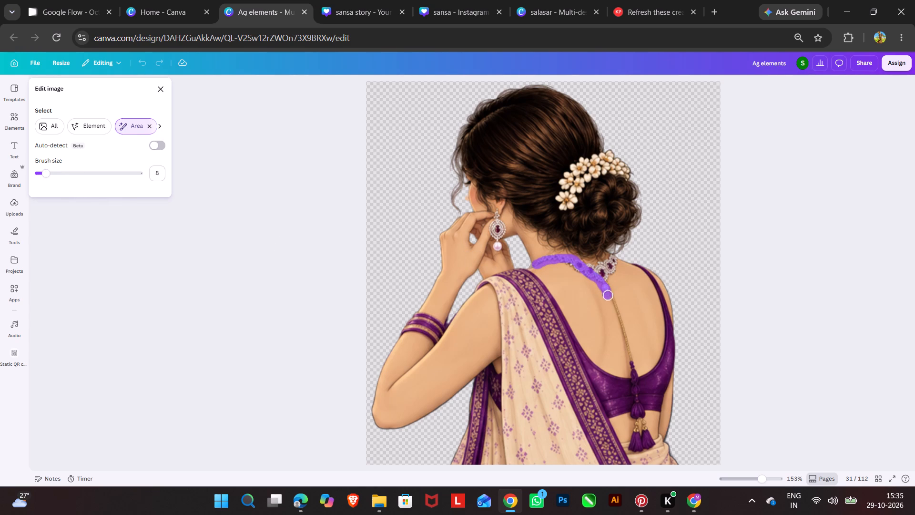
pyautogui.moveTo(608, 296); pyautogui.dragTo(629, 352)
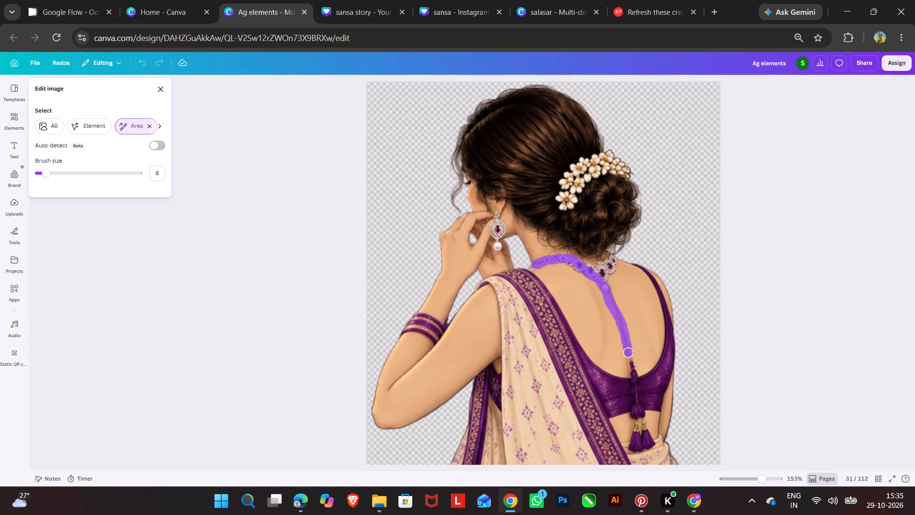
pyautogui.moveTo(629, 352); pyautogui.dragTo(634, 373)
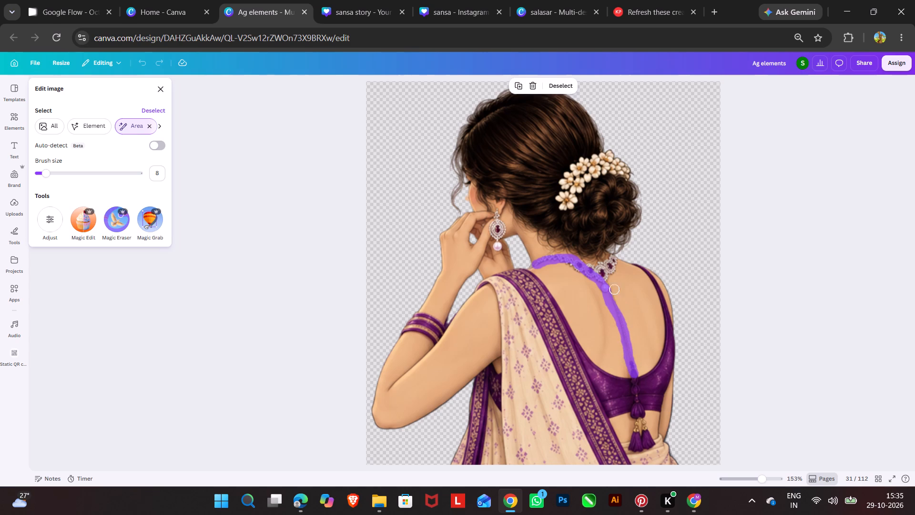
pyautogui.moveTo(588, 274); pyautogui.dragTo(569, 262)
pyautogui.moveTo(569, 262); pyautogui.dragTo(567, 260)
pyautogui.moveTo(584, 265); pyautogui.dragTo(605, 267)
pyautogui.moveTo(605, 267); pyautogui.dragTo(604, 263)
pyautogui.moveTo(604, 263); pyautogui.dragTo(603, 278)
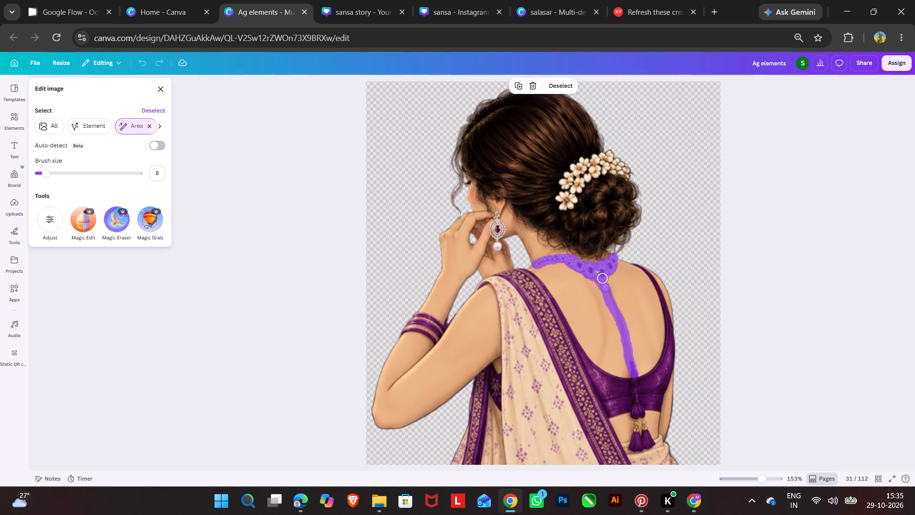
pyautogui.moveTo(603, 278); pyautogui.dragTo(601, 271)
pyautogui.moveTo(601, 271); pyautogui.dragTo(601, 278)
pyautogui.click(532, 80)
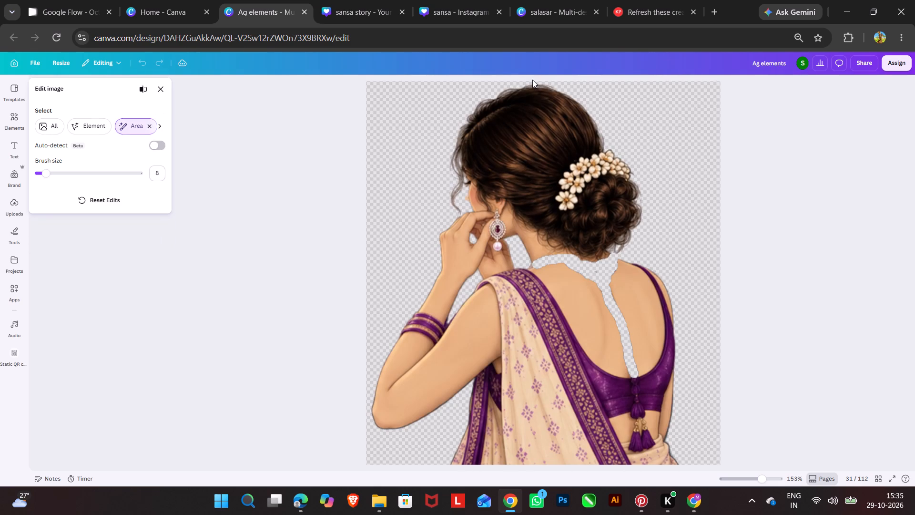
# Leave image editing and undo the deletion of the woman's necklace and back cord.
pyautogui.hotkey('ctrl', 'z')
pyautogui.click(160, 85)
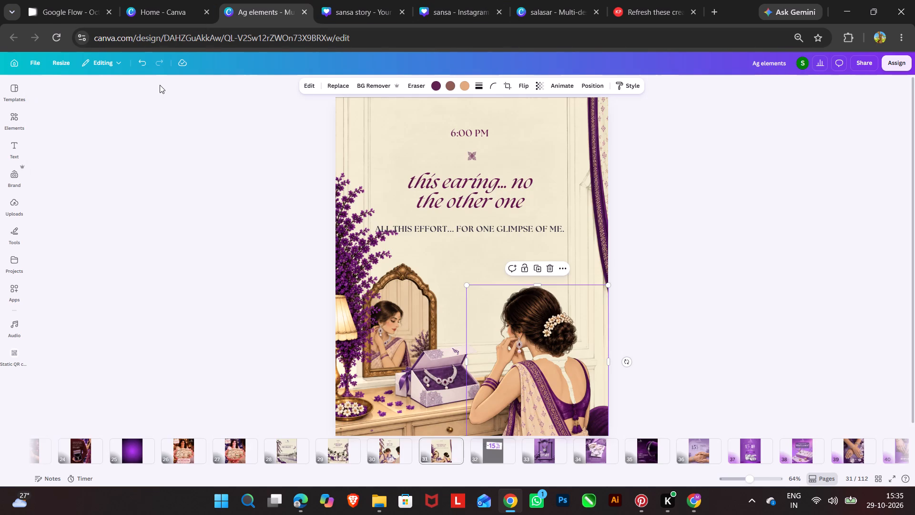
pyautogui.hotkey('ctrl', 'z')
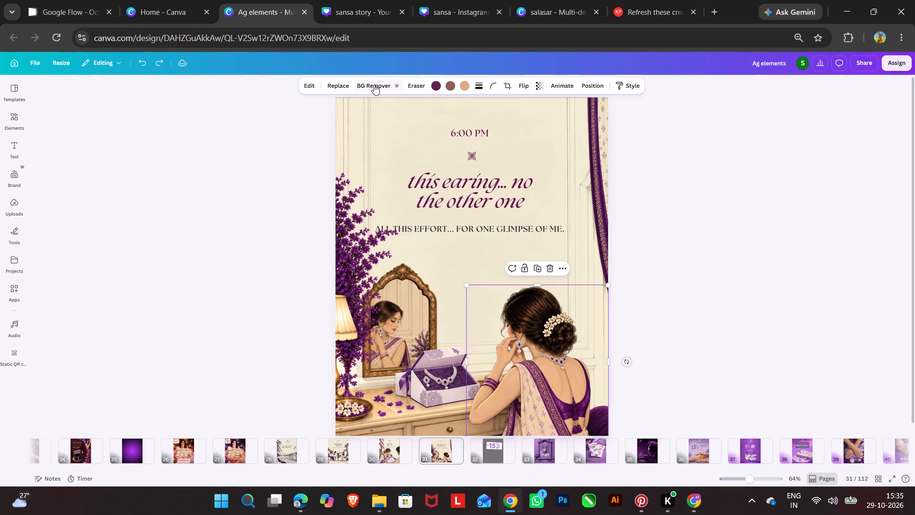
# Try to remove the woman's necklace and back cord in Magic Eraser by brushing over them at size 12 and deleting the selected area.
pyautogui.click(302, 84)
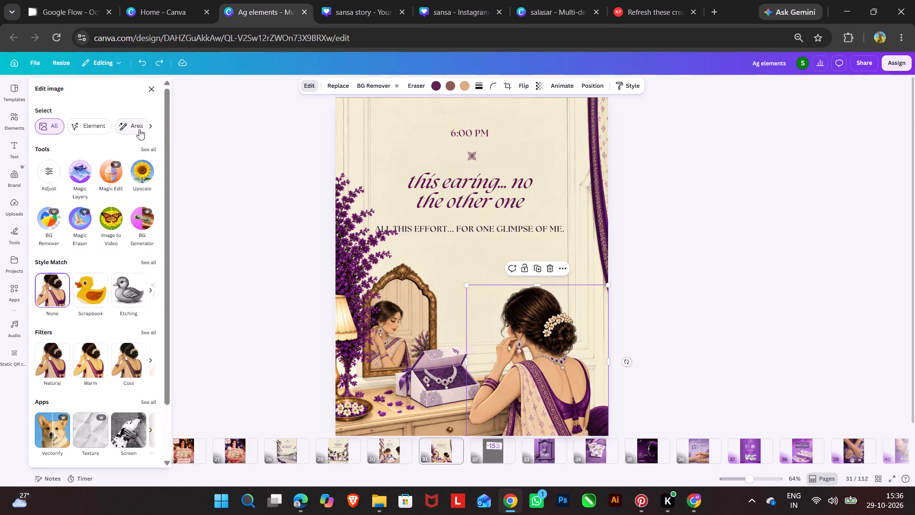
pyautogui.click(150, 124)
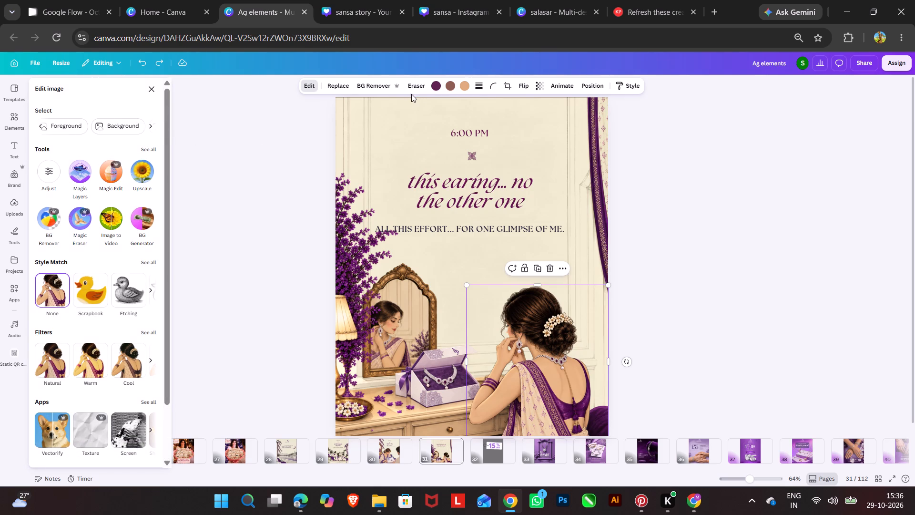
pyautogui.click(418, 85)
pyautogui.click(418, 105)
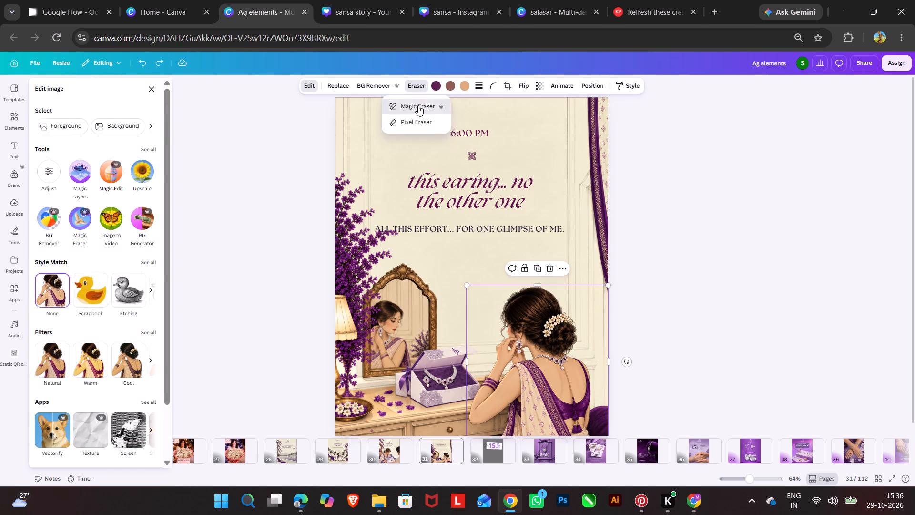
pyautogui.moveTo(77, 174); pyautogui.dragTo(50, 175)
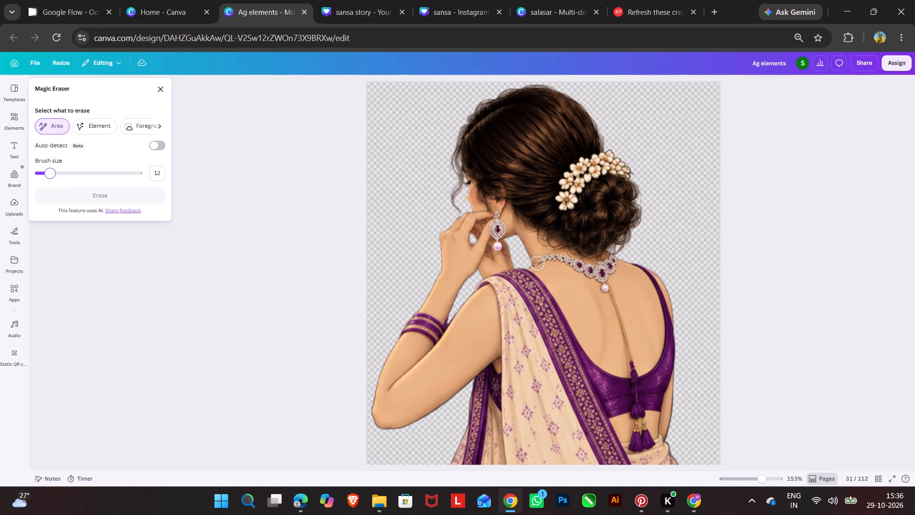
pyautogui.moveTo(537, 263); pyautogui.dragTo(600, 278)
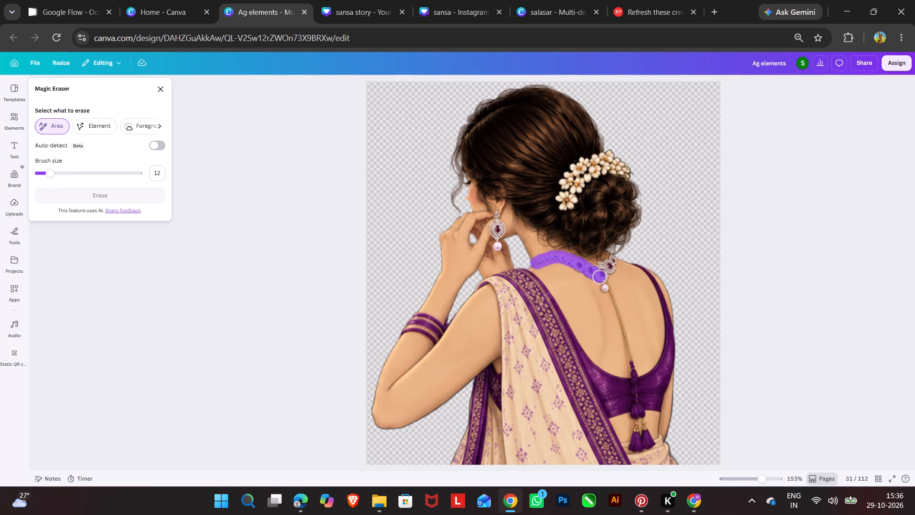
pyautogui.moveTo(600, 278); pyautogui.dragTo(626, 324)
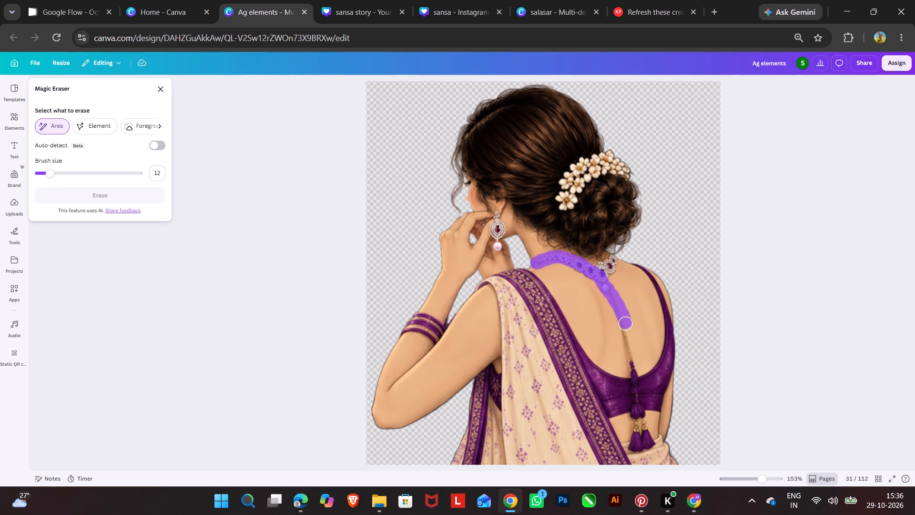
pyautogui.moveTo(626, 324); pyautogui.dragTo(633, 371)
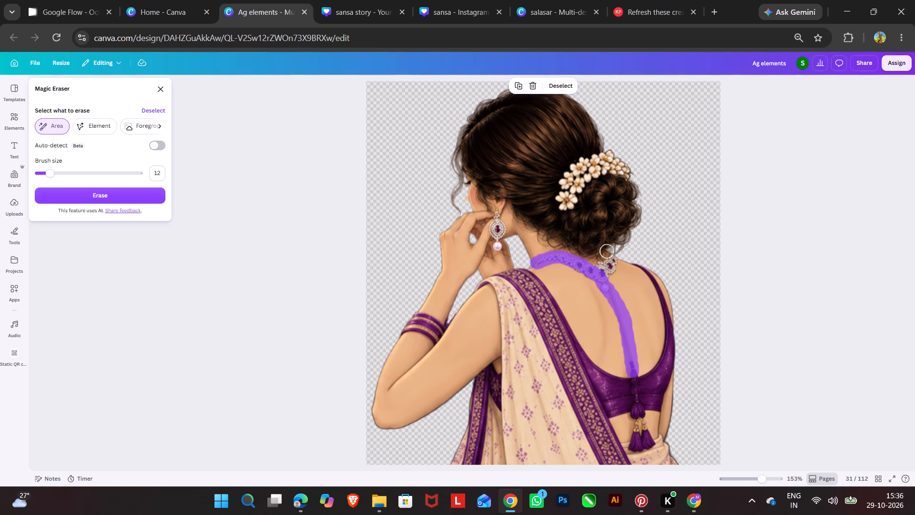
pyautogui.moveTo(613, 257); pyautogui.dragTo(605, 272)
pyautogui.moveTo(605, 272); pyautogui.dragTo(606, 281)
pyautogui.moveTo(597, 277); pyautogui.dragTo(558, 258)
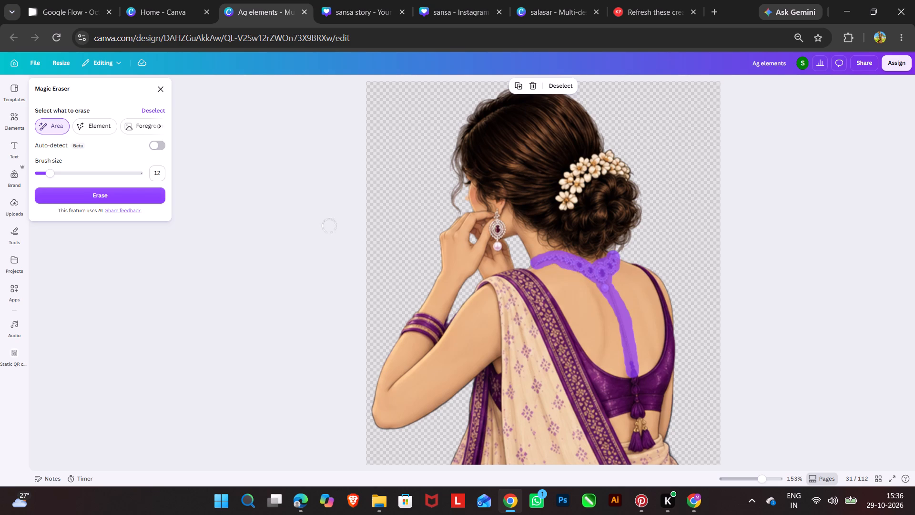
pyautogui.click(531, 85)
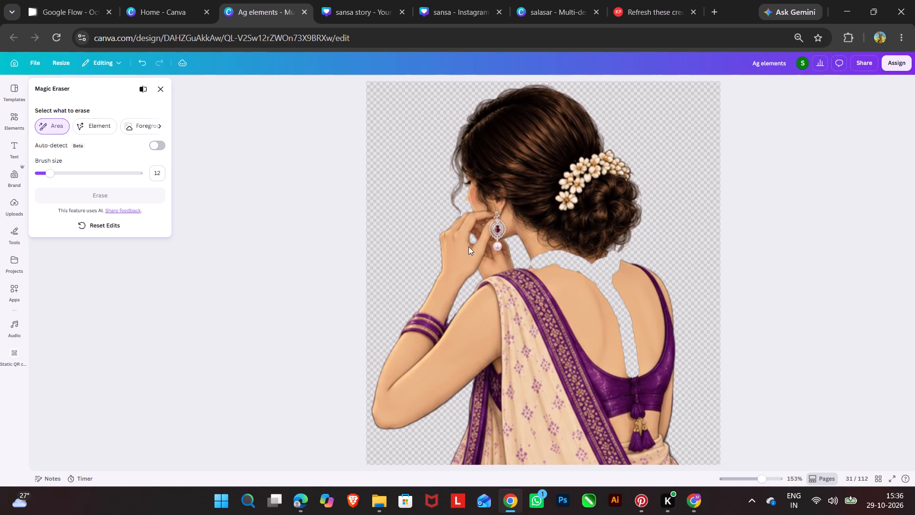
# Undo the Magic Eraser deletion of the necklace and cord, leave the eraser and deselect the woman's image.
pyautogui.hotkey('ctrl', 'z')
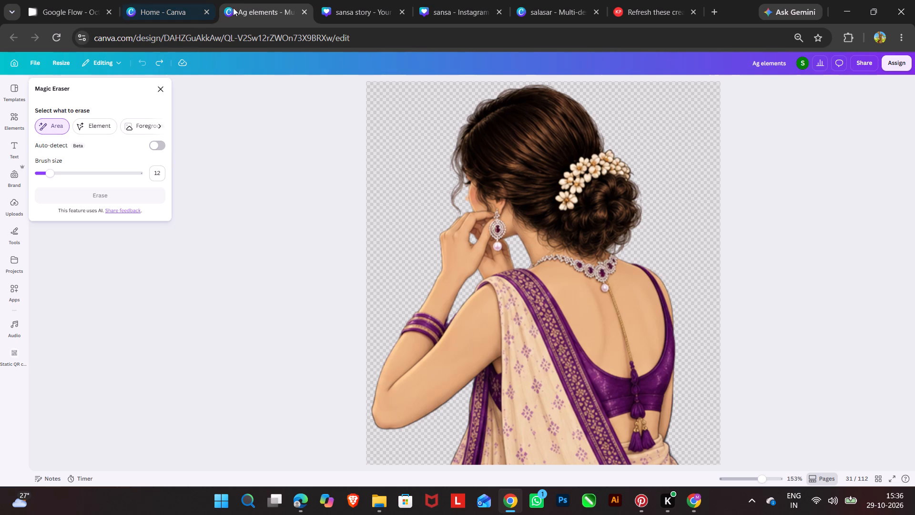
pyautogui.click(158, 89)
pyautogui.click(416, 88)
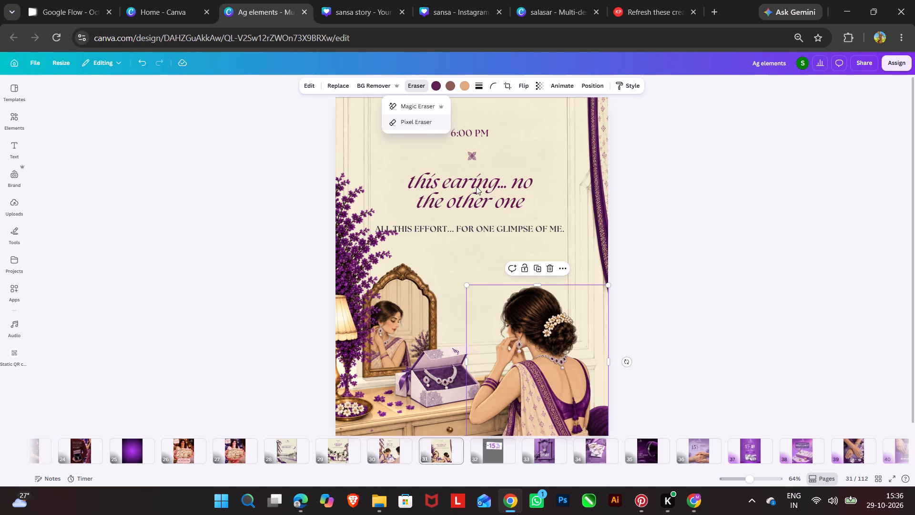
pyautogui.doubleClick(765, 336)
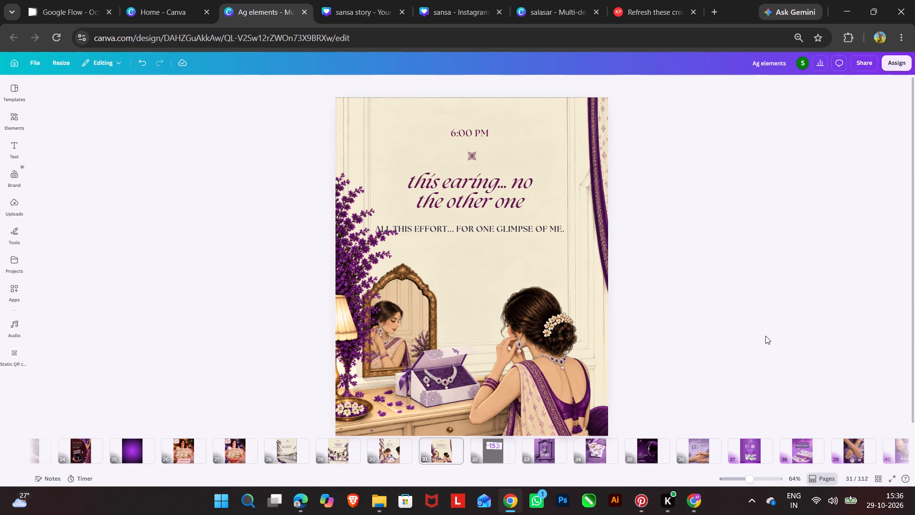
# Open page 31's woman image for area editing and take a screenshot snip of the enlarged figure.
pyautogui.click(575, 367)
pyautogui.click(575, 367)
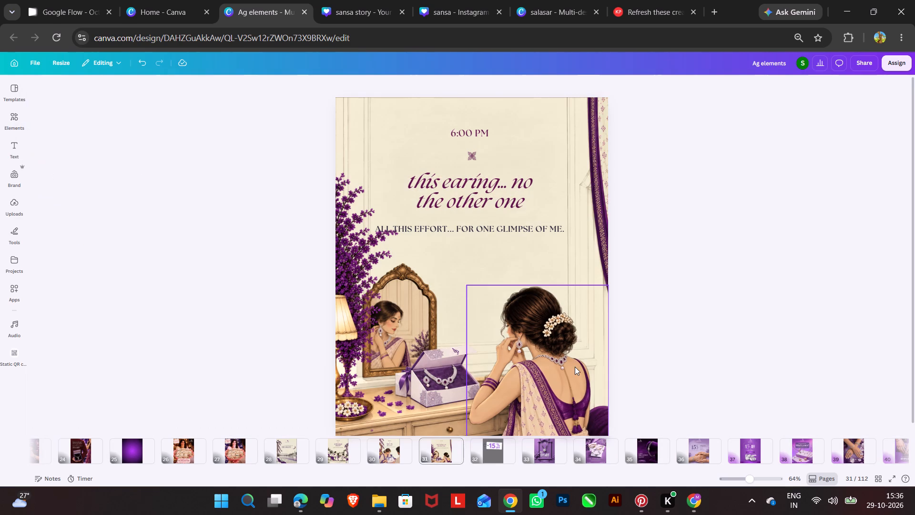
pyautogui.click(504, 304)
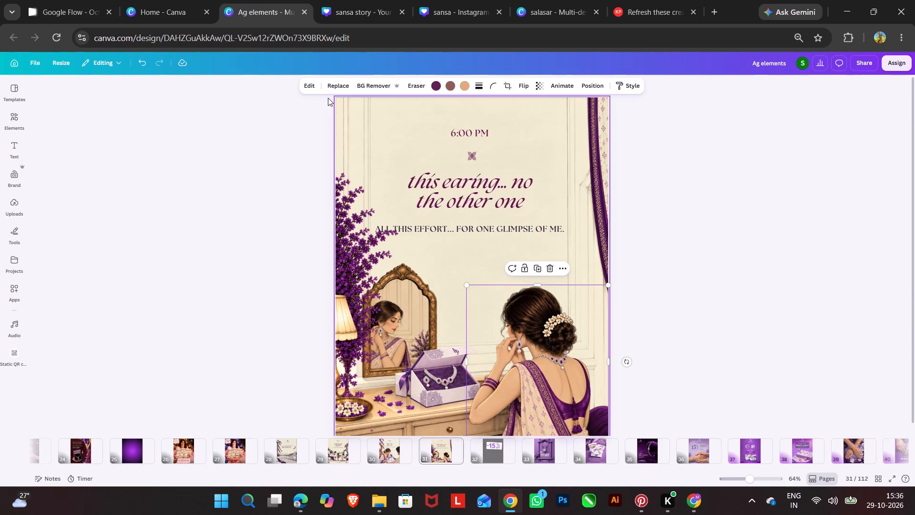
pyautogui.click(316, 88)
pyautogui.click(129, 134)
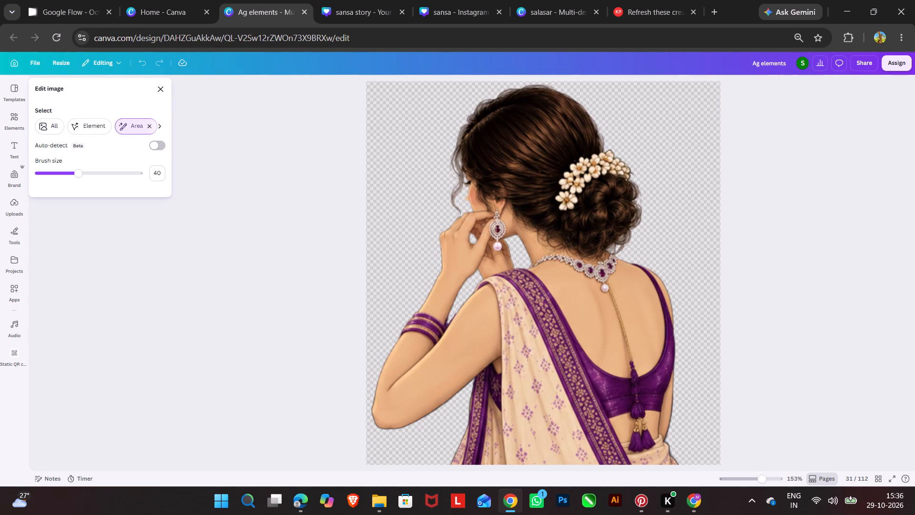
pyautogui.press('Print')
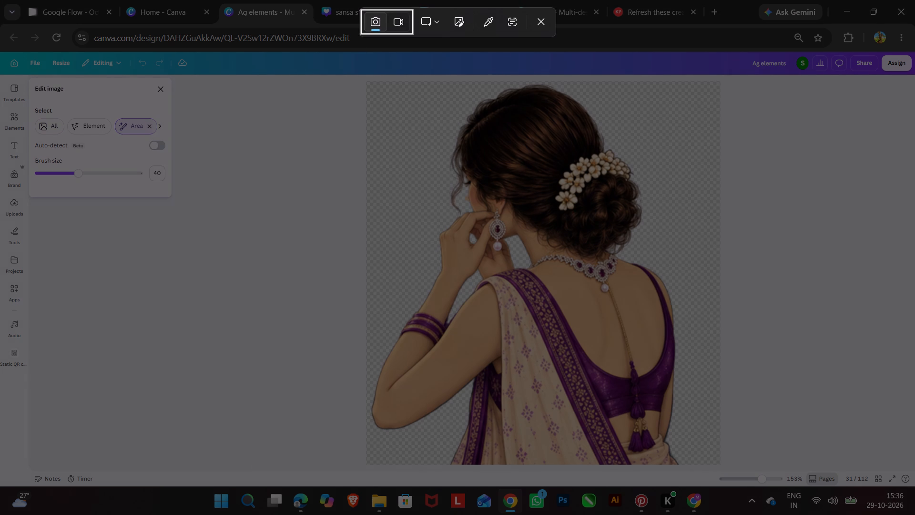
pyautogui.moveTo(367, 82); pyautogui.dragTo(686, 460)
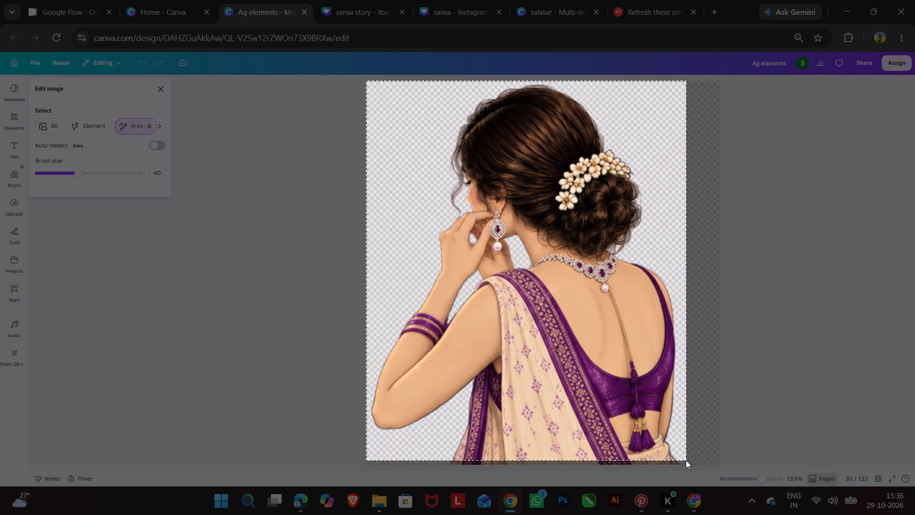
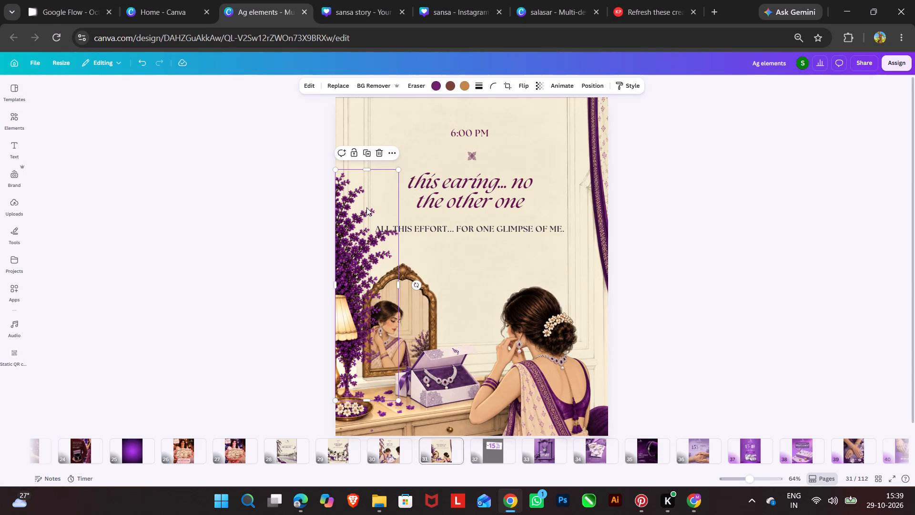
pyautogui.click(410, 79)
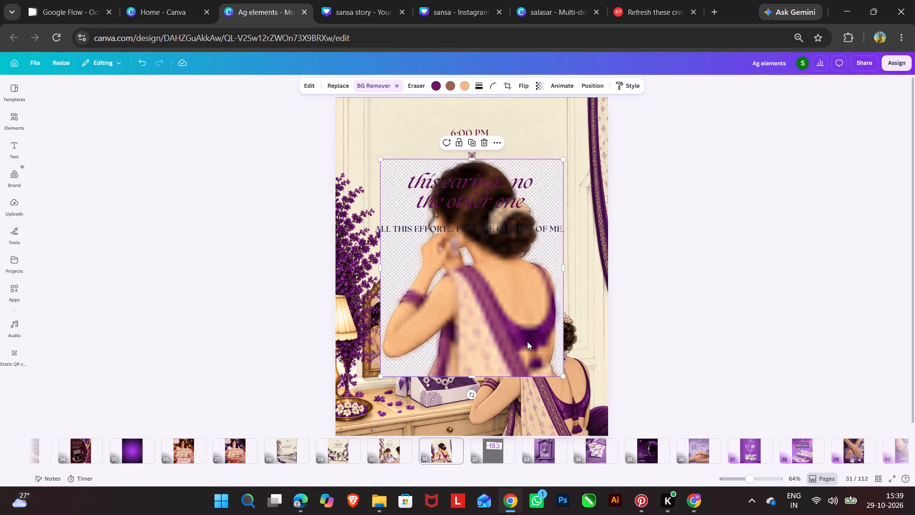
# Move the pasted woman image down over the lower part of page 31, beside the original woman for comparison.
pyautogui.moveTo(527, 341); pyautogui.dragTo(555, 400)
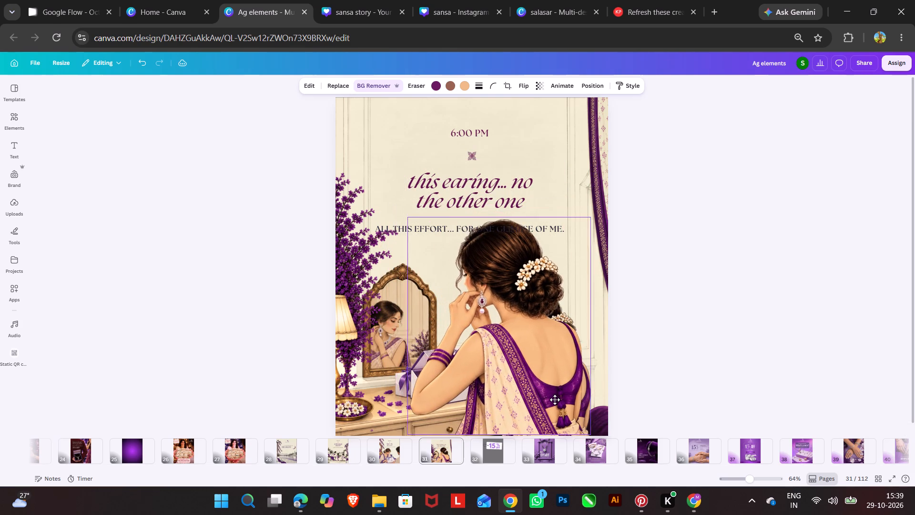
pyautogui.moveTo(555, 400); pyautogui.dragTo(519, 390)
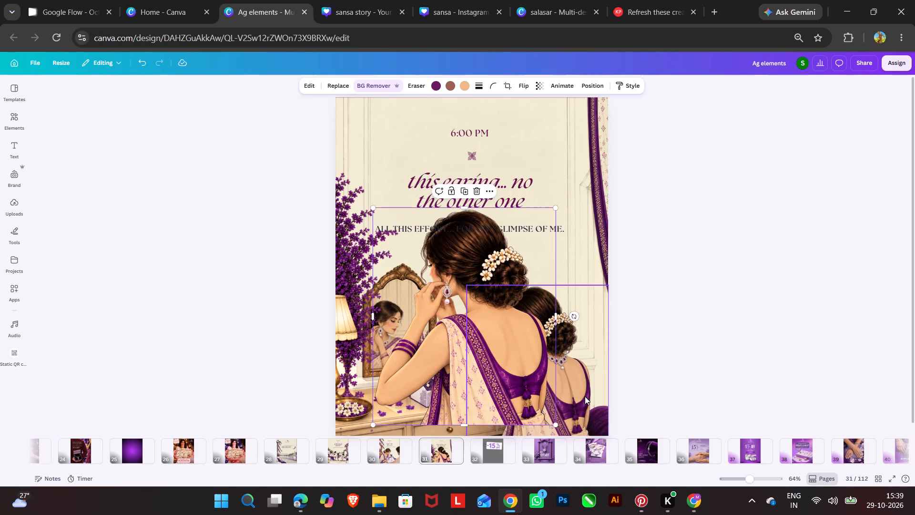
pyautogui.click(585, 396)
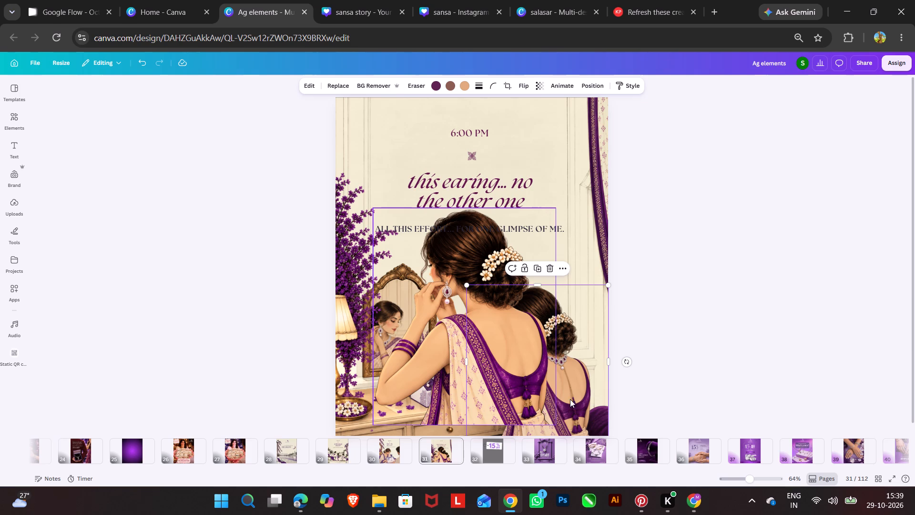
pyautogui.click(518, 388)
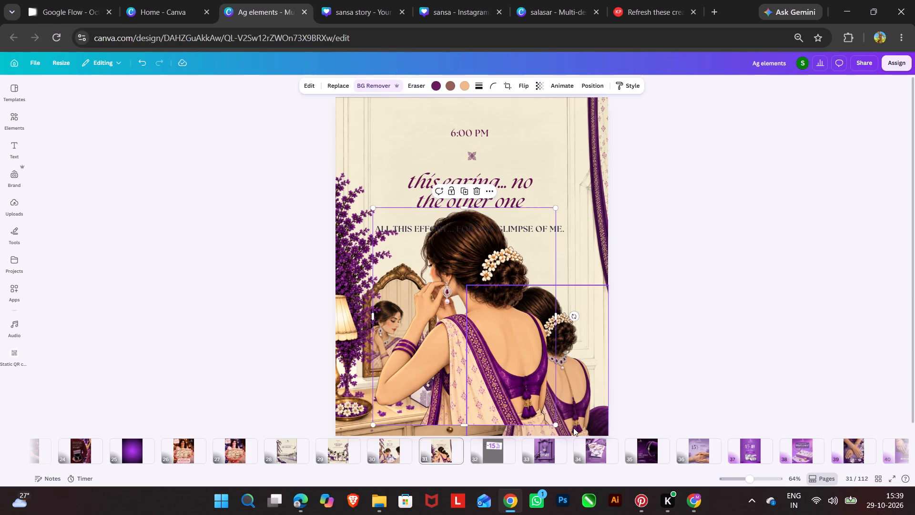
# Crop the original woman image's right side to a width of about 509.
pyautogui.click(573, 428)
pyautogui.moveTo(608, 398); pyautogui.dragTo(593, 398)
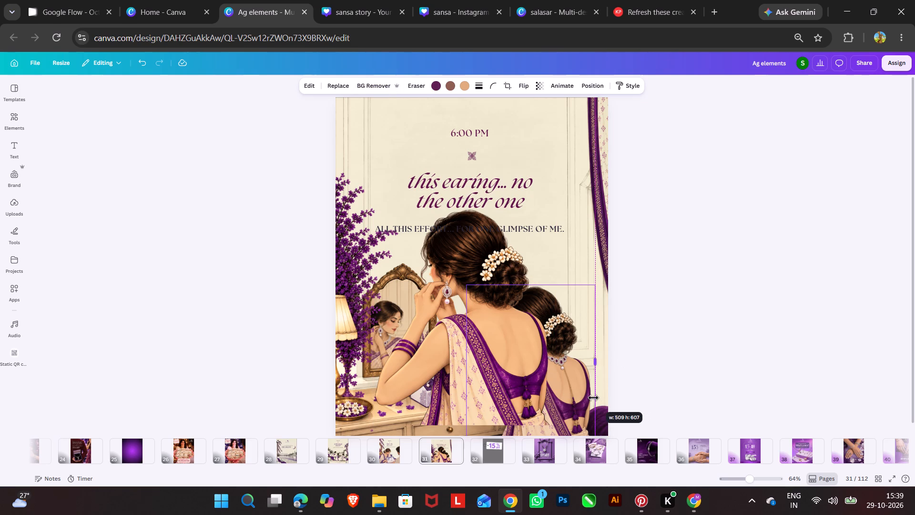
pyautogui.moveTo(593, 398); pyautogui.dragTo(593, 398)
# Move the new woman image over the original and scale it down to match, about 515 wide by 611 high.
pyautogui.click(541, 395)
pyautogui.moveTo(515, 391); pyautogui.dragTo(559, 407)
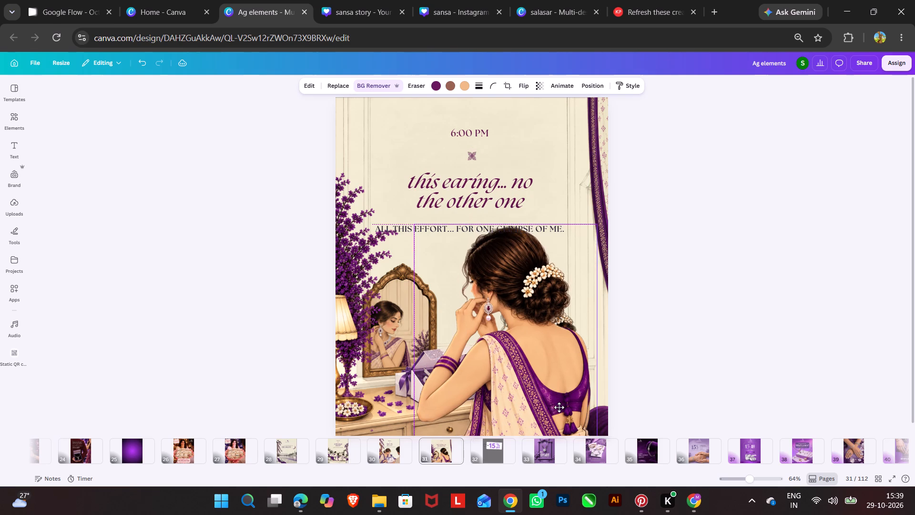
pyautogui.moveTo(559, 407); pyautogui.dragTo(552, 405)
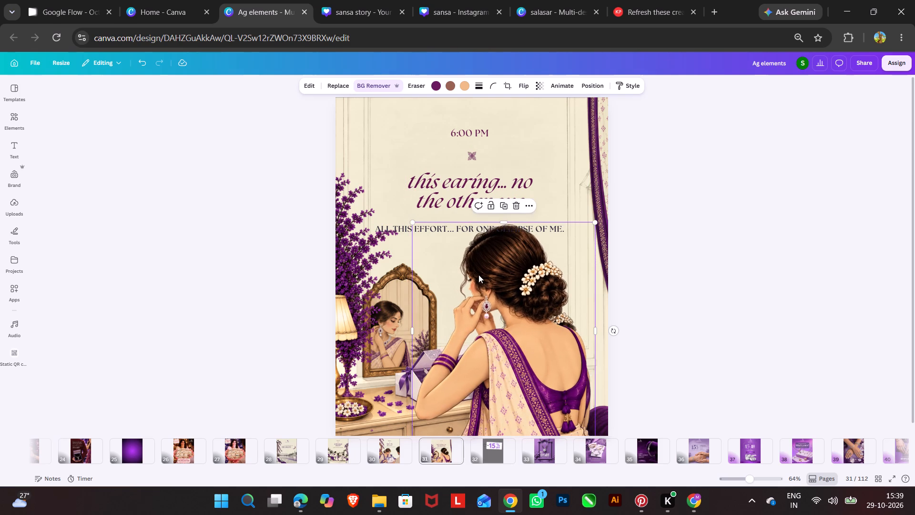
pyautogui.moveTo(413, 221); pyautogui.dragTo(468, 300)
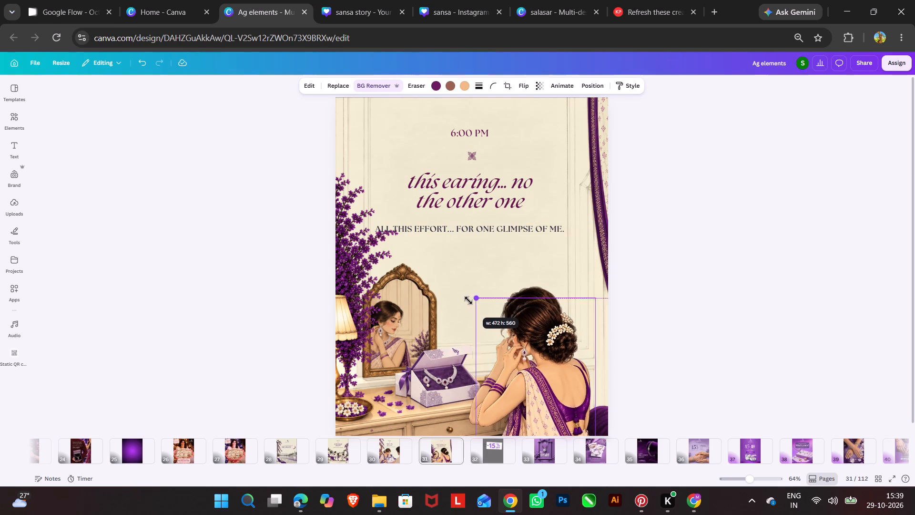
pyautogui.moveTo(468, 300); pyautogui.dragTo(459, 292)
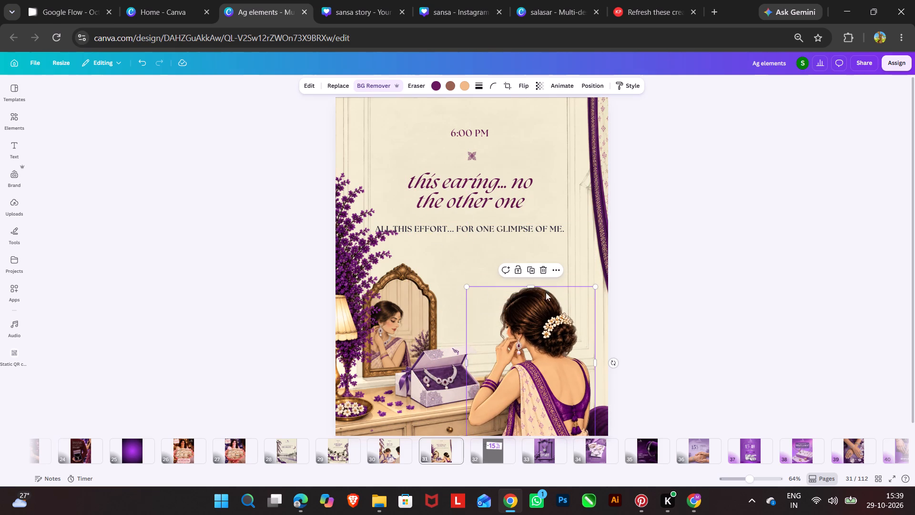
pyautogui.click(595, 288)
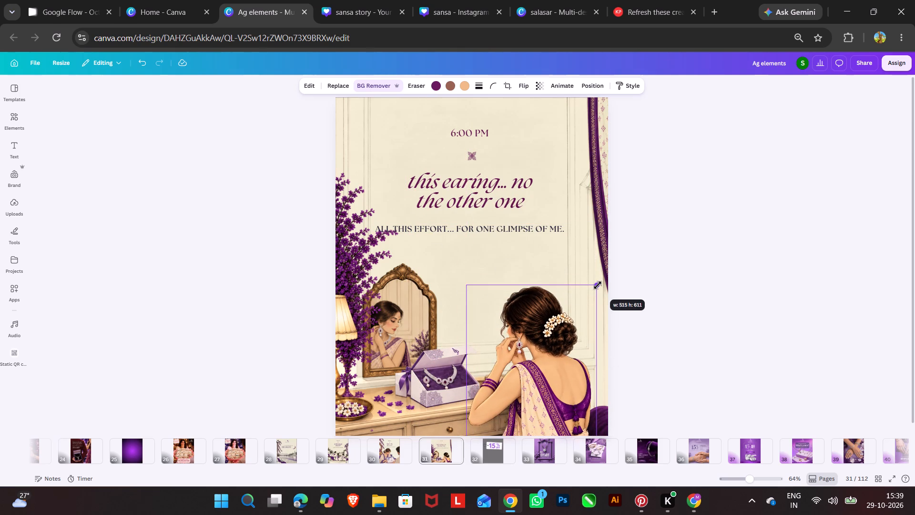
# Open the page's layer order and move the new woman image below the small ornament, directly above the original woman.
pyautogui.click(587, 250)
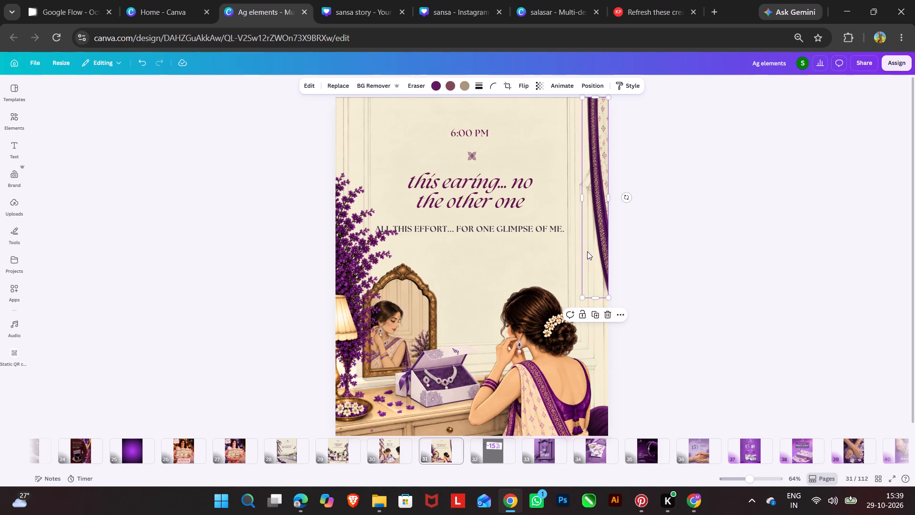
pyautogui.click(604, 92)
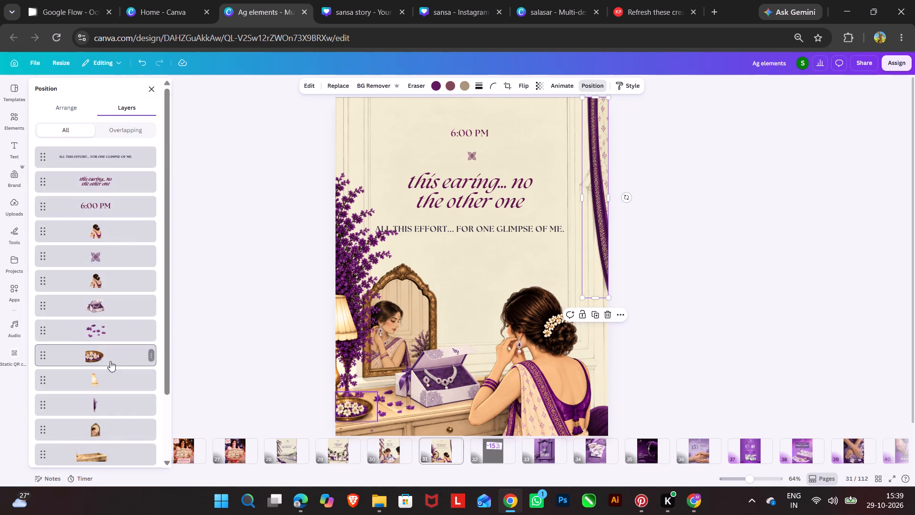
pyautogui.moveTo(122, 229); pyautogui.dragTo(127, 263)
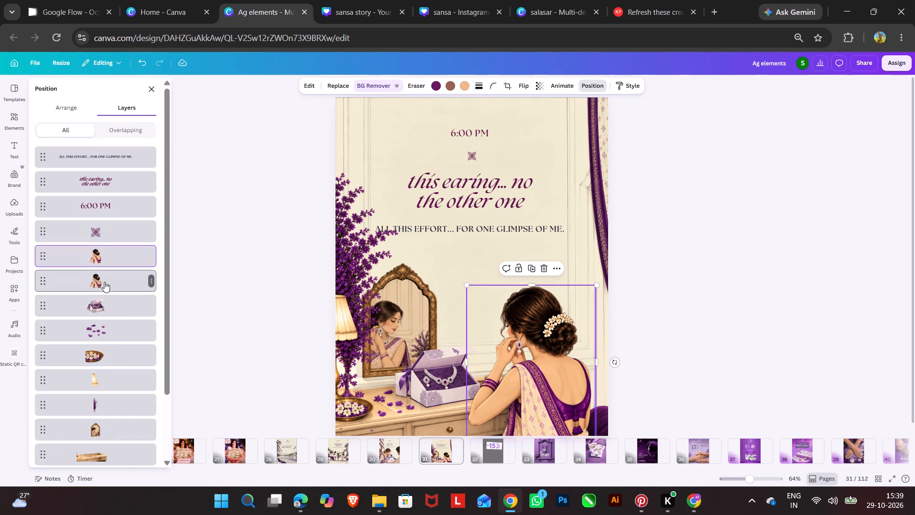
# Raise the original woman's layer above the 6:00 PM text and move her aside over the mirror and purple flowers.
pyautogui.click(104, 282)
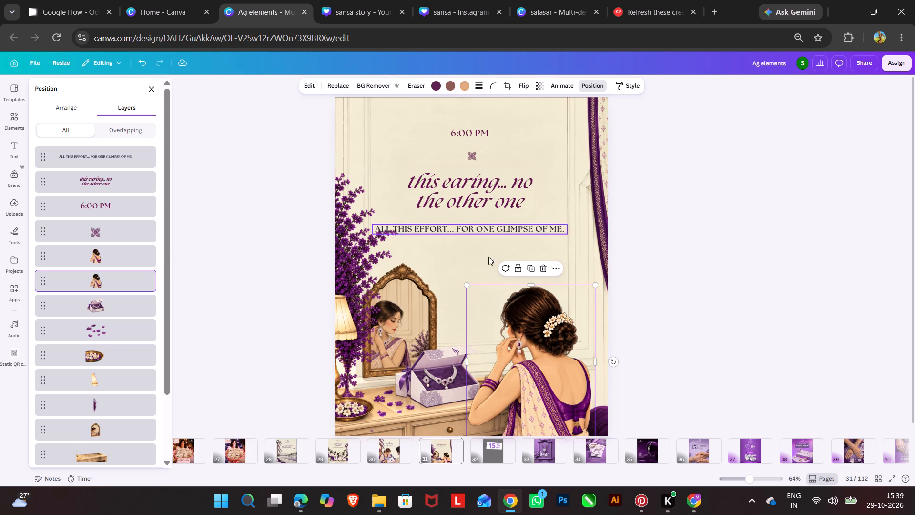
pyautogui.moveTo(116, 284); pyautogui.dragTo(118, 203)
pyautogui.moveTo(526, 378); pyautogui.dragTo(393, 282)
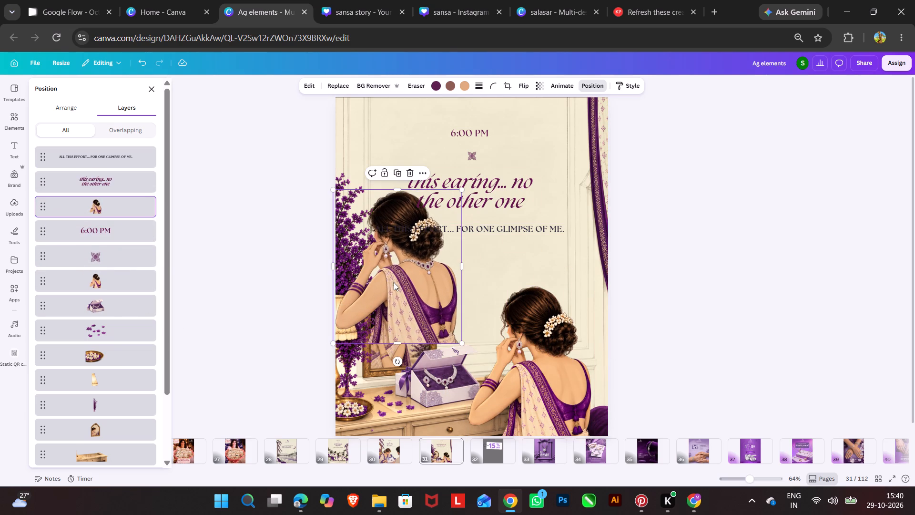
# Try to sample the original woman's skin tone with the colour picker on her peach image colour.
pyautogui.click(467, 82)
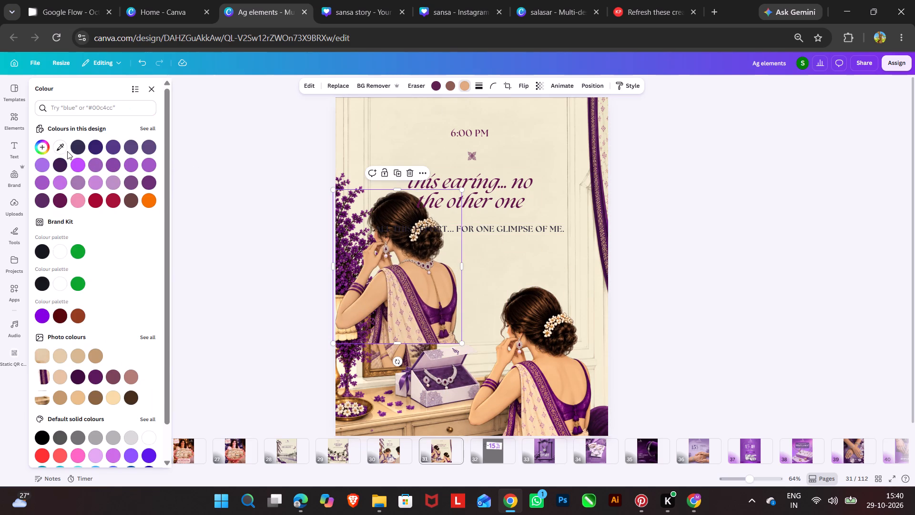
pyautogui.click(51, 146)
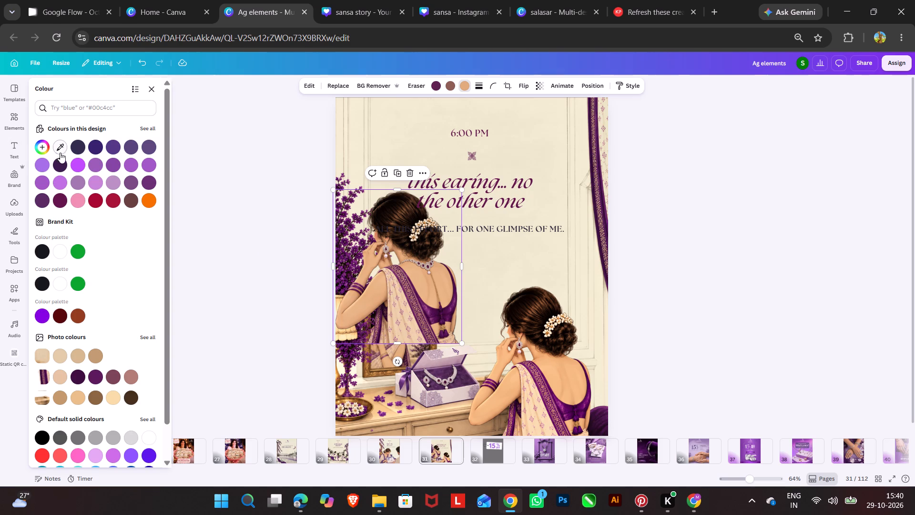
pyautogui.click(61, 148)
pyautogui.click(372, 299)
# Recolour the new woman's peach skin tone to a more muted beige, about #D7AF88, to match the original woman.
pyautogui.click(539, 355)
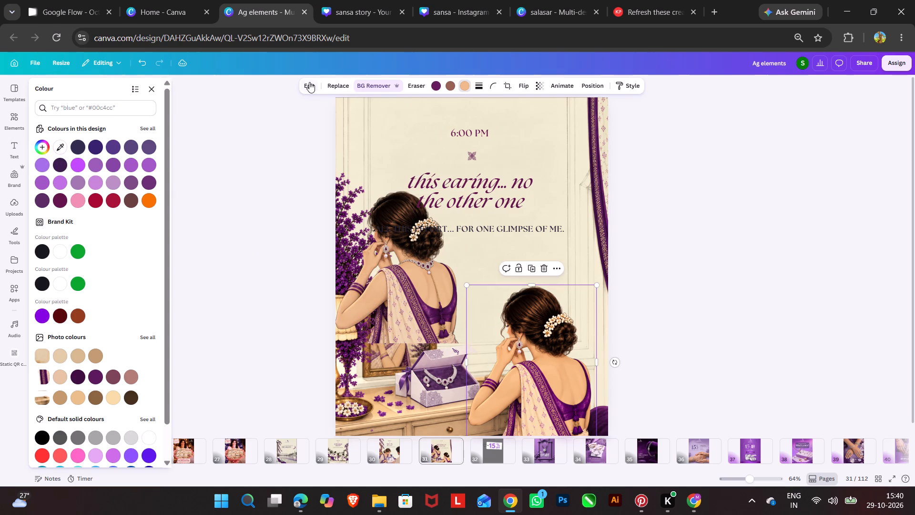
pyautogui.click(309, 82)
pyautogui.click(309, 82)
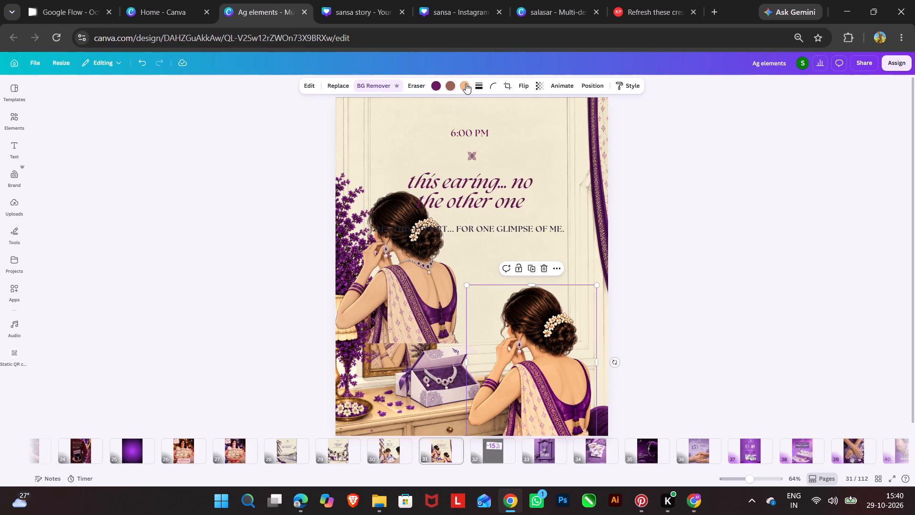
pyautogui.click(468, 83)
pyautogui.click(41, 148)
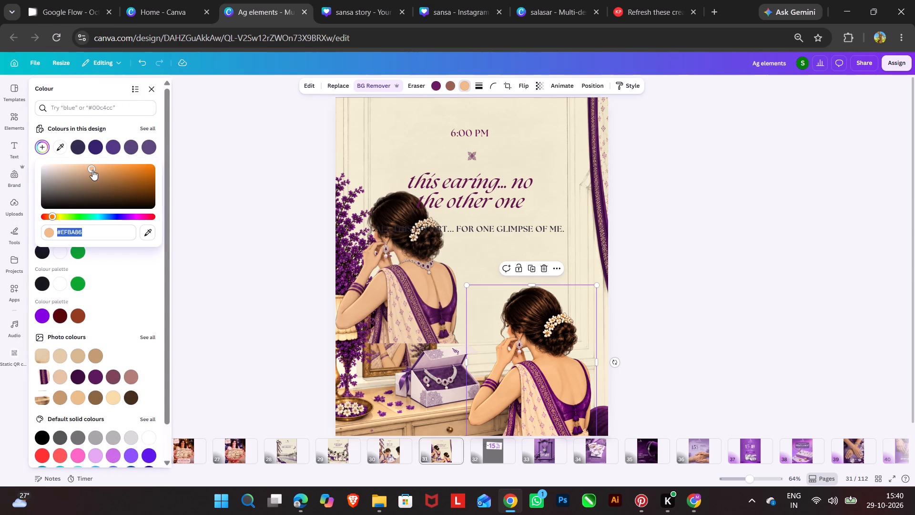
pyautogui.moveTo(92, 169); pyautogui.dragTo(92, 173)
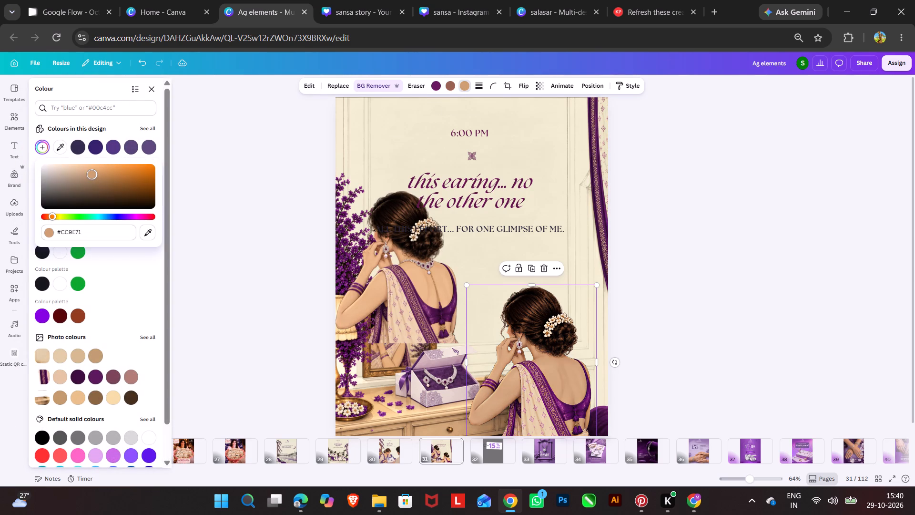
pyautogui.moveTo(92, 173); pyautogui.dragTo(86, 171)
pyautogui.moveTo(86, 171); pyautogui.dragTo(83, 174)
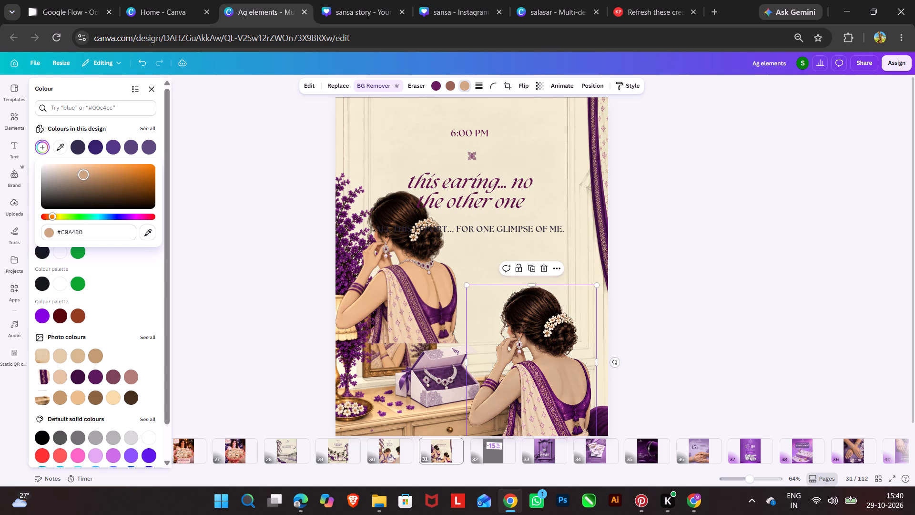
pyautogui.moveTo(83, 174); pyautogui.dragTo(83, 171)
pyautogui.moveTo(83, 171); pyautogui.dragTo(83, 170)
# Delete the original woman image with the necklace from page 31.
pyautogui.click(391, 256)
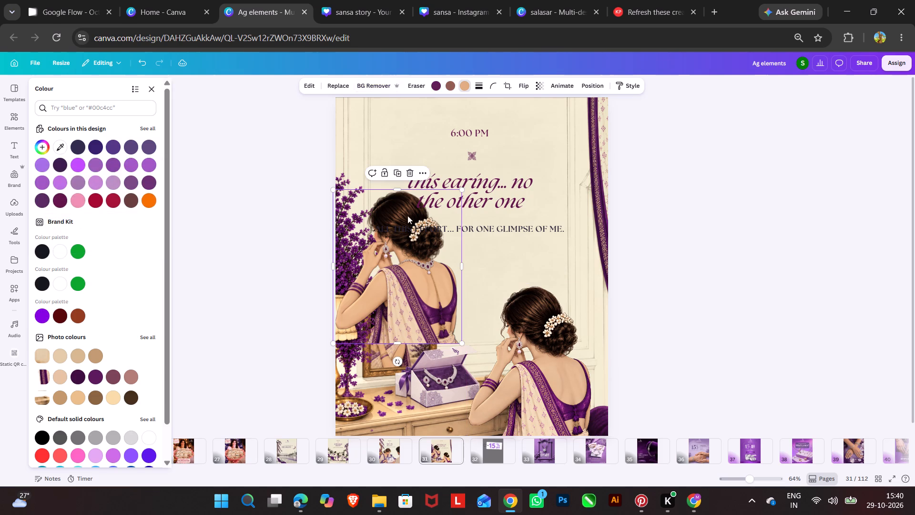
pyautogui.click(407, 174)
pyautogui.doubleClick(724, 299)
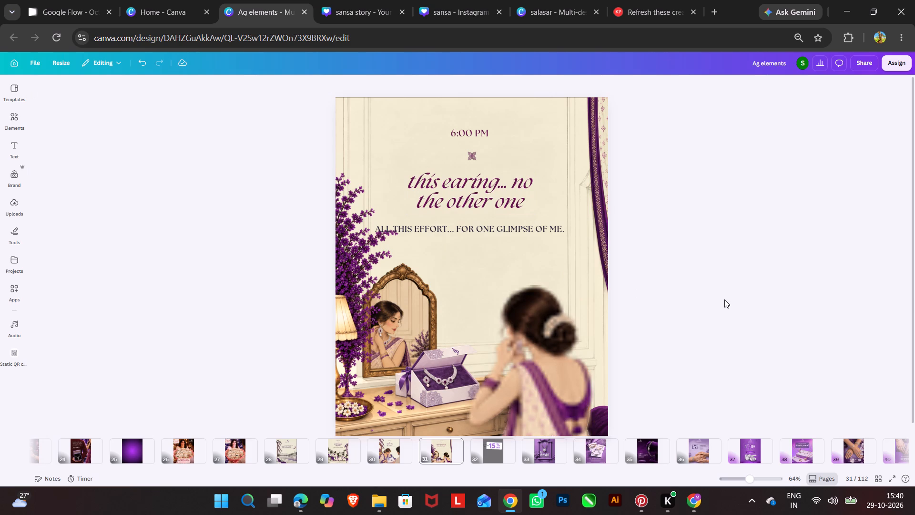
# Nudge the line "ALL THIS EFFORT... FOR ONE GLIMPSE OF ME." up 20 increments, closer to the heading, and deselect it.
pyautogui.click(504, 230)
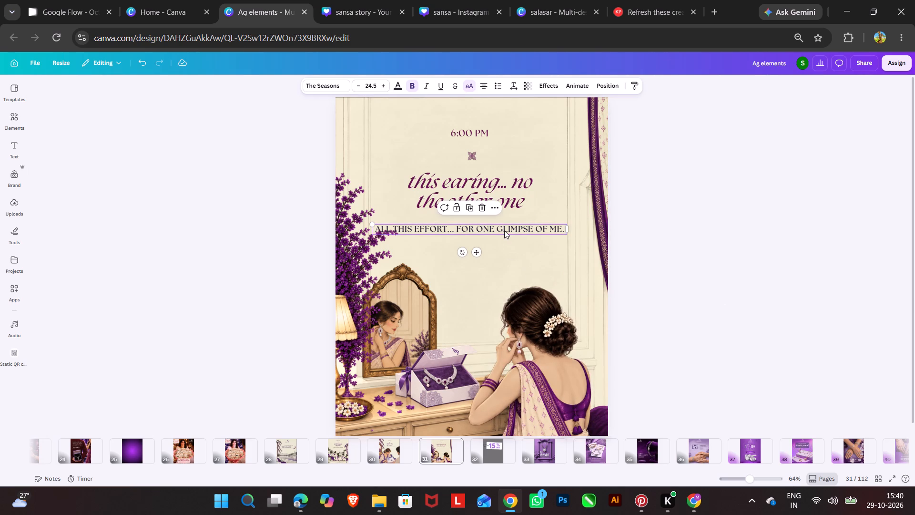
pyautogui.press('Up')
pyautogui.press('Up')
pyautogui.press('Up')
pyautogui.press('Up')
pyautogui.press('Up')
pyautogui.press('Up')
pyautogui.press('Up')
pyautogui.press('Up')
pyautogui.press('Up')
pyautogui.press('Up')
pyautogui.press('Up')
pyautogui.press('Up')
pyautogui.press('Up')
pyautogui.press('Up')
pyautogui.press('Up')
pyautogui.press('Up')
pyautogui.press('Up')
pyautogui.press('Up')
pyautogui.press('Up')
pyautogui.press('Up')
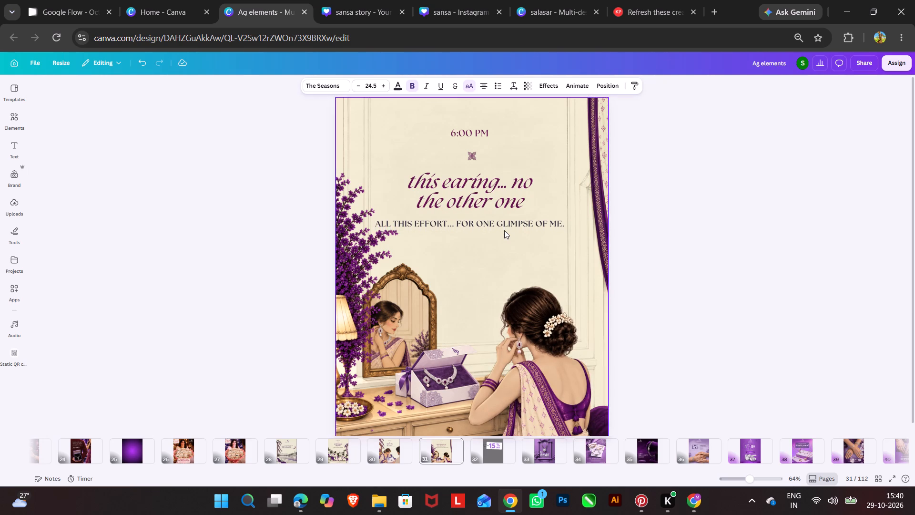
pyautogui.click(660, 211)
# Centre the "6:00 PM" text horizontally on page 31.
pyautogui.click(472, 133)
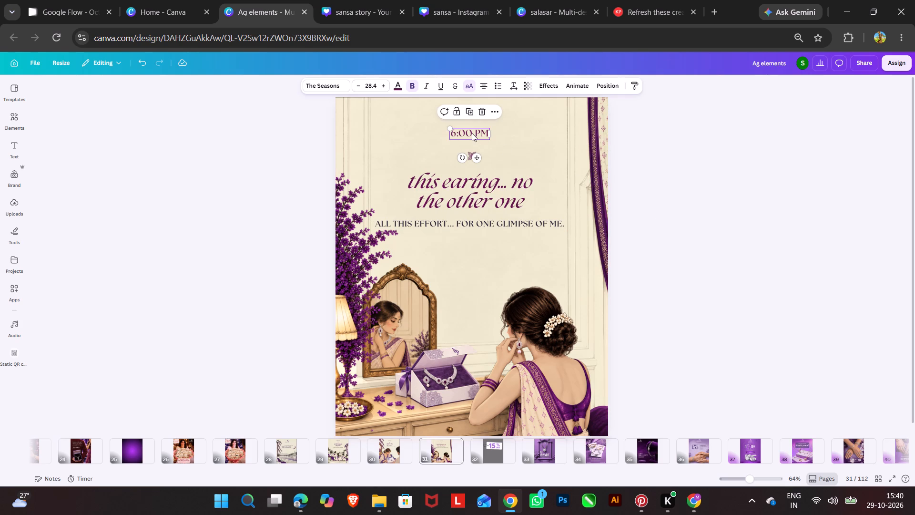
pyautogui.rightClick(472, 133)
pyautogui.click(518, 224)
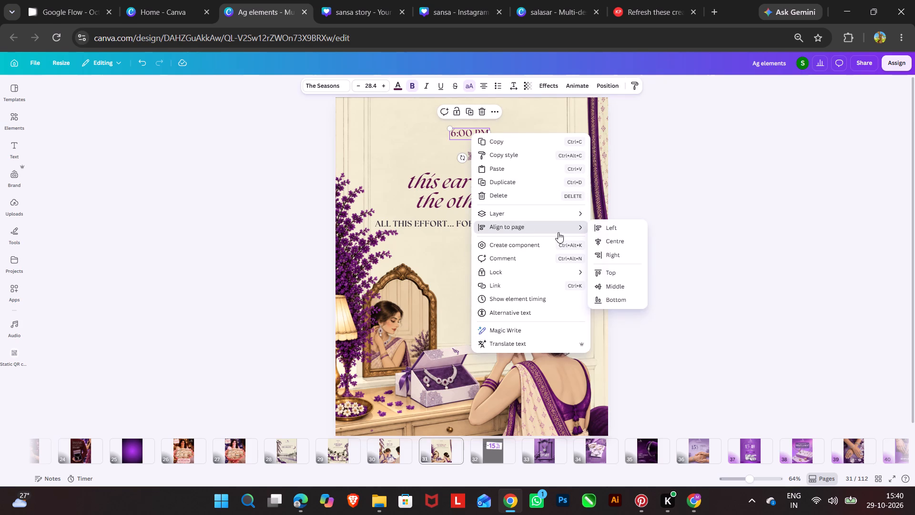
pyautogui.click(608, 240)
pyautogui.click(697, 219)
# Centre the heading "this earing... no the other one" horizontally on page 31.
pyautogui.rightClick(499, 189)
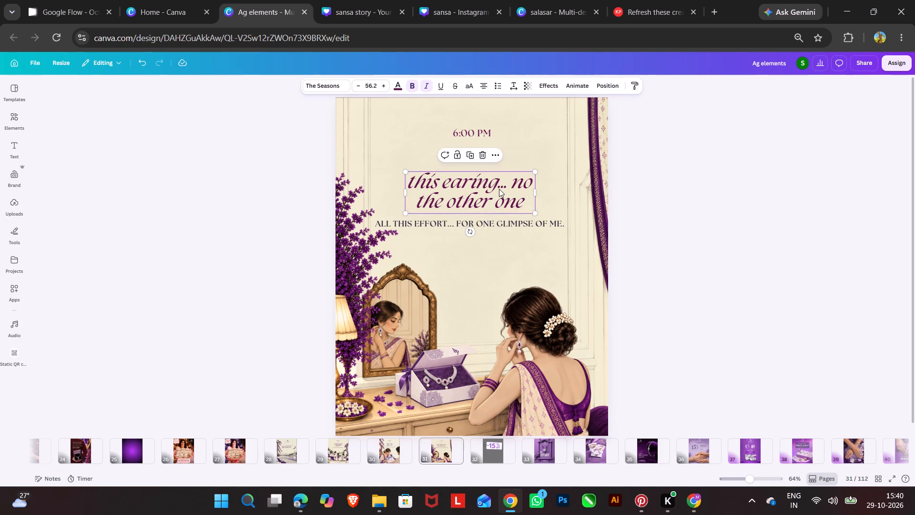
pyautogui.click(537, 283)
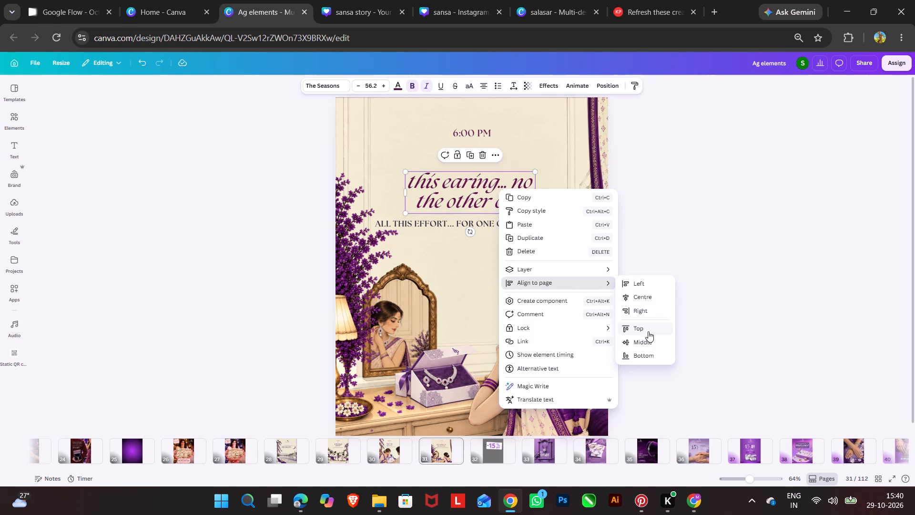
pyautogui.click(648, 296)
pyautogui.doubleClick(721, 278)
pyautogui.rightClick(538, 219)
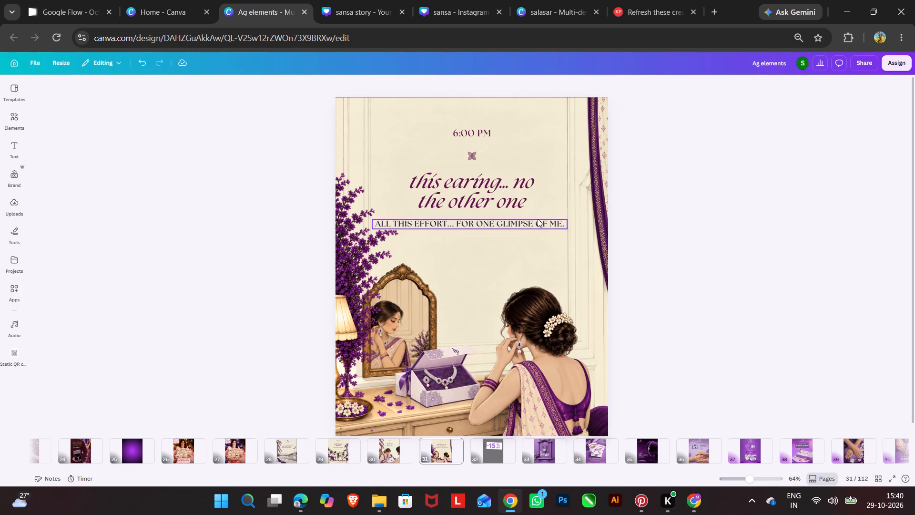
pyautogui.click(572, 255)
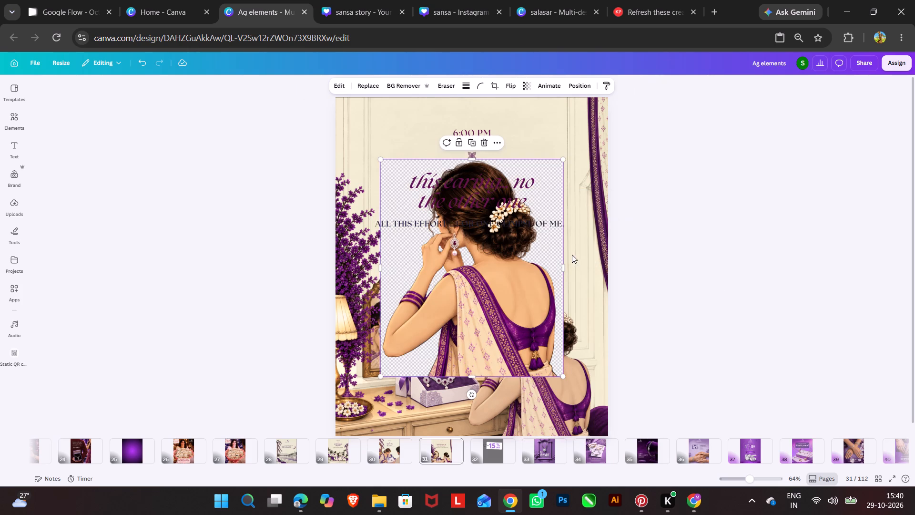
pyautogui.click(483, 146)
# Centre the line "ALL THIS EFFORT... FOR ONE GLIMPSE OF ME." horizontally on page 31.
pyautogui.rightClick(500, 220)
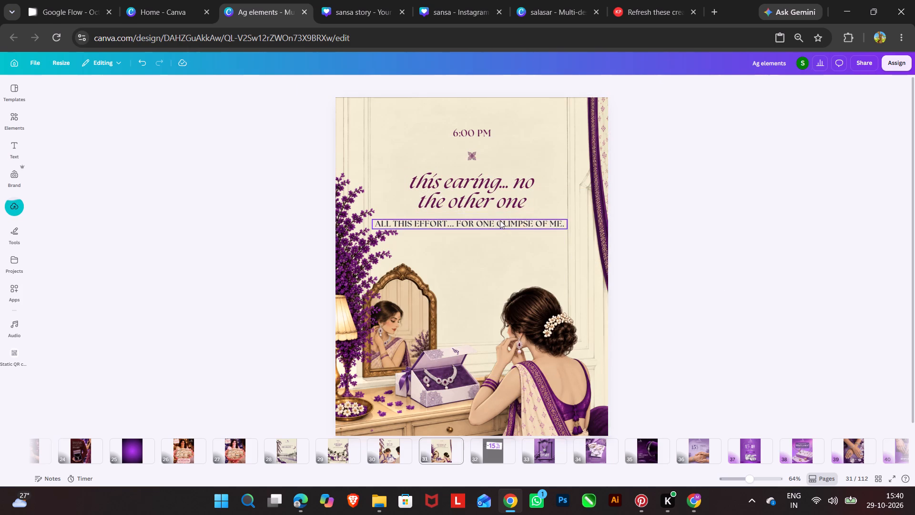
pyautogui.click(537, 311)
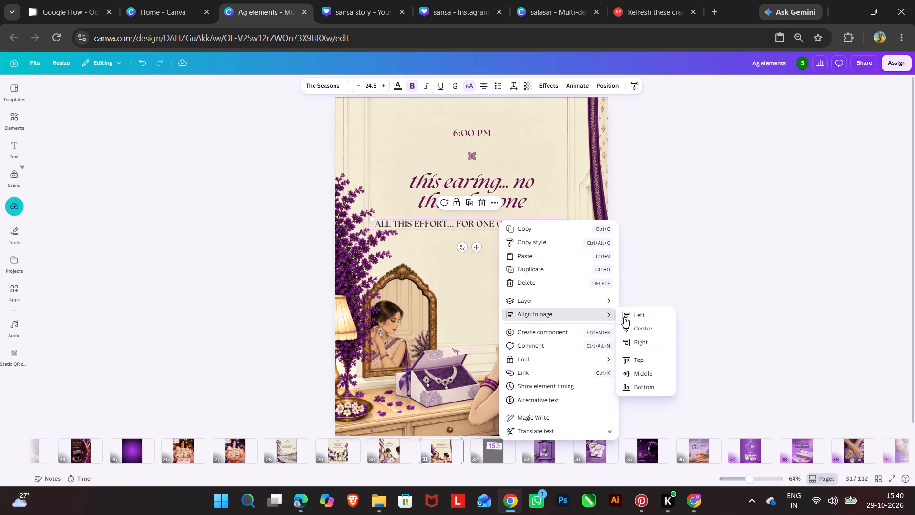
pyautogui.click(642, 326)
pyautogui.click(708, 314)
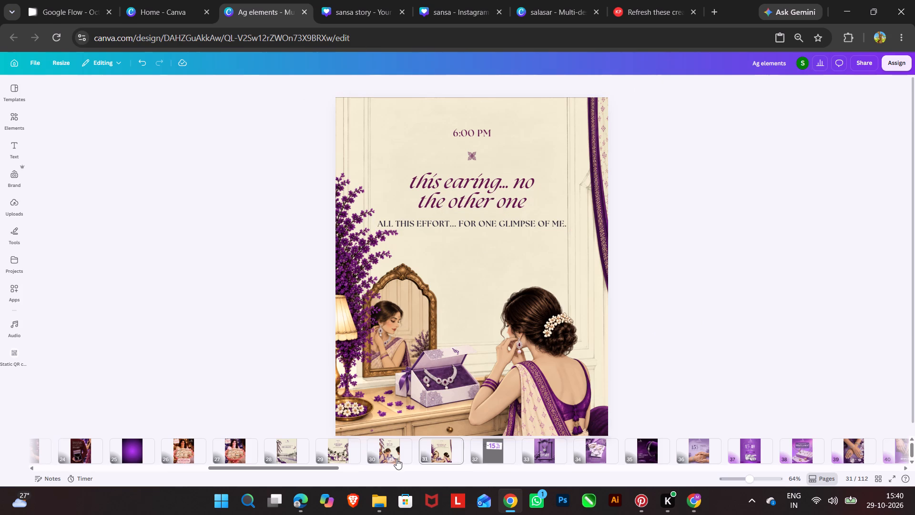
# Centre the line "OH, HE UNDERSTOOD THE ASSIGNMENT" horizontally on page 30.
pyautogui.click(396, 458)
pyautogui.rightClick(471, 210)
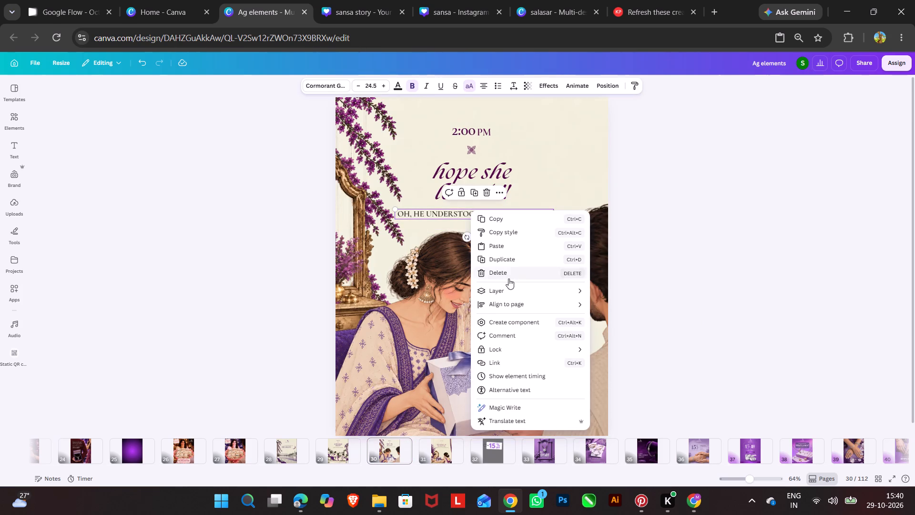
pyautogui.click(508, 300)
pyautogui.click(626, 316)
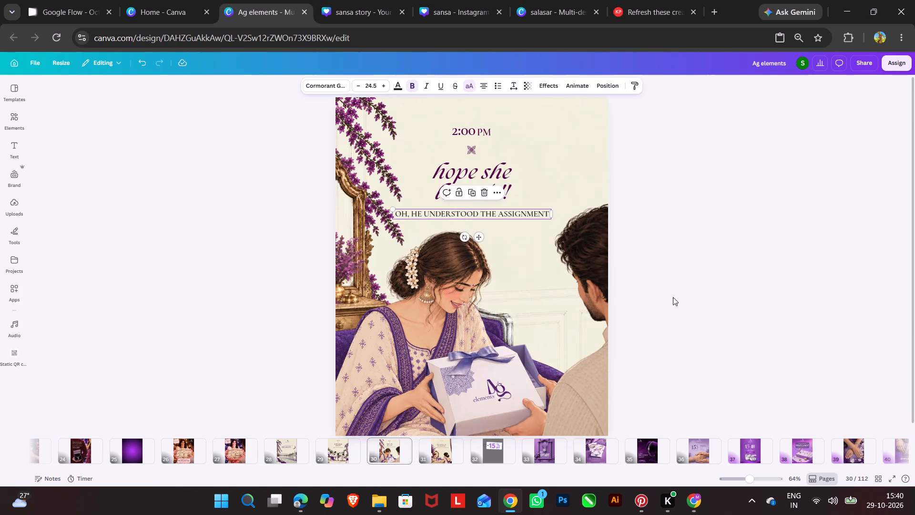
pyautogui.click(675, 295)
# Check whether the heading "hope she loves it!!" on page 30 is centred on the page.
pyautogui.rightClick(480, 191)
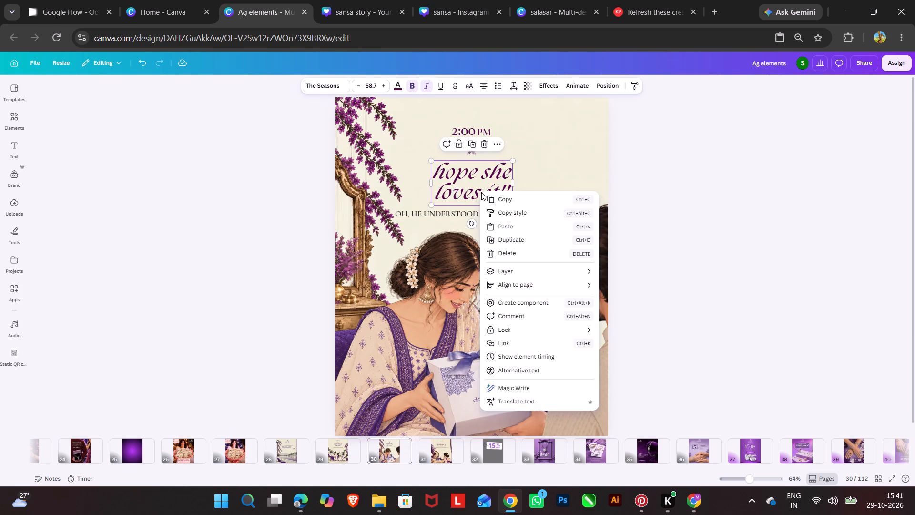
pyautogui.click(517, 286)
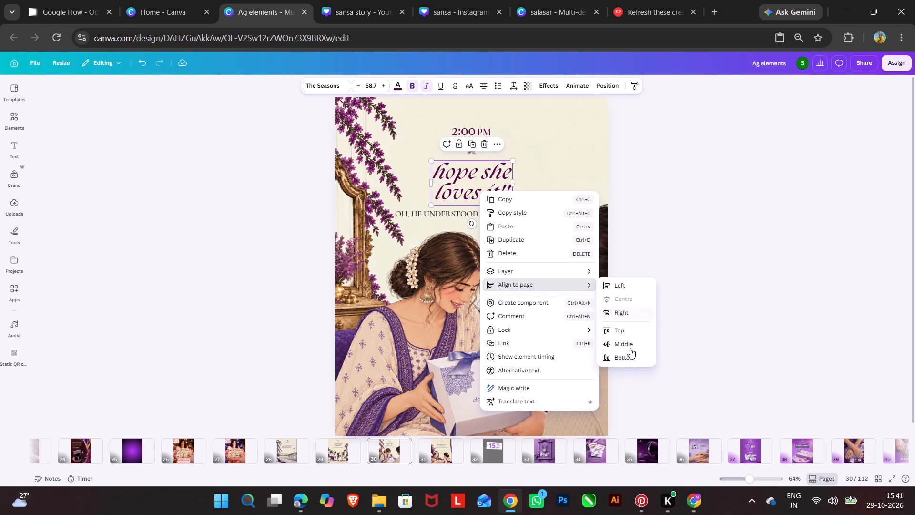
pyautogui.click(712, 315)
pyautogui.click(652, 248)
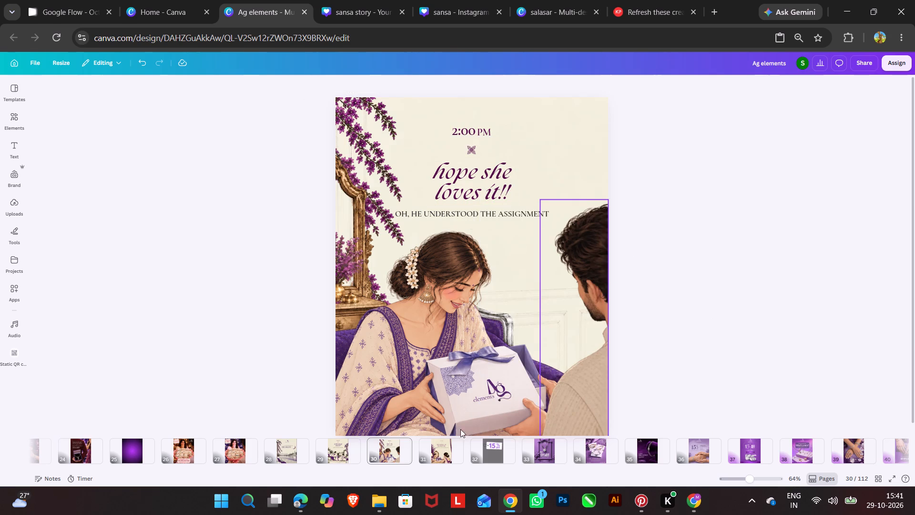
# Lighten the cream colour of page 31's background image to #EEEADE, using page 30 as the reference.
pyautogui.click(440, 453)
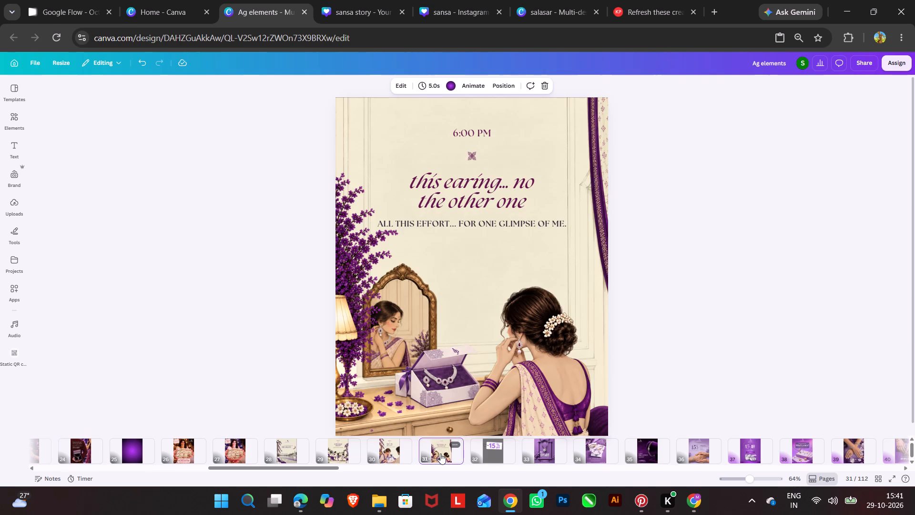
pyautogui.click(391, 453)
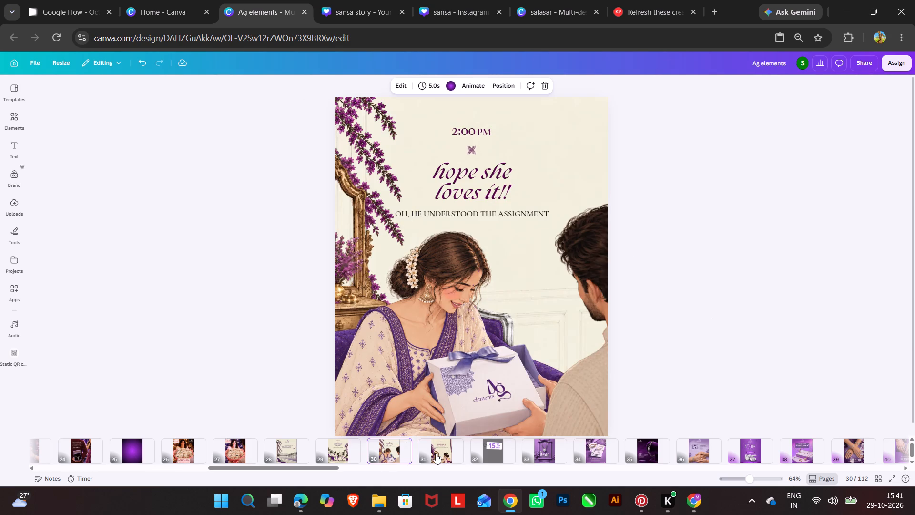
pyautogui.click(436, 453)
pyautogui.click(571, 137)
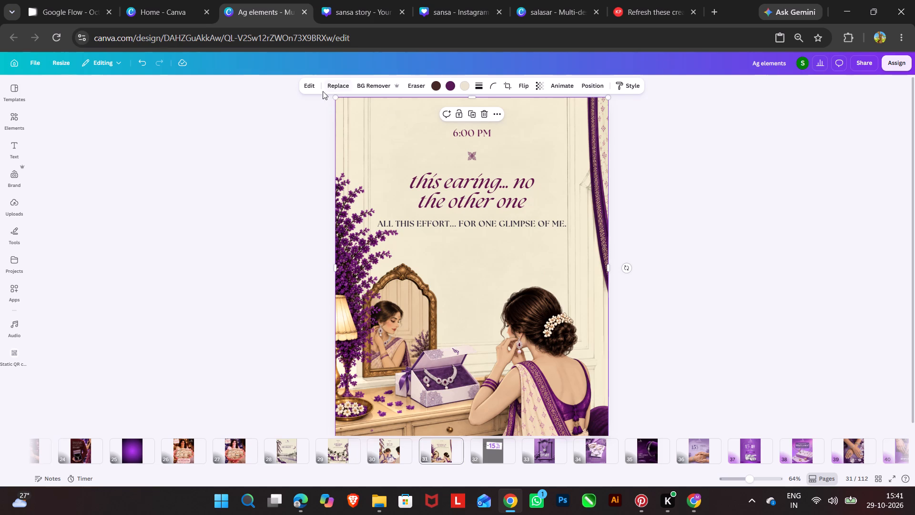
pyautogui.click(309, 87)
pyautogui.click(49, 174)
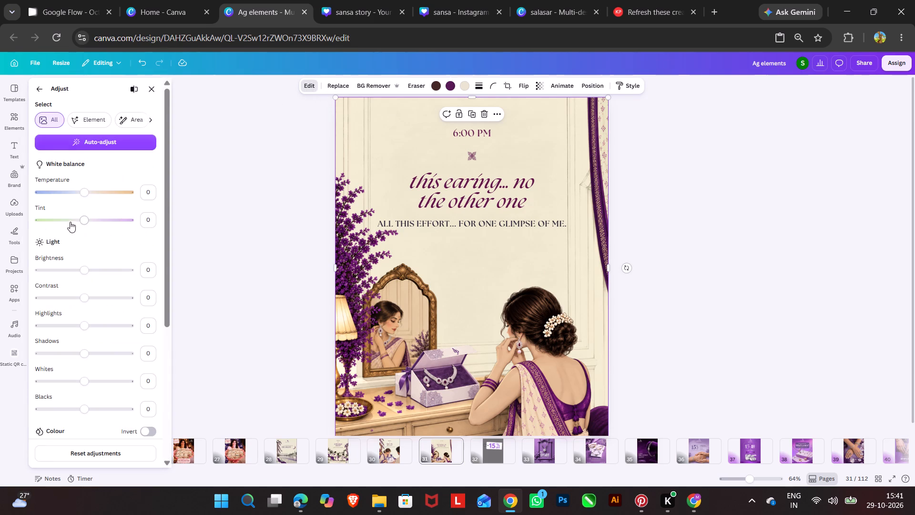
pyautogui.click(465, 92)
pyautogui.click(465, 87)
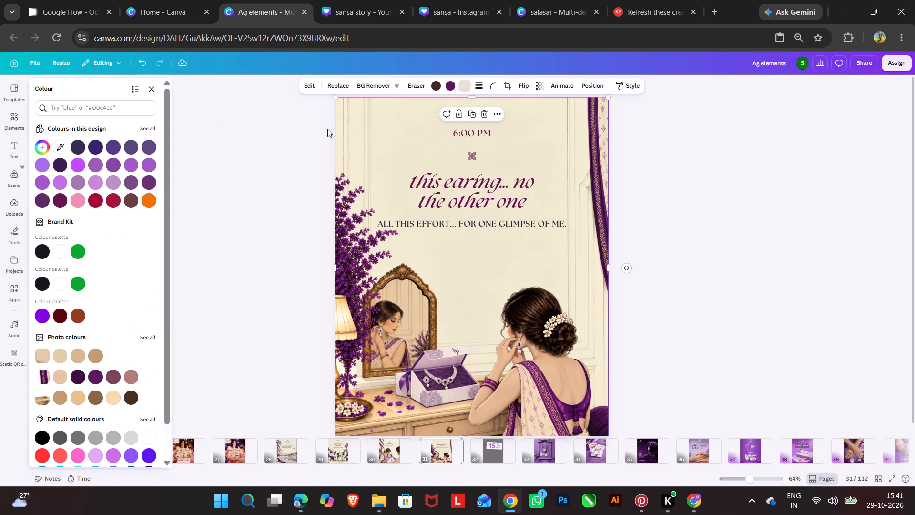
pyautogui.click(44, 146)
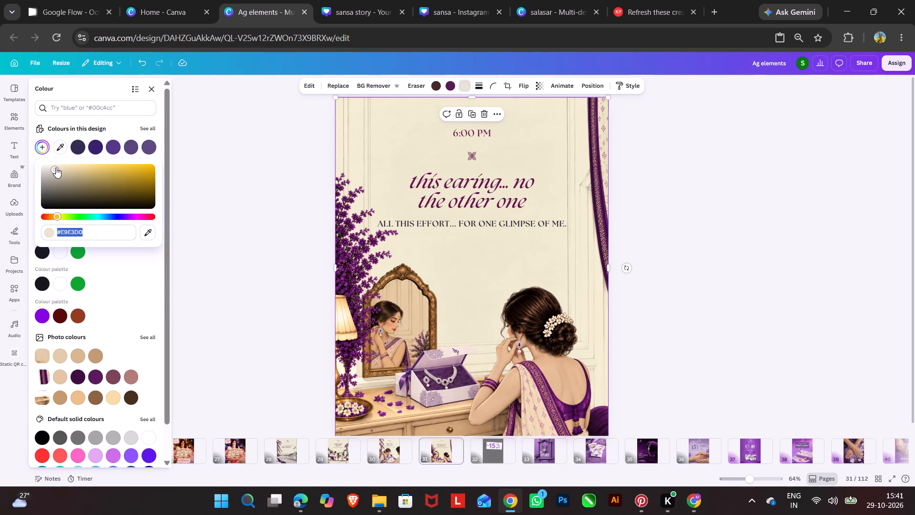
pyautogui.moveTo(54, 167); pyautogui.dragTo(51, 167)
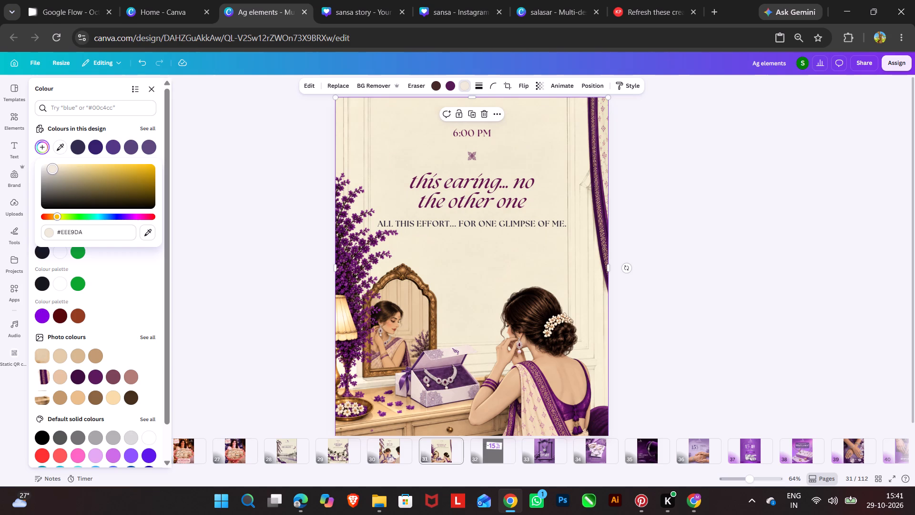
pyautogui.moveTo(51, 167); pyautogui.dragTo(49, 167)
# Compare page 31's cream background with page 30's and review its colour value.
pyautogui.click(389, 450)
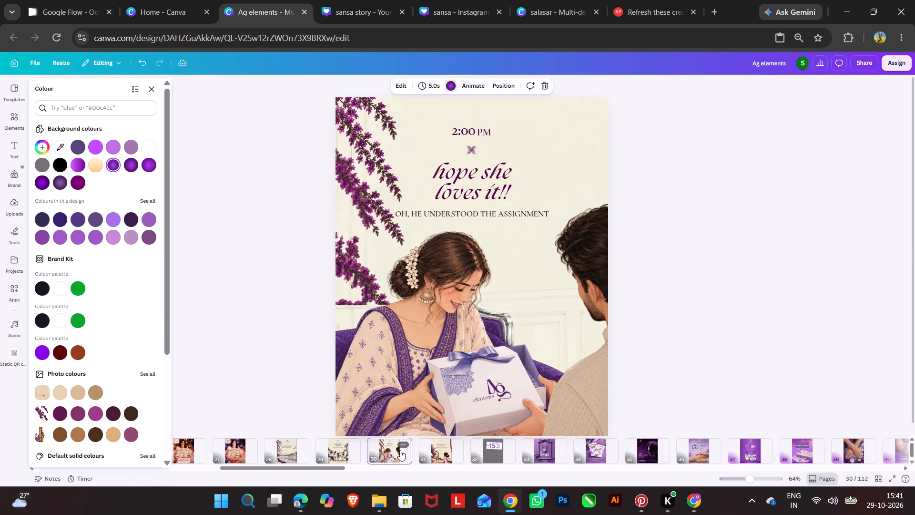
pyautogui.click(441, 453)
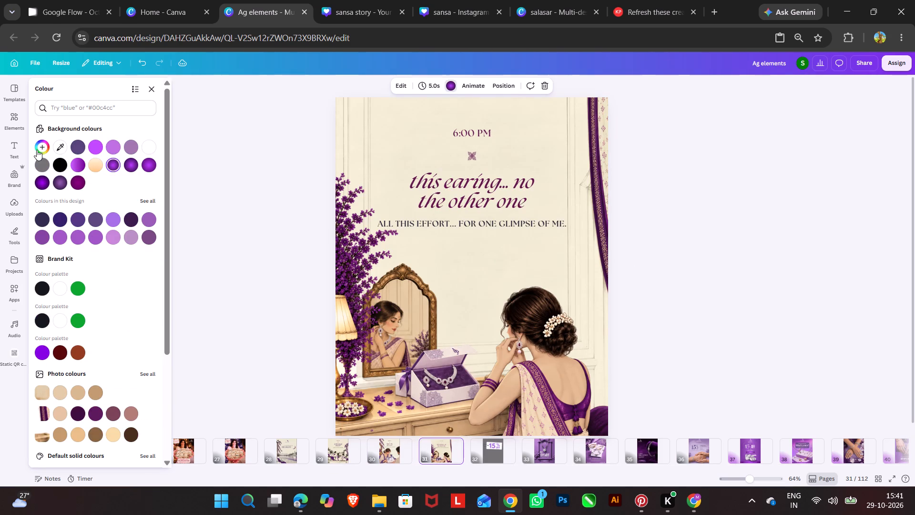
pyautogui.click(427, 170)
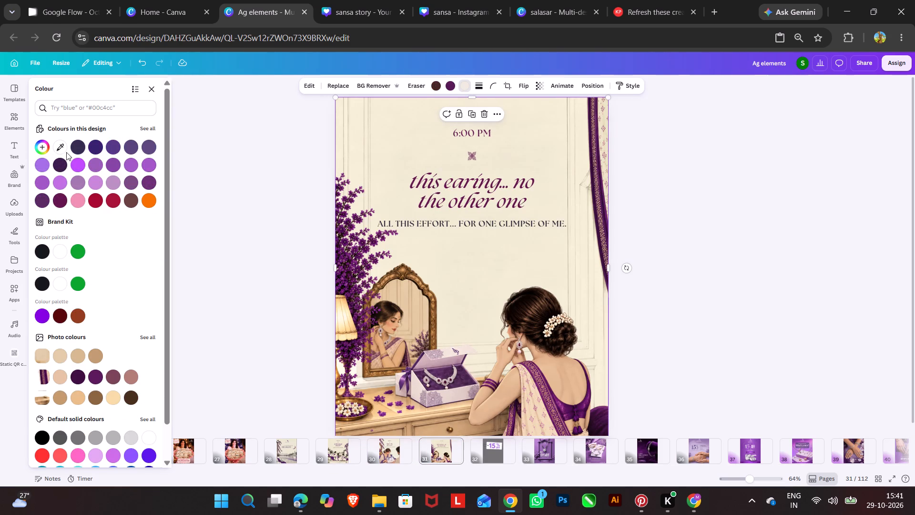
pyautogui.click(38, 146)
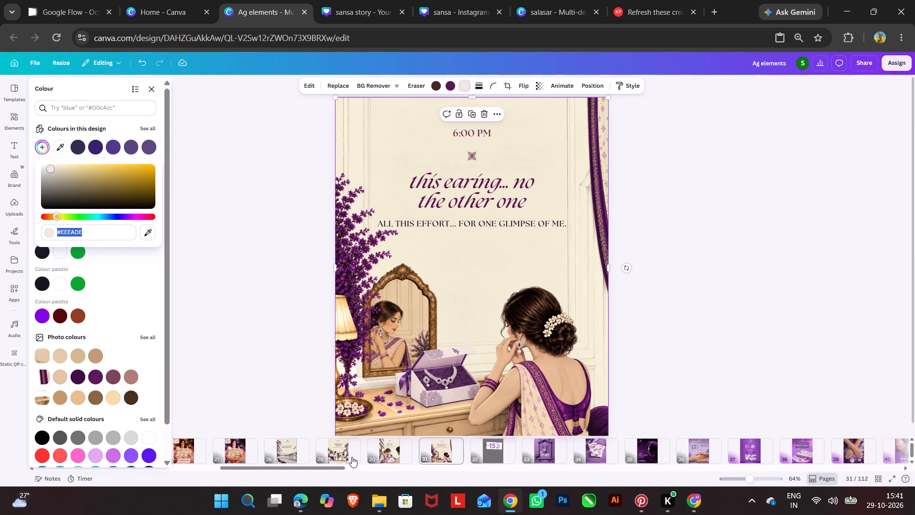
pyautogui.click(397, 457)
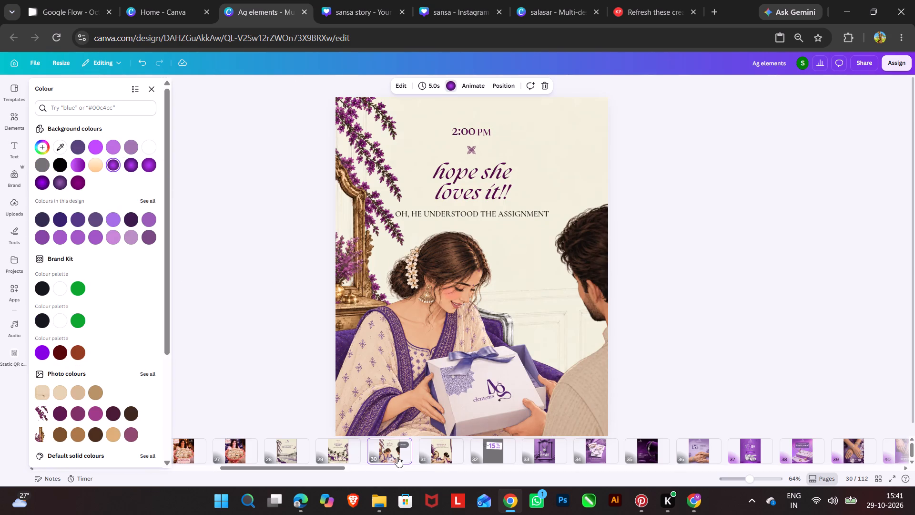
pyautogui.click(443, 458)
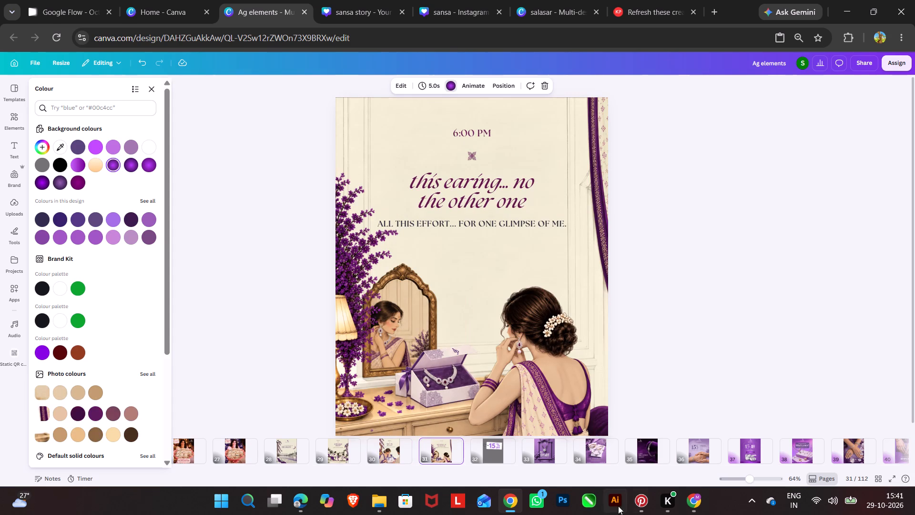
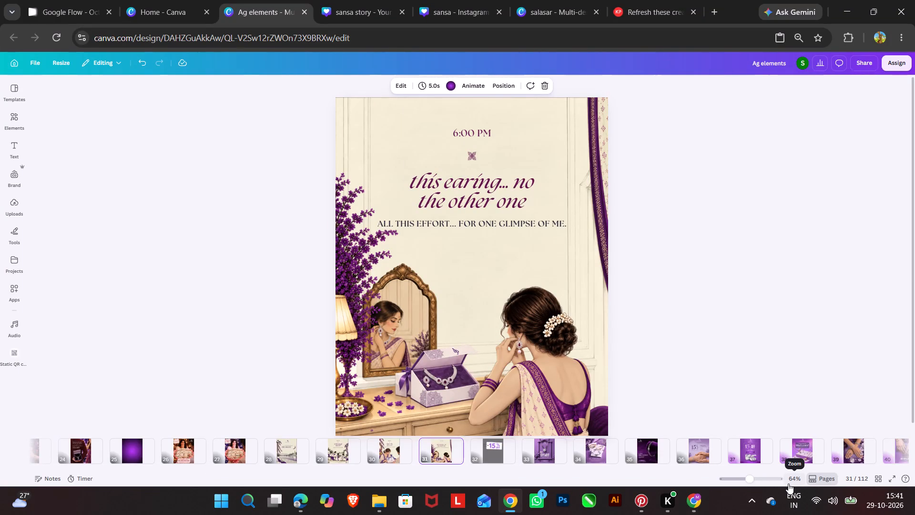
# Adjust the mirror image on page 31 to a tint of -8, with lower contrast and slightly higher brightness.
pyautogui.click(737, 307)
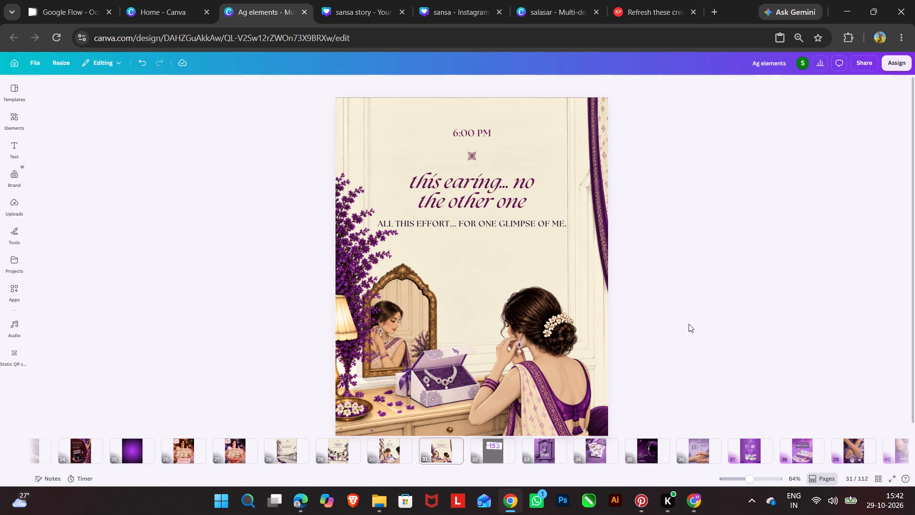
pyautogui.click(407, 324)
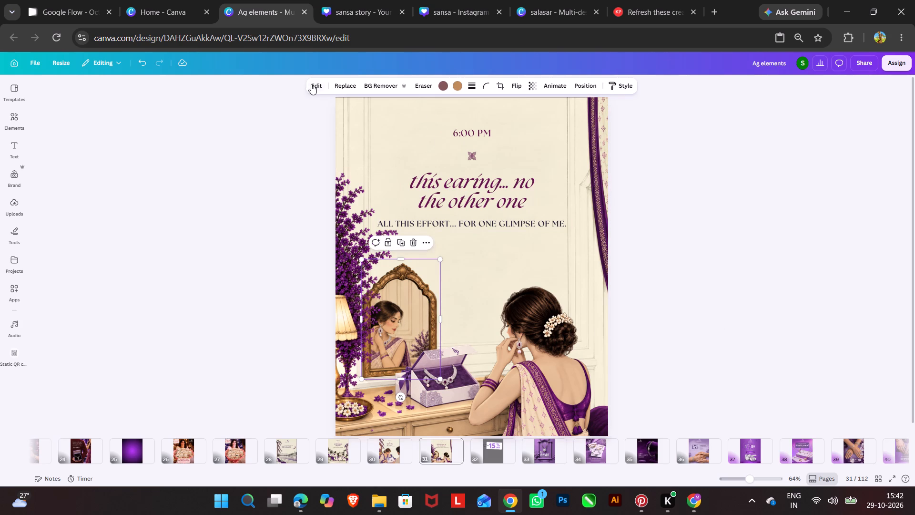
pyautogui.click(312, 84)
pyautogui.click(48, 168)
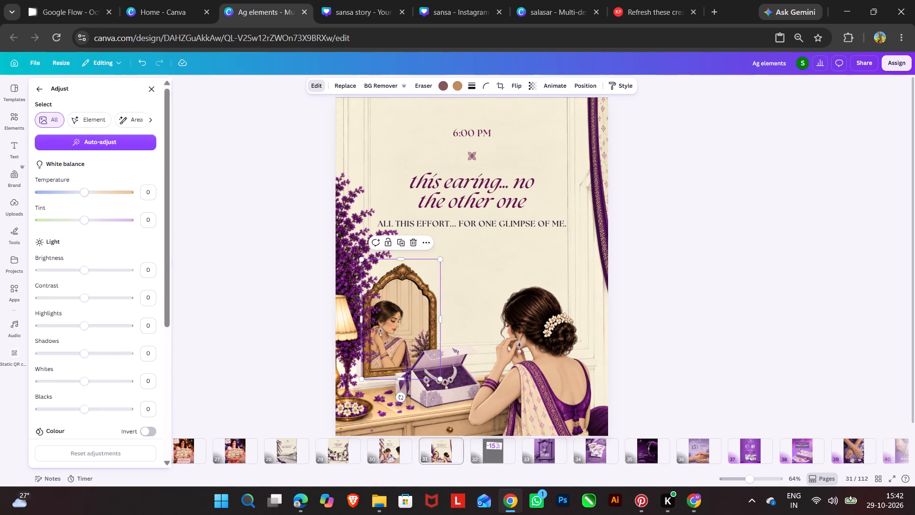
pyautogui.click(85, 195)
pyautogui.moveTo(86, 224); pyautogui.dragTo(78, 223)
pyautogui.moveTo(78, 223); pyautogui.dragTo(81, 224)
pyautogui.moveTo(85, 298); pyautogui.dragTo(82, 298)
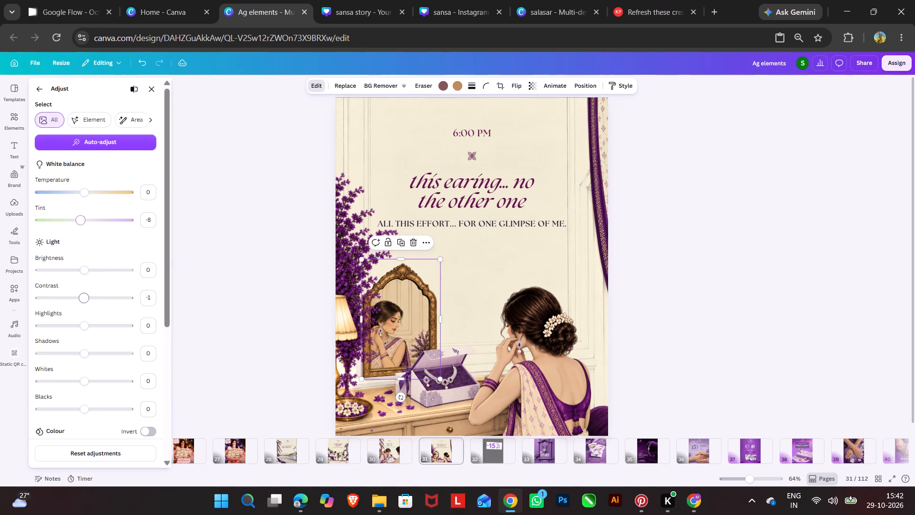
pyautogui.moveTo(82, 298); pyautogui.dragTo(68, 298)
pyautogui.moveTo(86, 270); pyautogui.dragTo(97, 271)
pyautogui.tripleClick(281, 264)
pyautogui.click(281, 263)
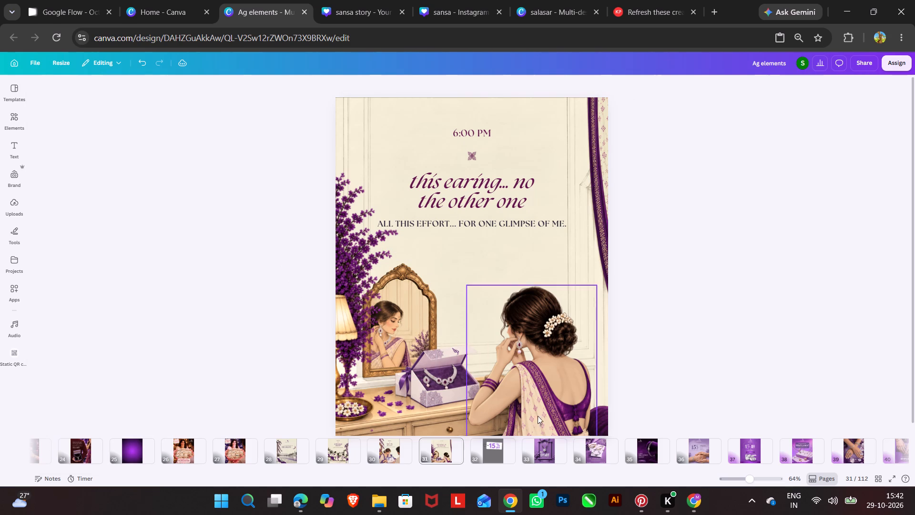
pyautogui.click(693, 365)
# Compare the background tones and overall colours of pages 28 to 31, focusing on page 30 against page 31.
pyautogui.click(384, 453)
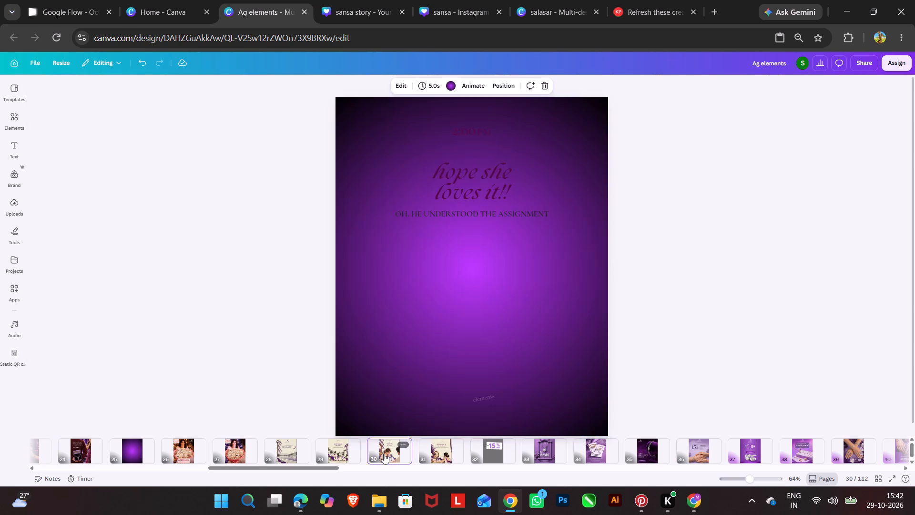
pyautogui.click(449, 458)
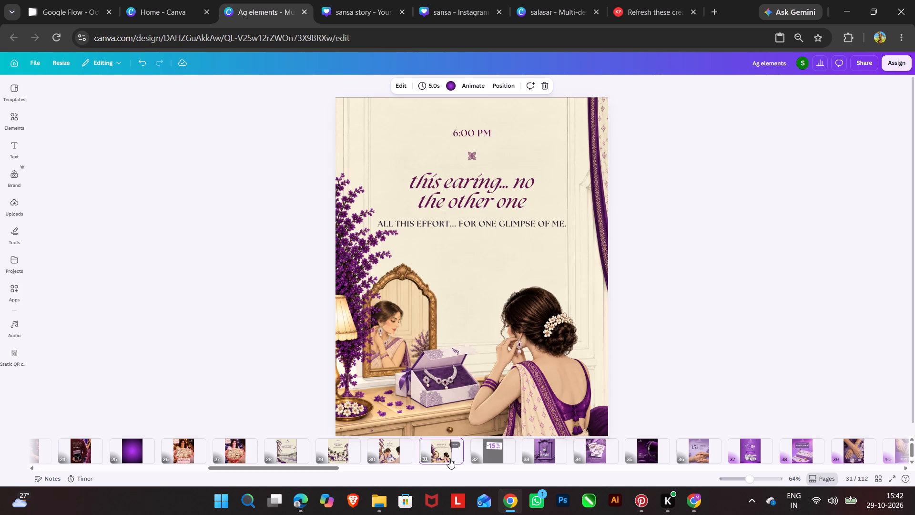
pyautogui.click(389, 452)
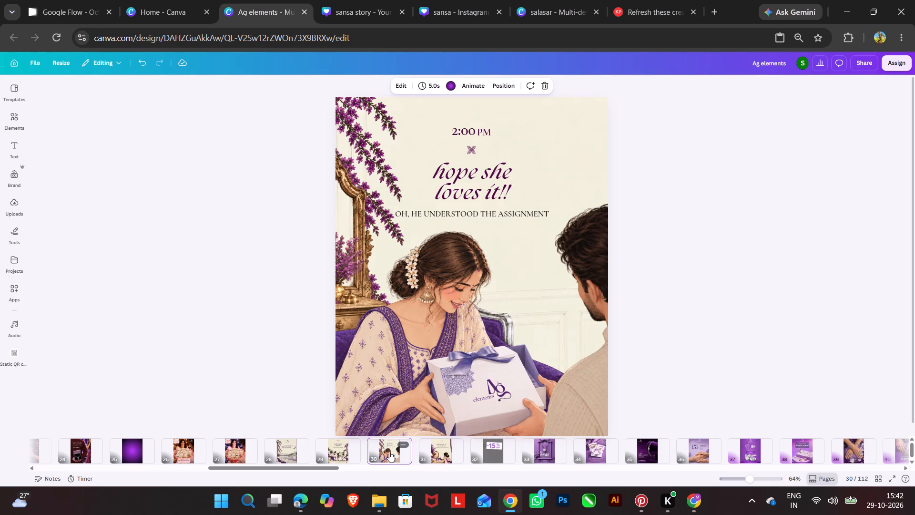
pyautogui.click(338, 447)
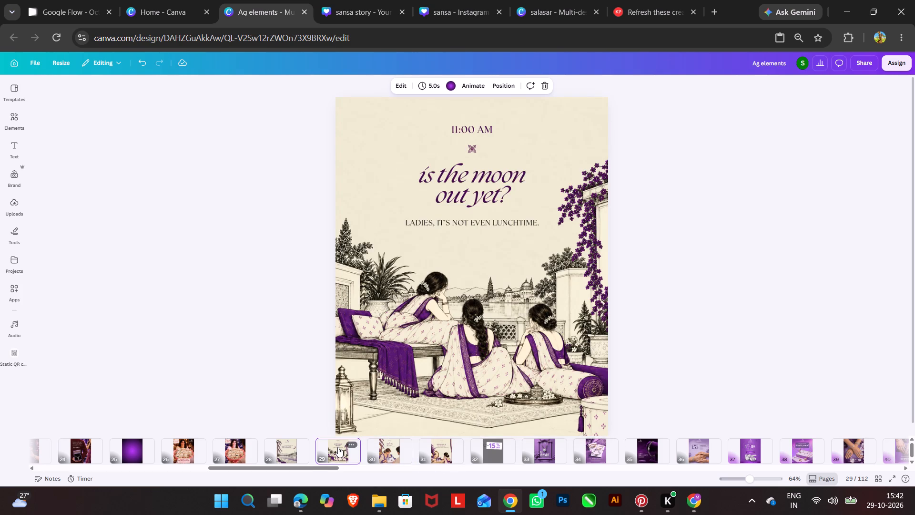
pyautogui.click(300, 447)
pyautogui.click(335, 447)
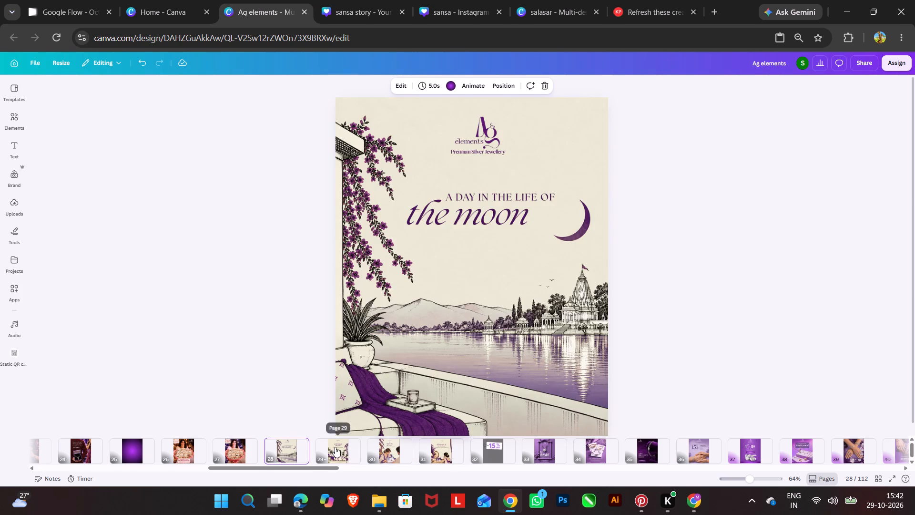
pyautogui.click(390, 447)
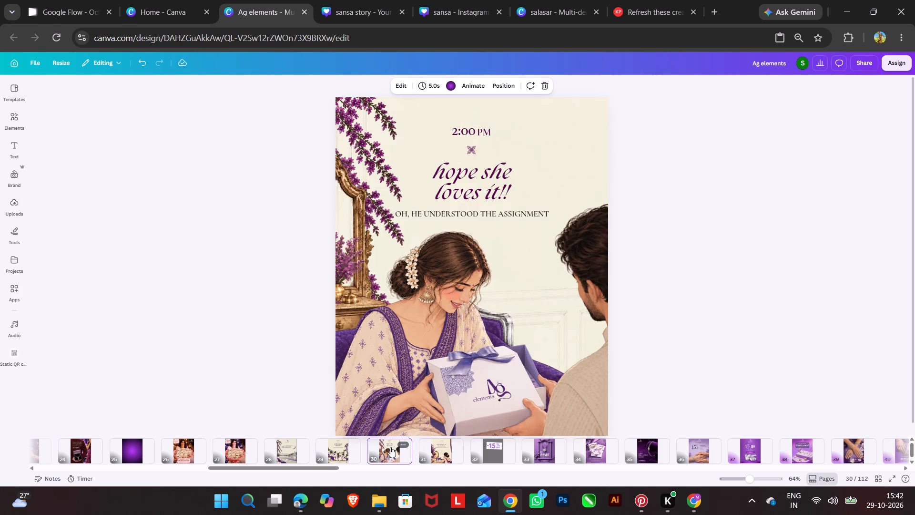
pyautogui.click(435, 451)
pyautogui.click(386, 459)
pyautogui.click(427, 453)
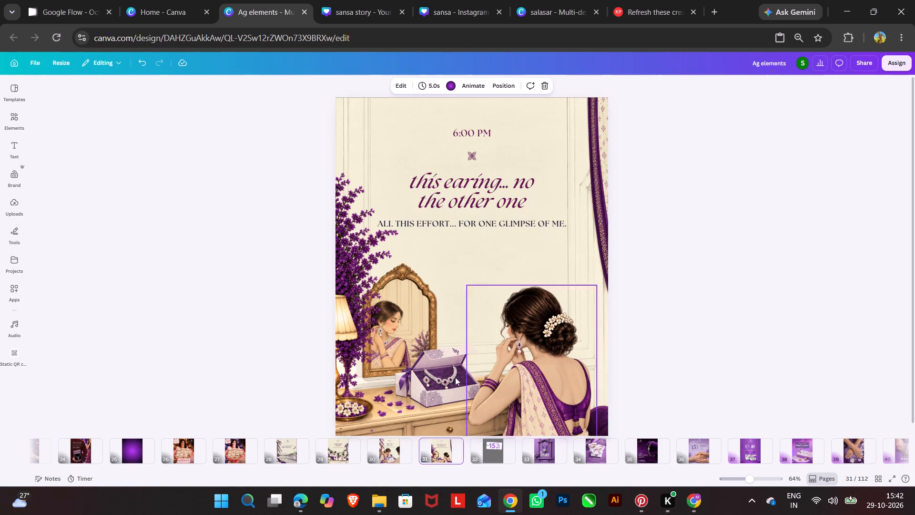
pyautogui.click(392, 448)
pyautogui.click(442, 451)
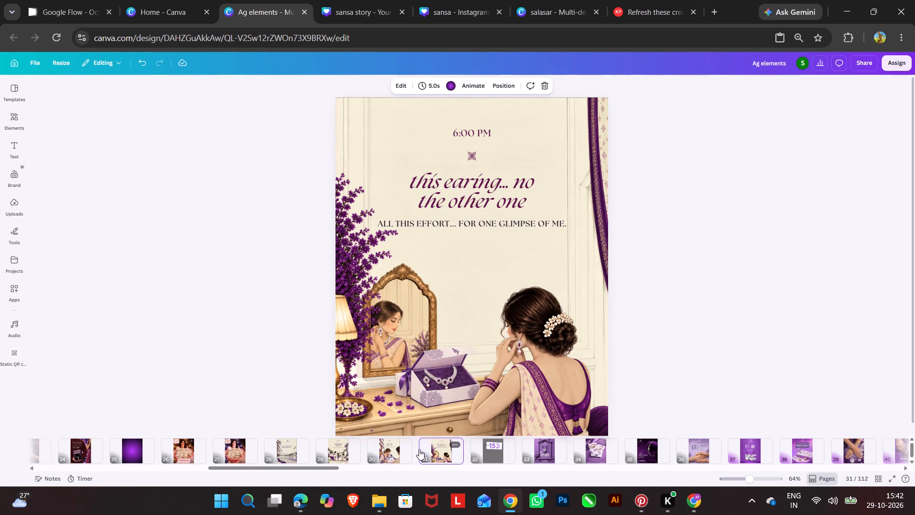
pyautogui.click(396, 447)
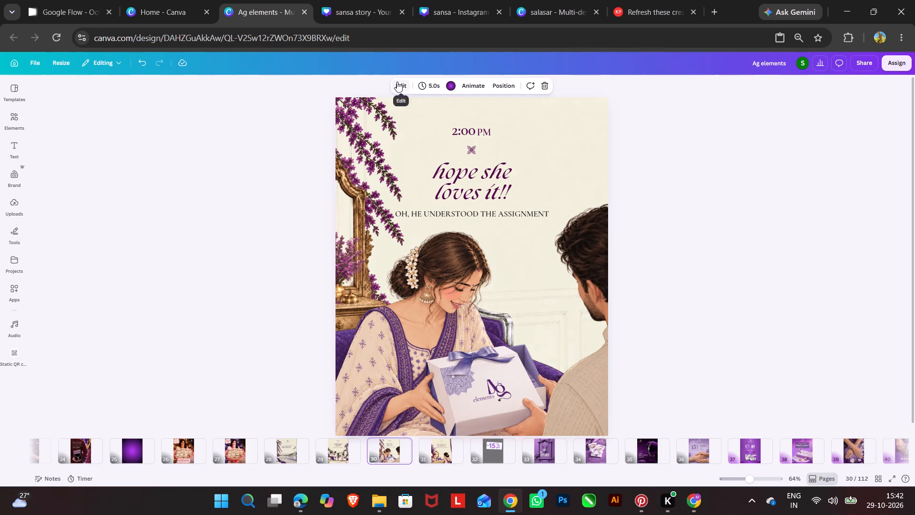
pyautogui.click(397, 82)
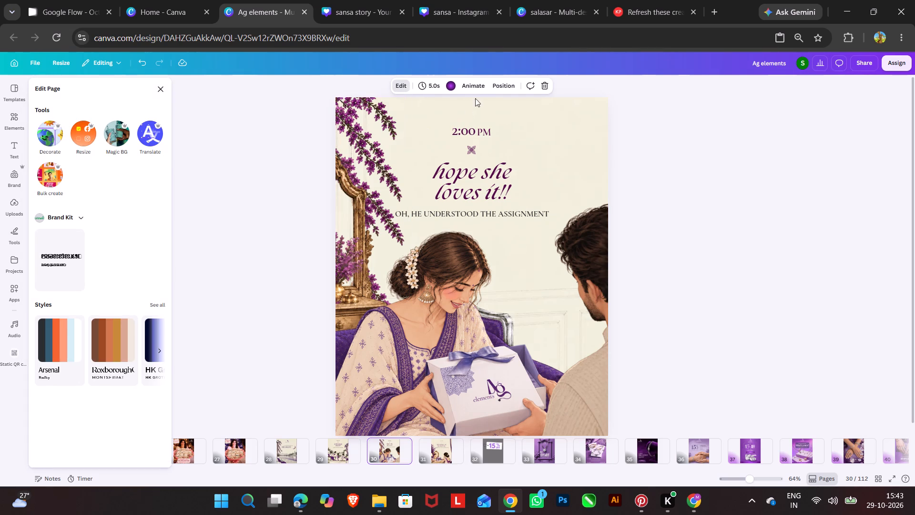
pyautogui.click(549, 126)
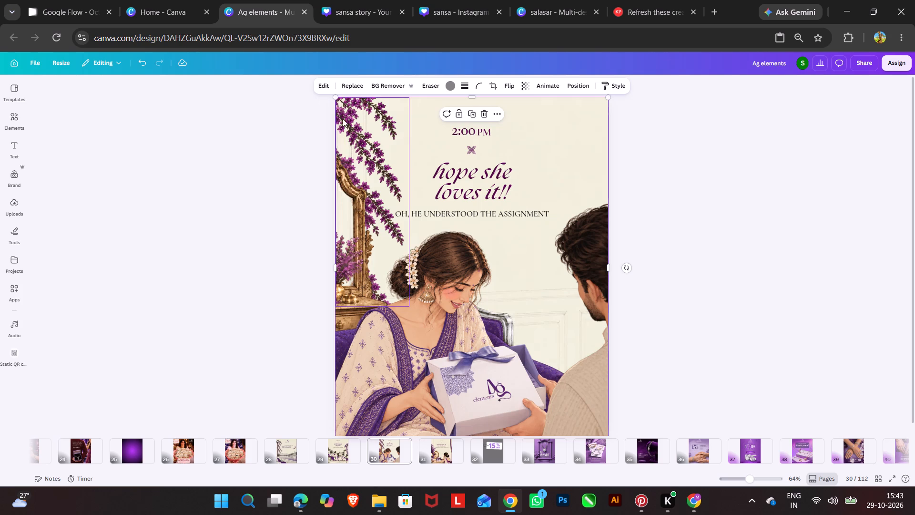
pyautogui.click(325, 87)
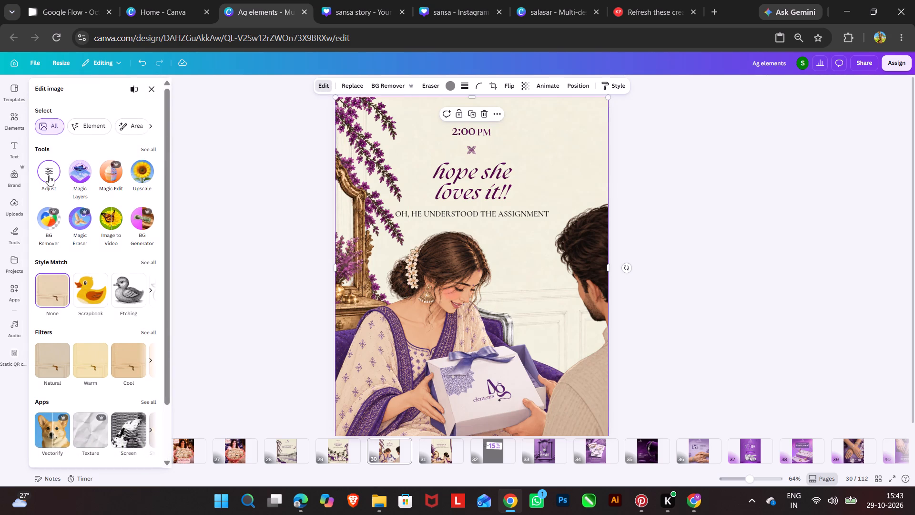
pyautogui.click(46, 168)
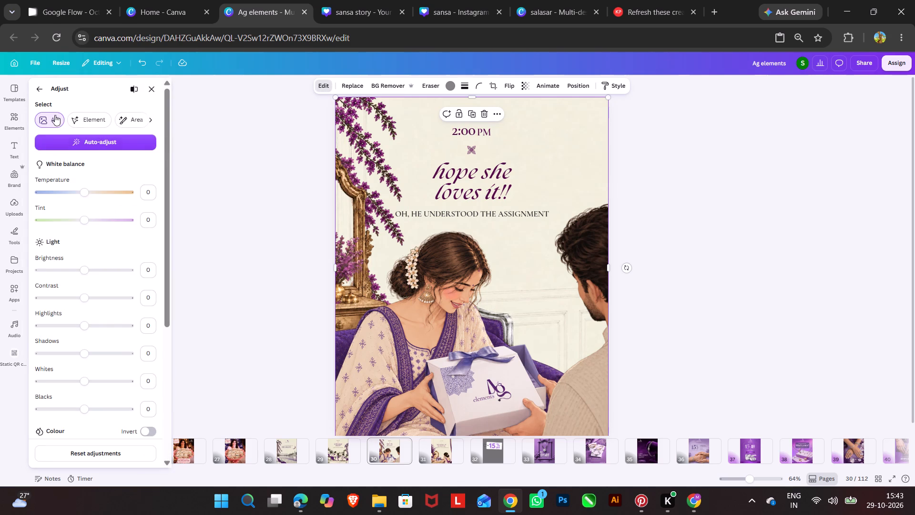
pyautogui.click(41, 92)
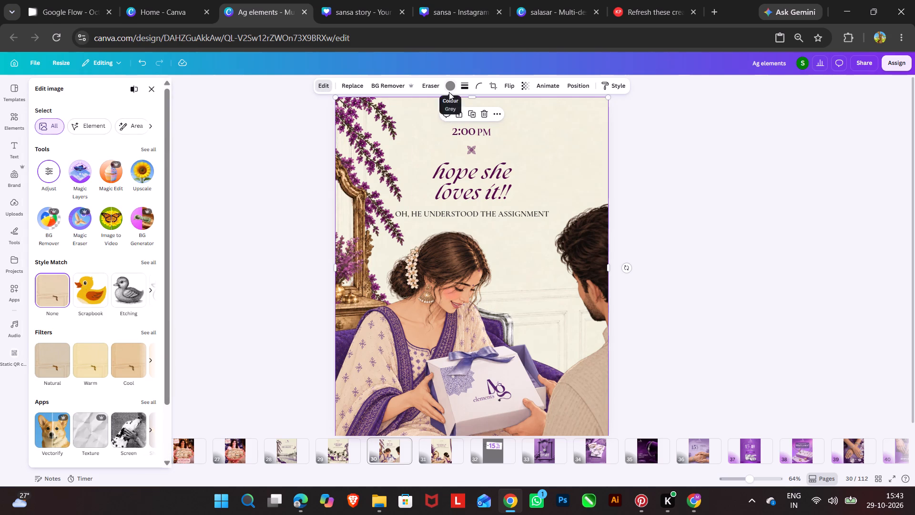
# Copy page 30's cream background colour #F1EFDB by sampling it into the "2:00 PM" text, and undo that text recolouring.
pyautogui.click(476, 129)
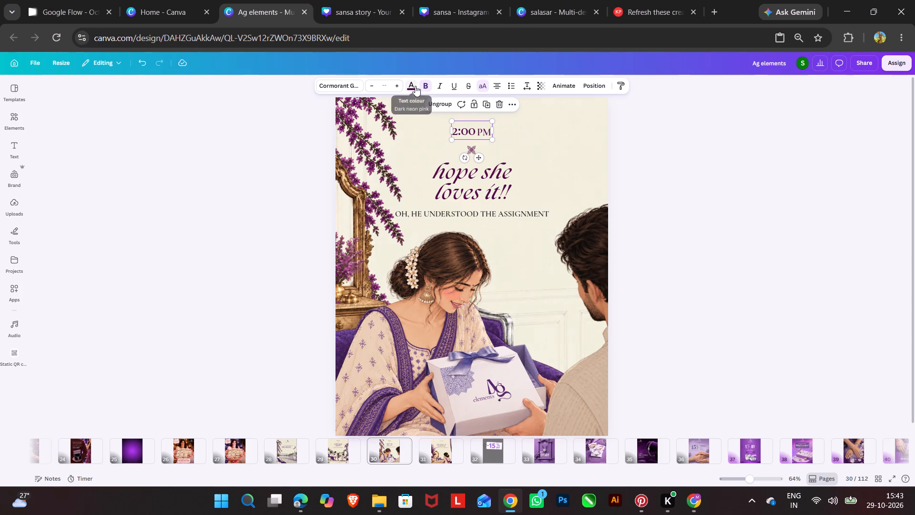
pyautogui.click(415, 86)
pyautogui.click(40, 148)
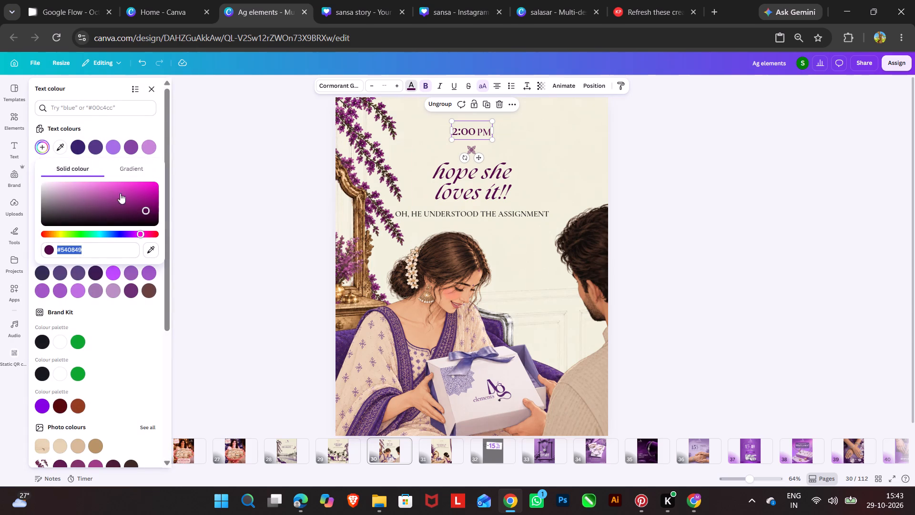
pyautogui.click(58, 146)
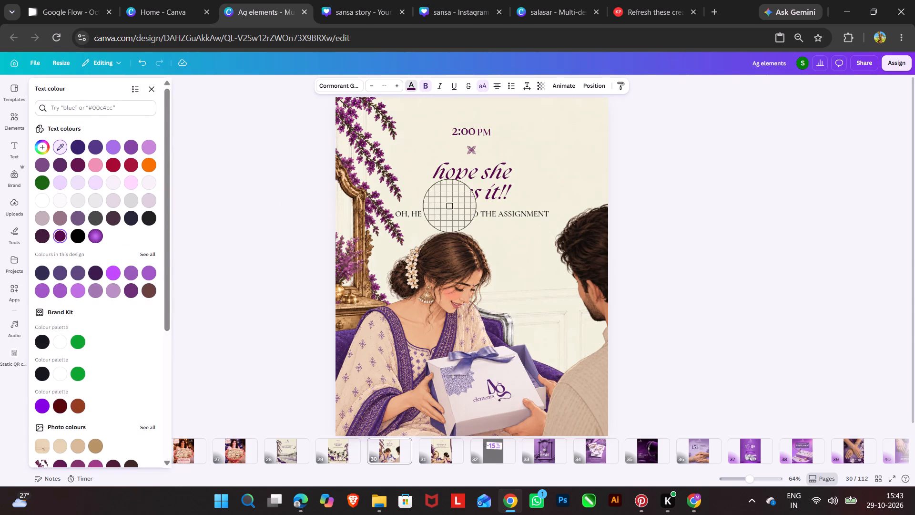
pyautogui.click(556, 167)
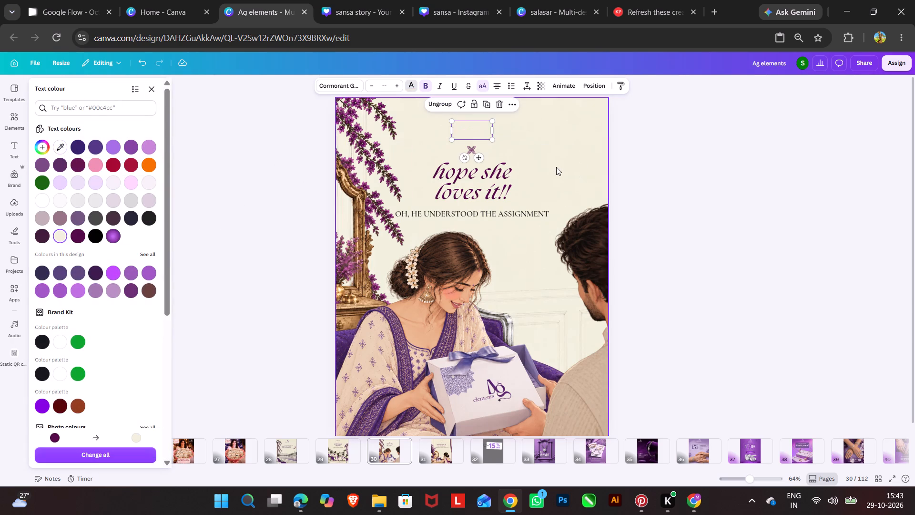
pyautogui.click(61, 234)
pyautogui.hotkey('ctrl', 'c')
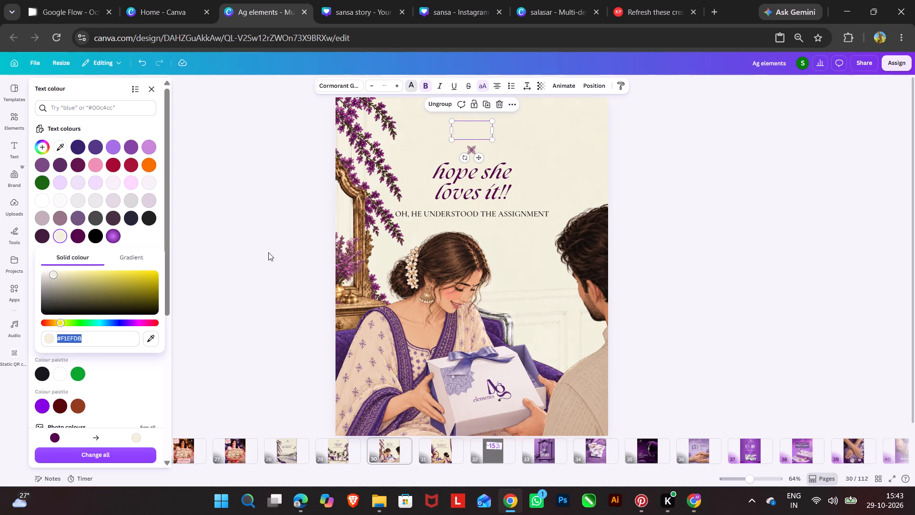
pyautogui.hotkey('ctrl', 'z')
pyautogui.hotkey('ctrl', 'z')
pyautogui.click(220, 257)
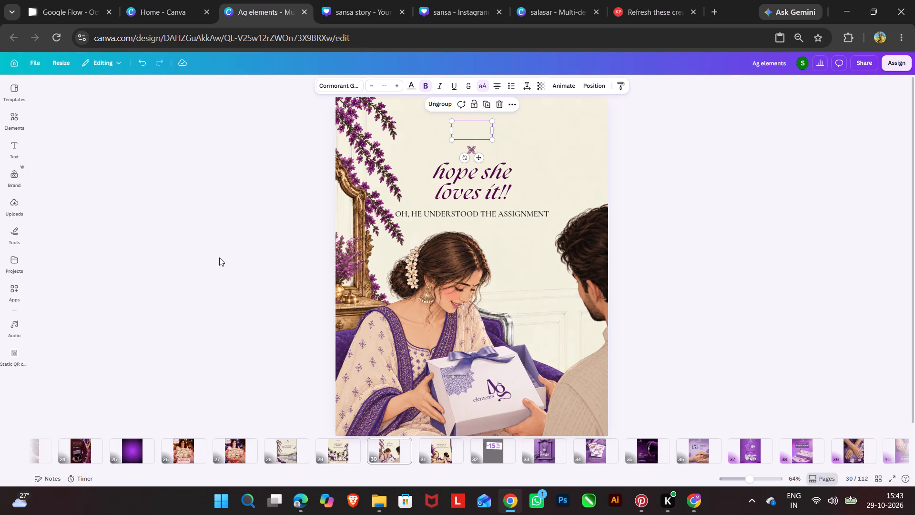
pyautogui.hotkey('ctrl', 'z')
# Set the cream colour of page 31's background image to #F1EFDB and compare it with page 30.
pyautogui.click(436, 453)
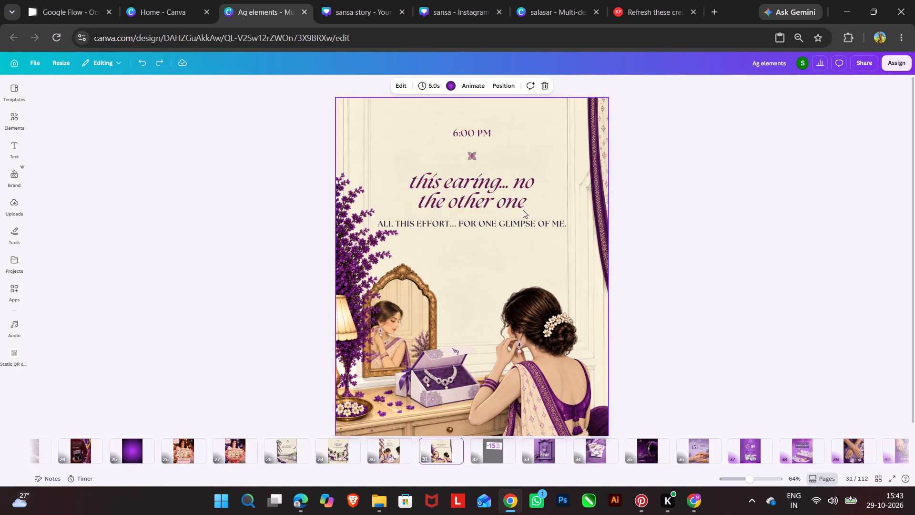
pyautogui.click(555, 175)
pyautogui.click(465, 86)
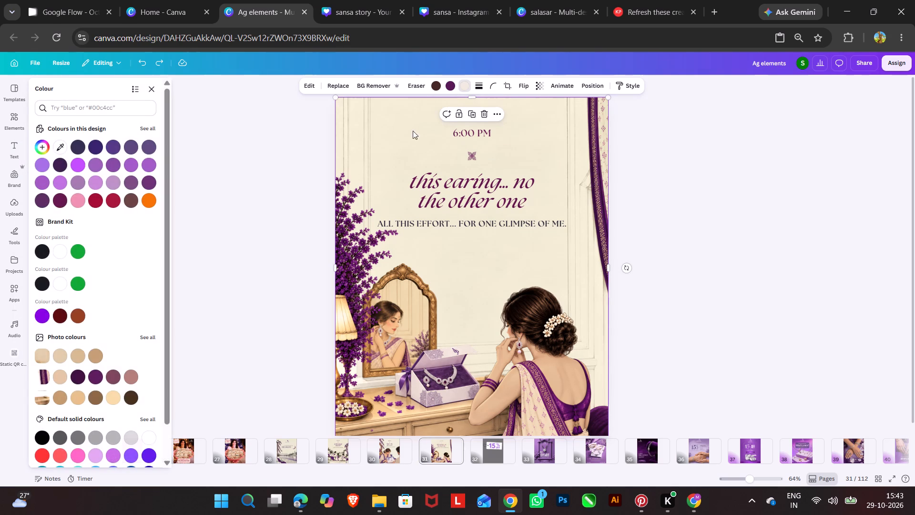
pyautogui.click(39, 144)
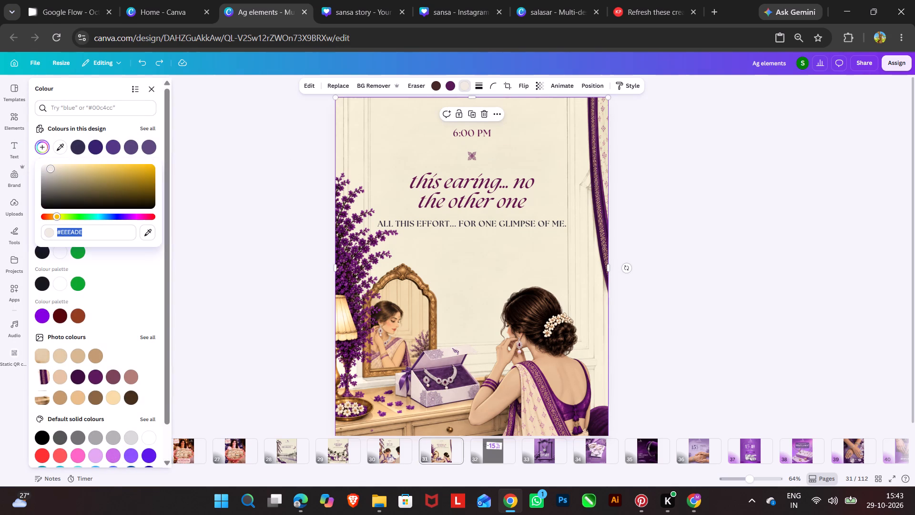
pyautogui.hotkey('ctrl', 'v')
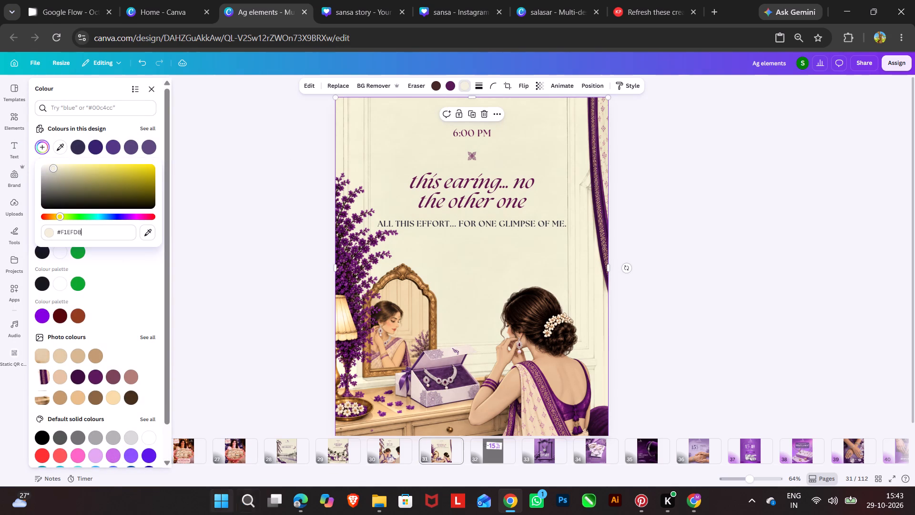
pyautogui.click(386, 454)
pyautogui.click(429, 453)
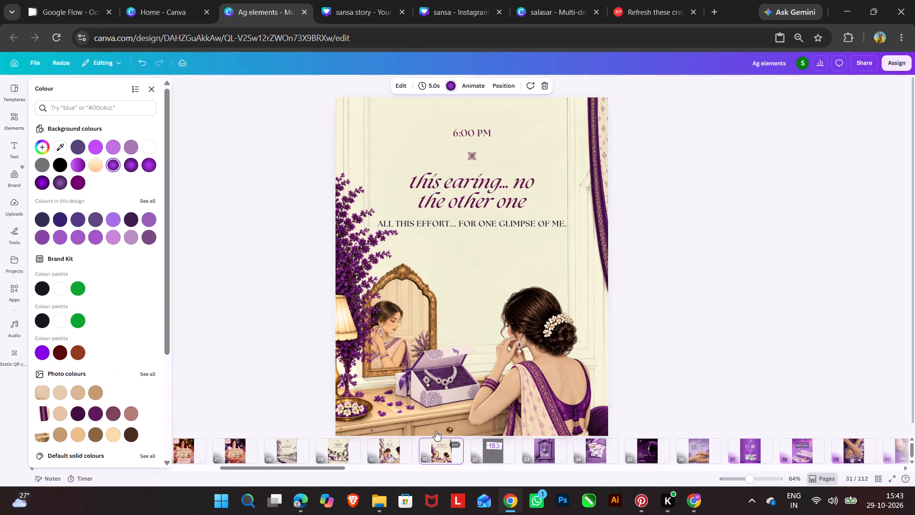
# Fine-tune the cream colour of page 31's background image to #EBEADB.
pyautogui.click(406, 155)
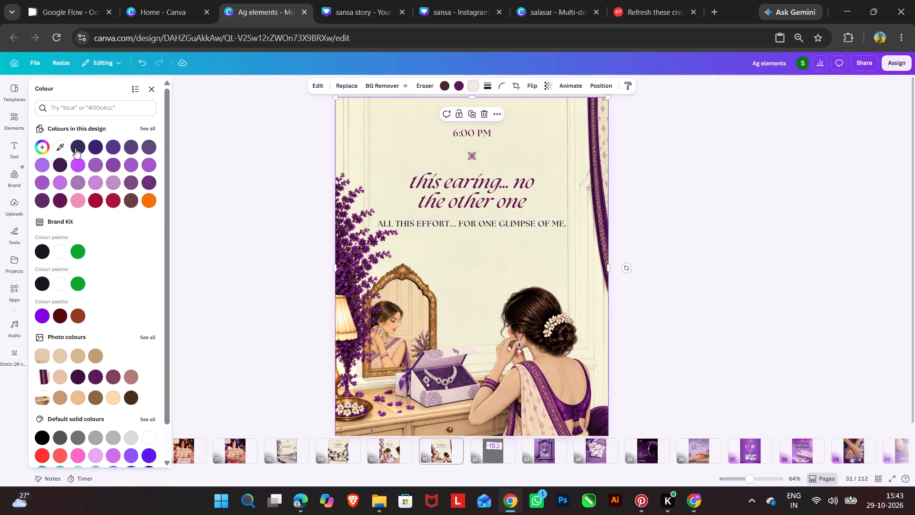
pyautogui.click(38, 147)
pyautogui.moveTo(52, 168); pyautogui.dragTo(52, 170)
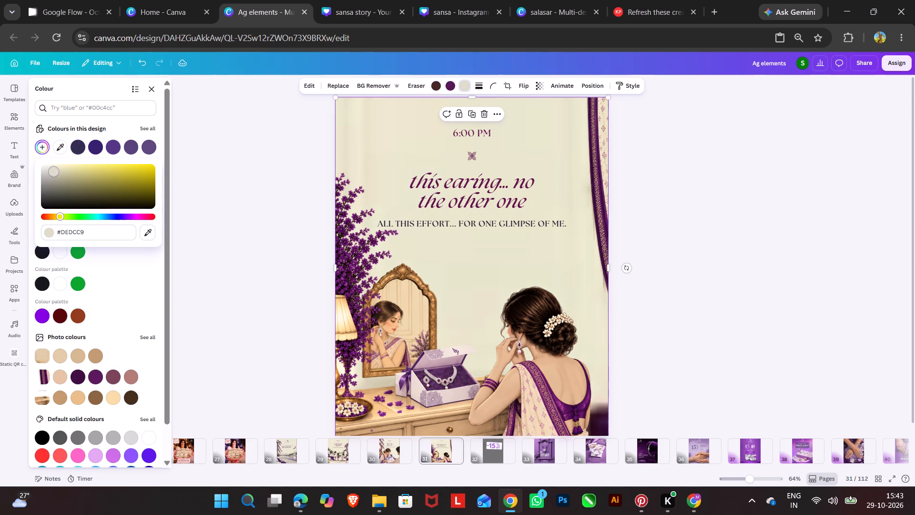
pyautogui.moveTo(52, 170); pyautogui.dragTo(48, 168)
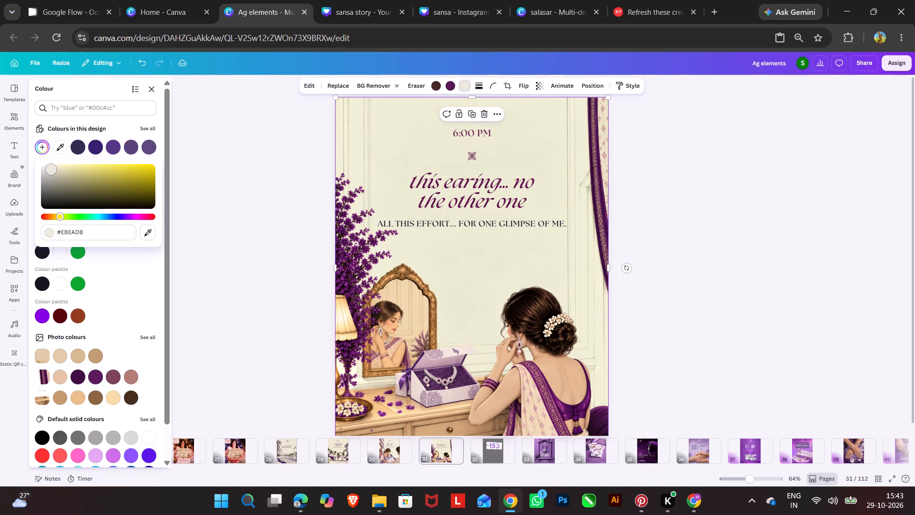
# Fine-tune the cream colour of page 31's background image to #F2F0E7 and compare it with page 30.
pyautogui.moveTo(48, 168); pyautogui.dragTo(42, 166)
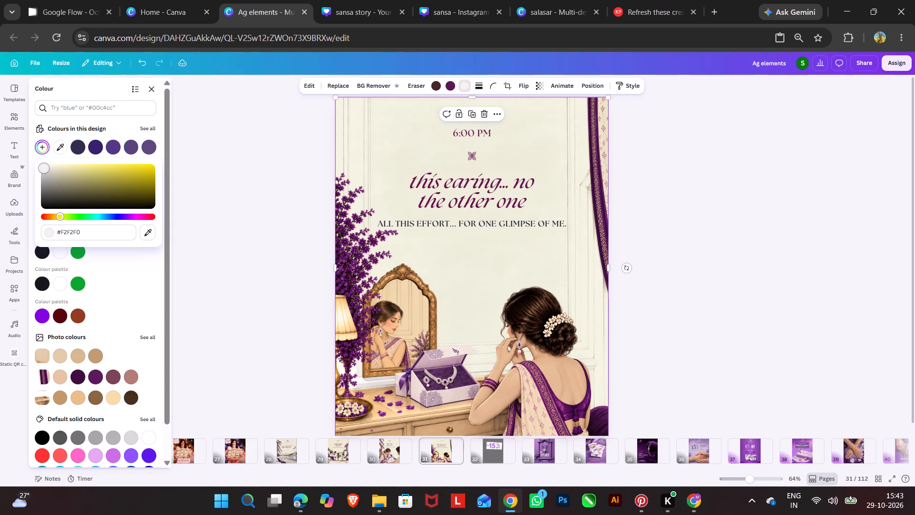
pyautogui.moveTo(42, 166); pyautogui.dragTo(47, 168)
pyautogui.moveTo(47, 168); pyautogui.dragTo(47, 166)
pyautogui.click(60, 217)
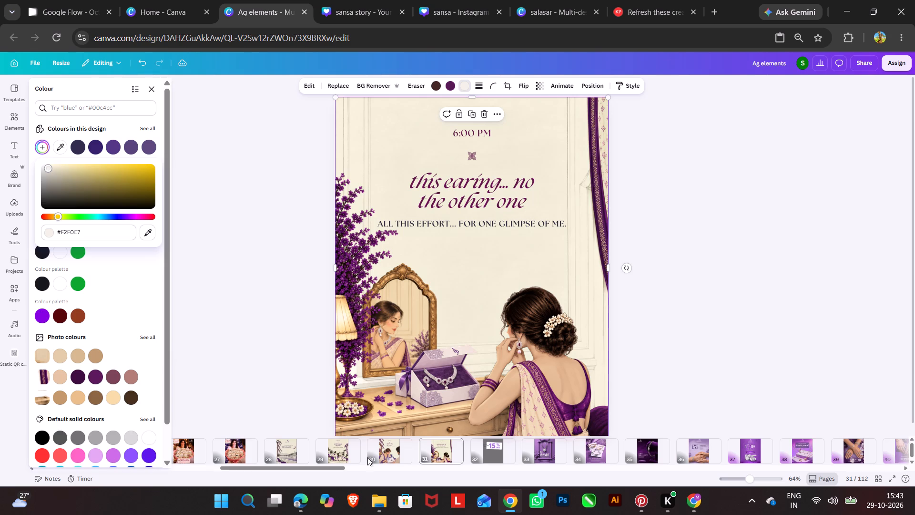
pyautogui.click(398, 450)
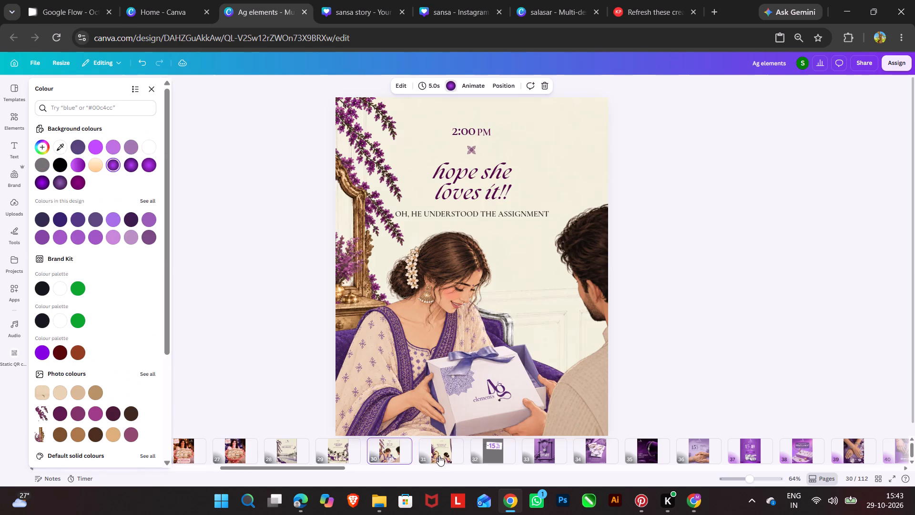
pyautogui.click(440, 455)
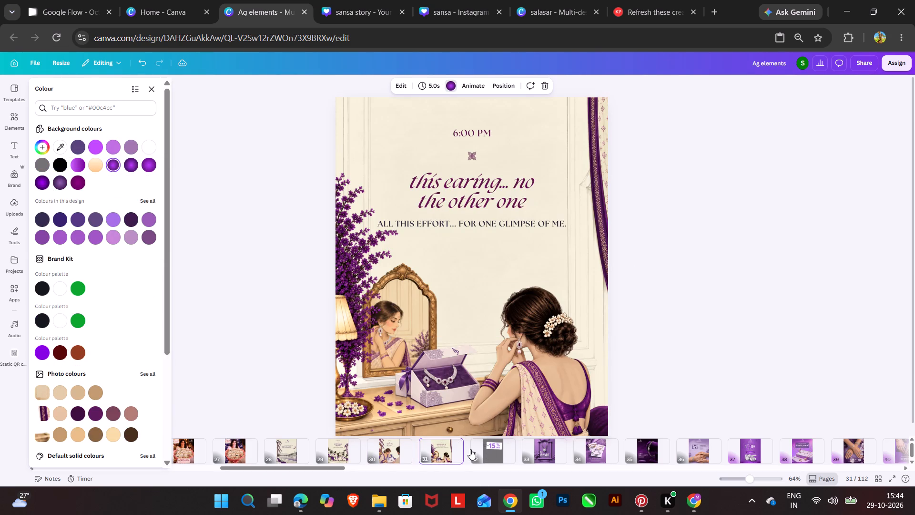
pyautogui.click(782, 300)
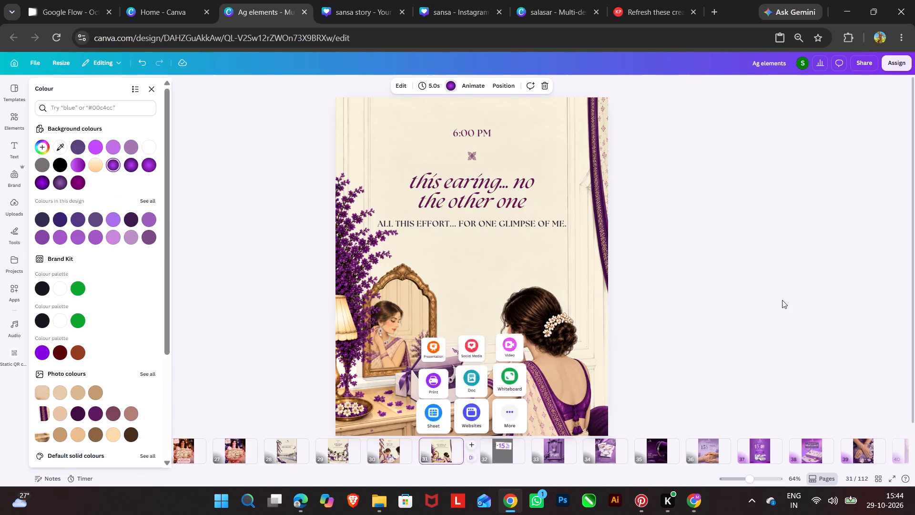
# Add a new page directly after page 31.
pyautogui.click(471, 444)
pyautogui.click(661, 313)
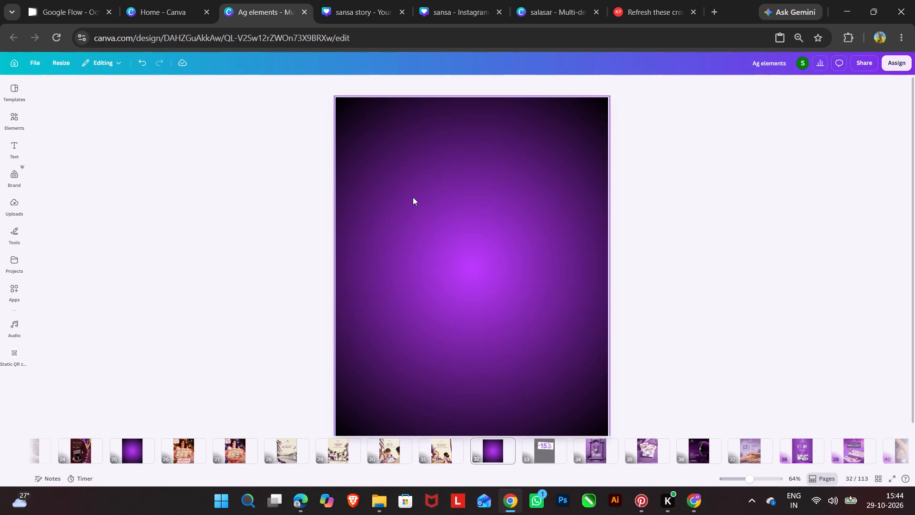
# Review pages 28 to 31 in turn to check how well the story series matches.
pyautogui.click(388, 458)
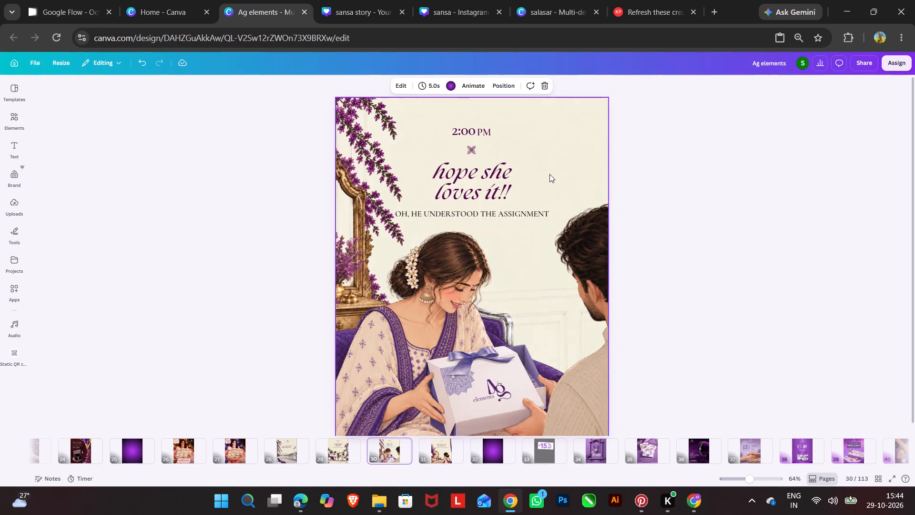
pyautogui.click(342, 445)
pyautogui.click(272, 449)
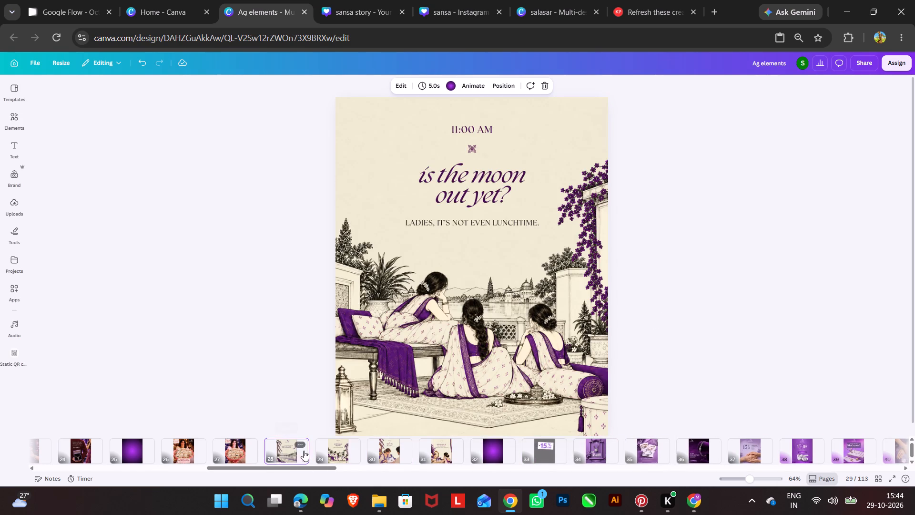
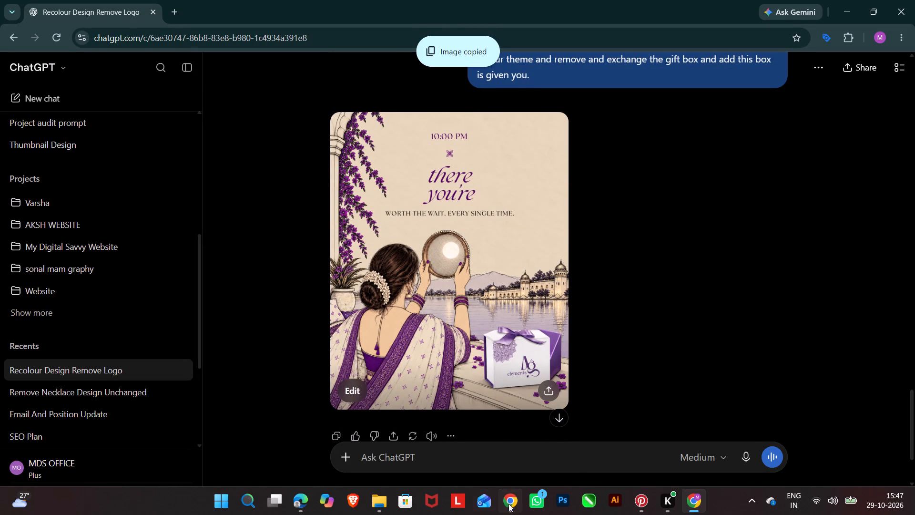
pyautogui.click(509, 503)
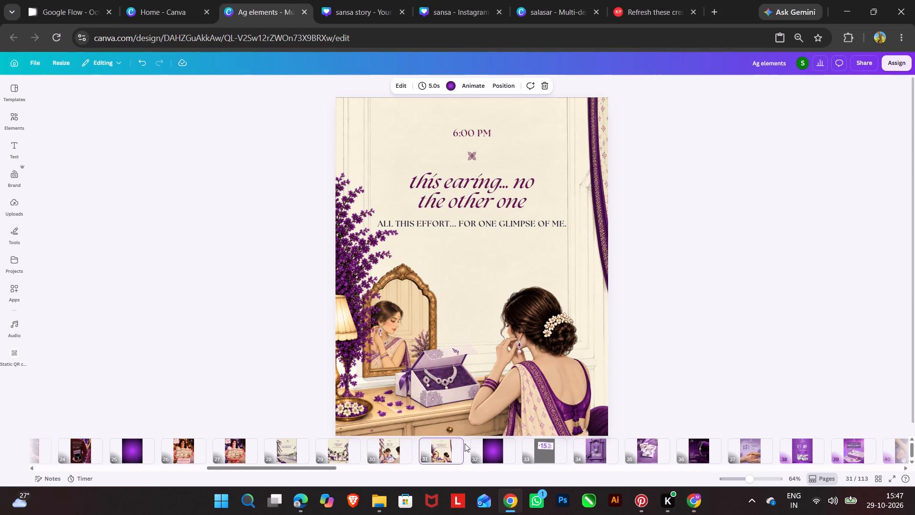
pyautogui.click(471, 442)
pyautogui.click(493, 297)
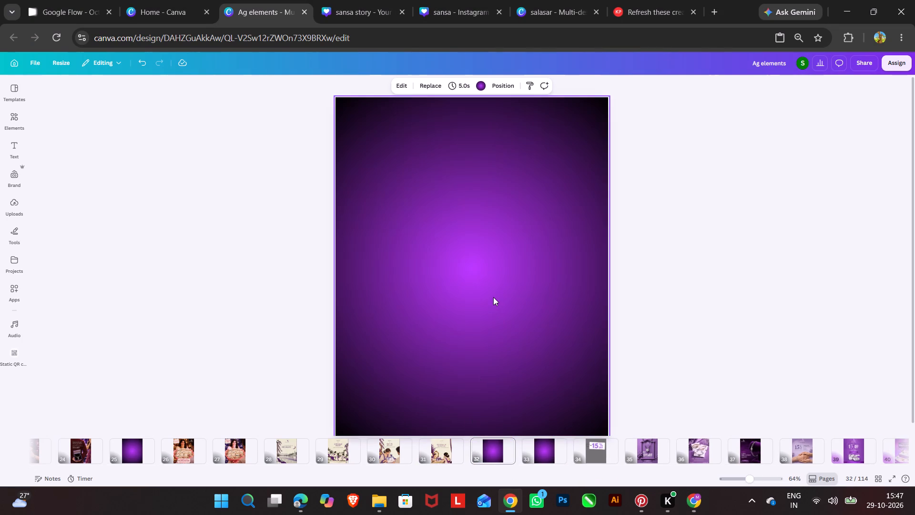
pyautogui.hotkey('ctrl', 'v')
# Align the pasted 10:00 PM design with the page's corner and enlarge it to fill the whole page.
pyautogui.moveTo(486, 257); pyautogui.dragTo(470, 245)
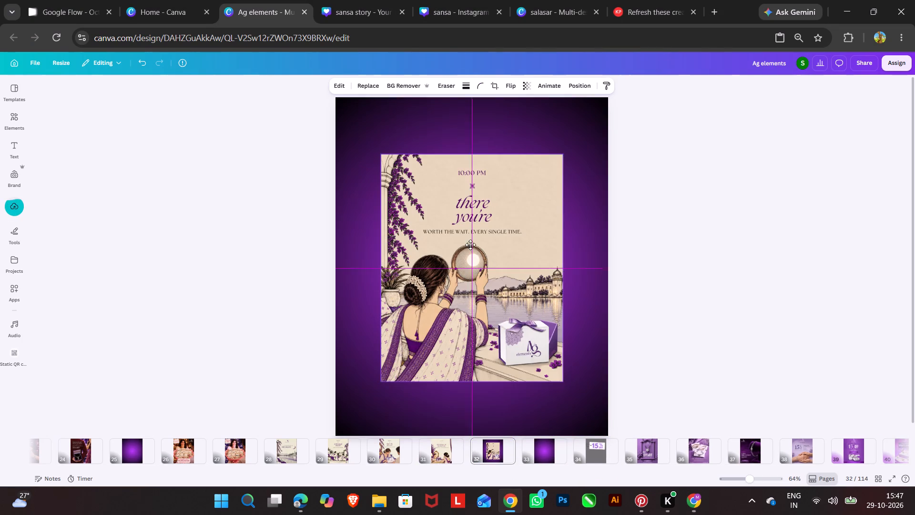
pyautogui.moveTo(470, 245); pyautogui.dragTo(441, 197)
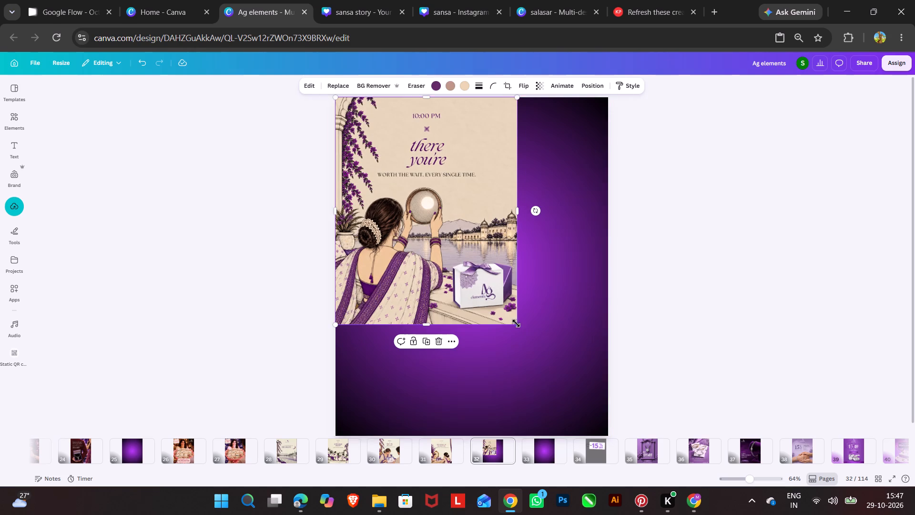
pyautogui.moveTo(516, 323); pyautogui.dragTo(591, 451)
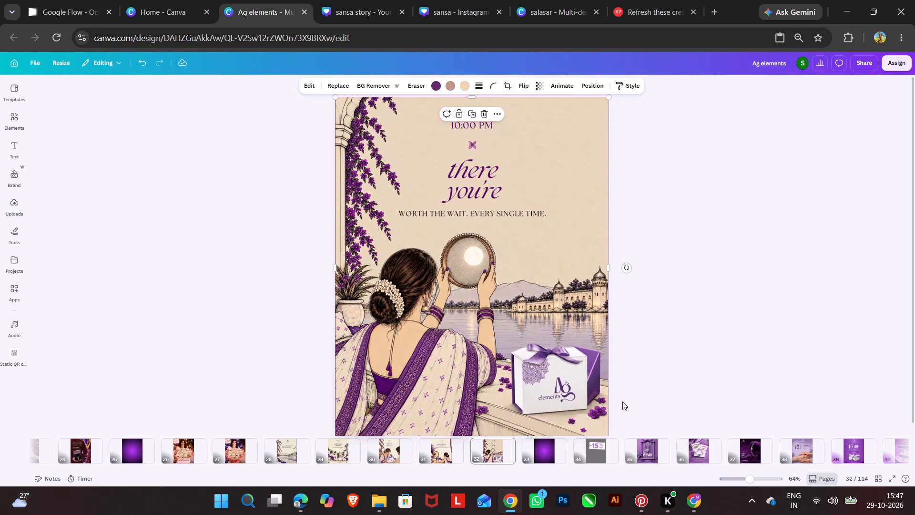
pyautogui.click(674, 354)
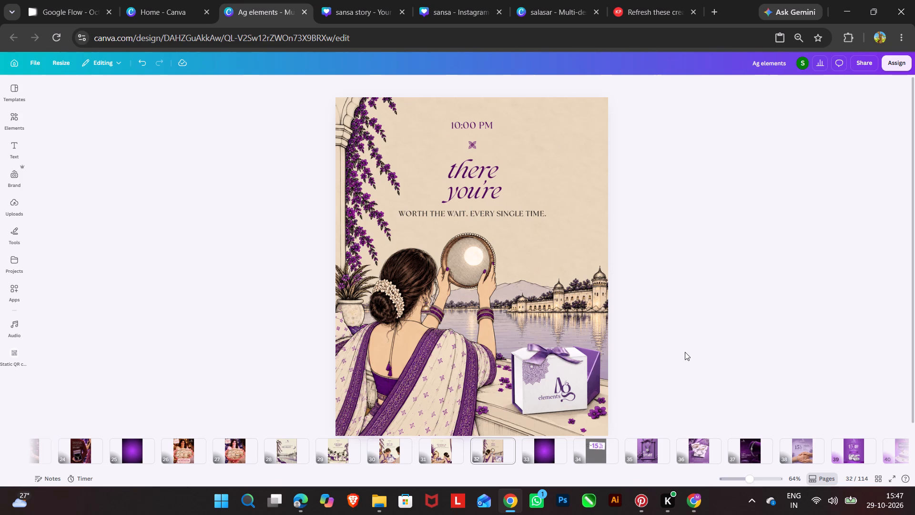
# Recolour the beige tone of the 10:00 PM image to white, #FFFFFF.
pyautogui.click(546, 163)
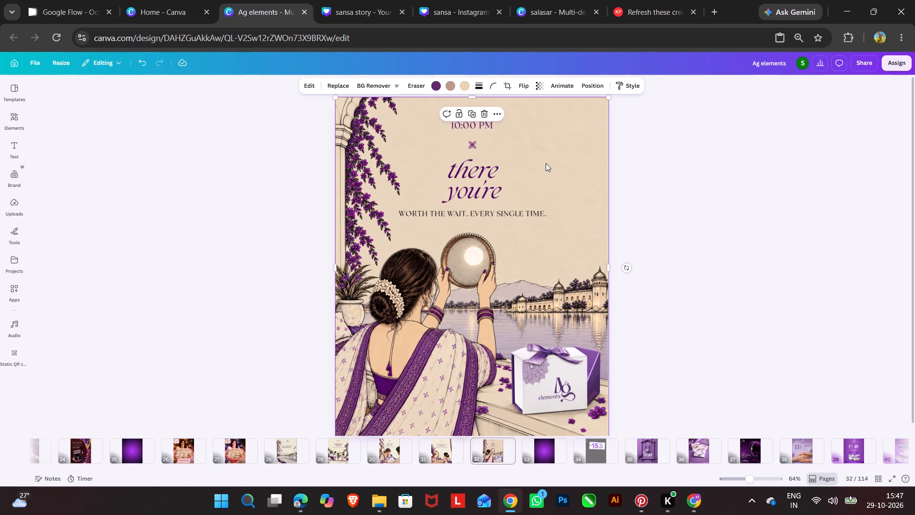
pyautogui.click(469, 86)
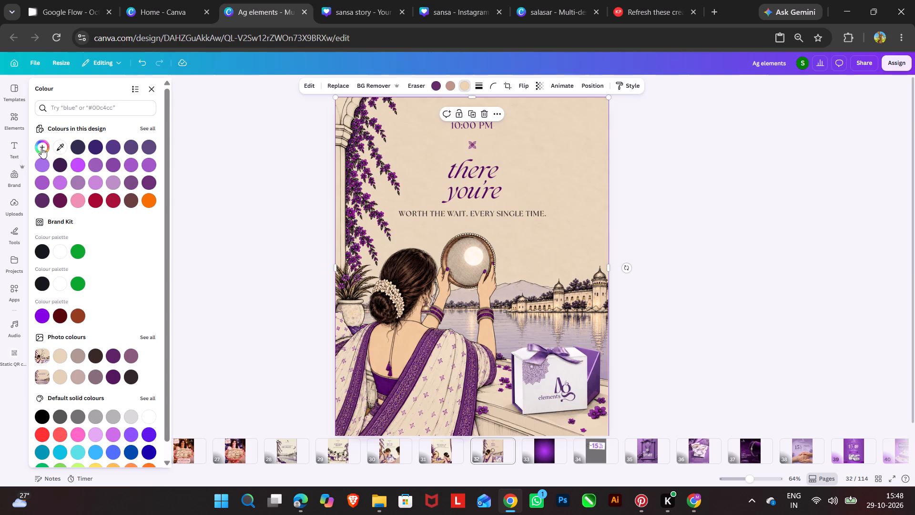
pyautogui.click(41, 148)
pyautogui.moveTo(69, 183); pyautogui.dragTo(0, 102)
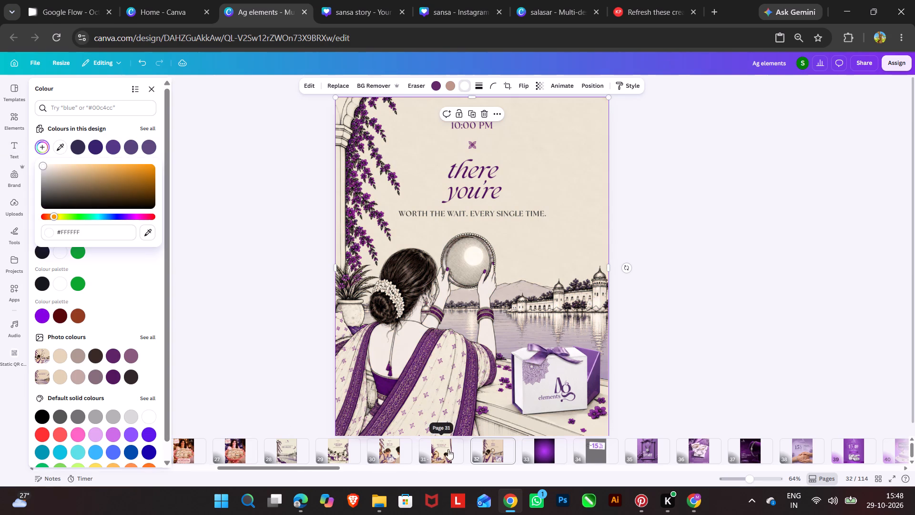
pyautogui.tripleClick(671, 352)
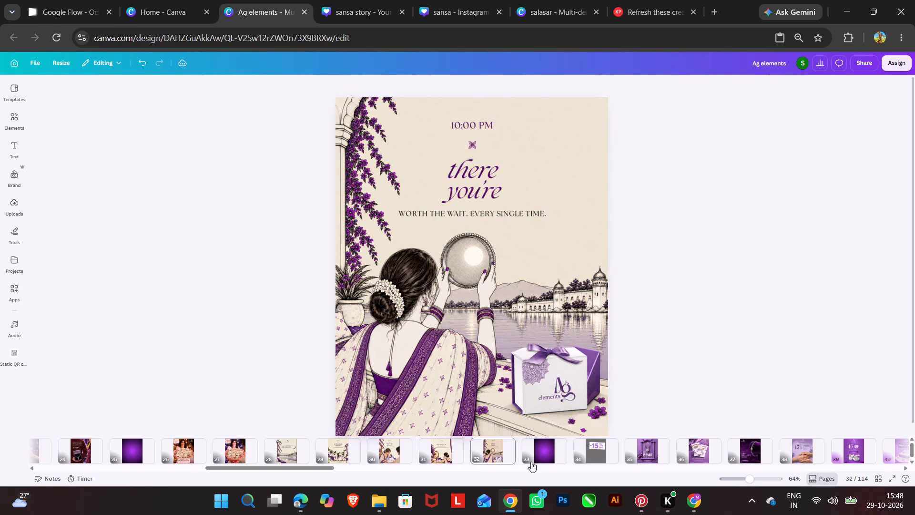
# Move the 10:00 PM design onto page 28 and offset it so the page's original illustration and logo show beside it.
pyautogui.click(447, 460)
pyautogui.click(500, 450)
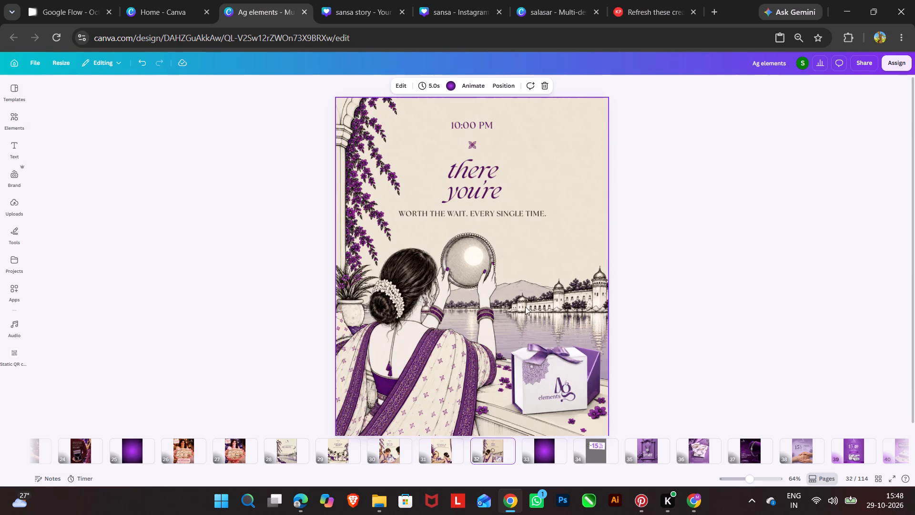
pyautogui.moveTo(525, 306); pyautogui.dragTo(573, 381)
pyautogui.click(572, 260)
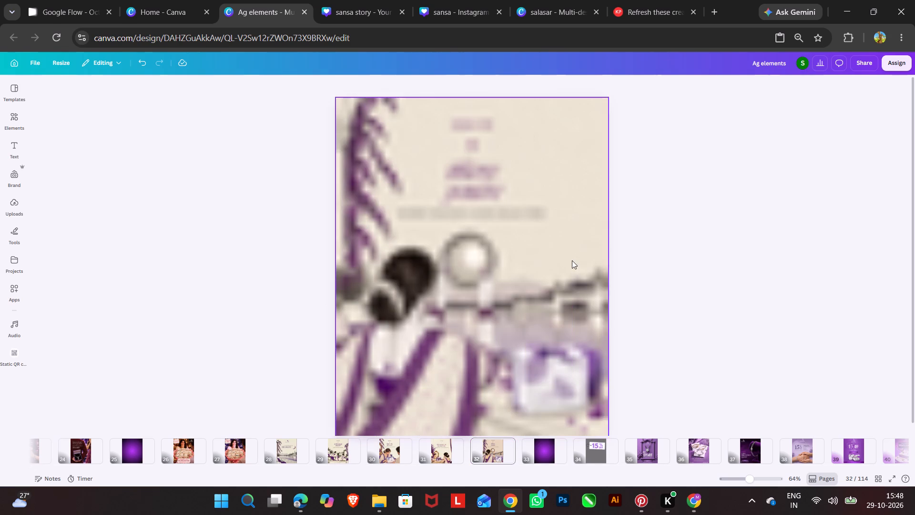
pyautogui.moveTo(543, 268); pyautogui.dragTo(299, 459)
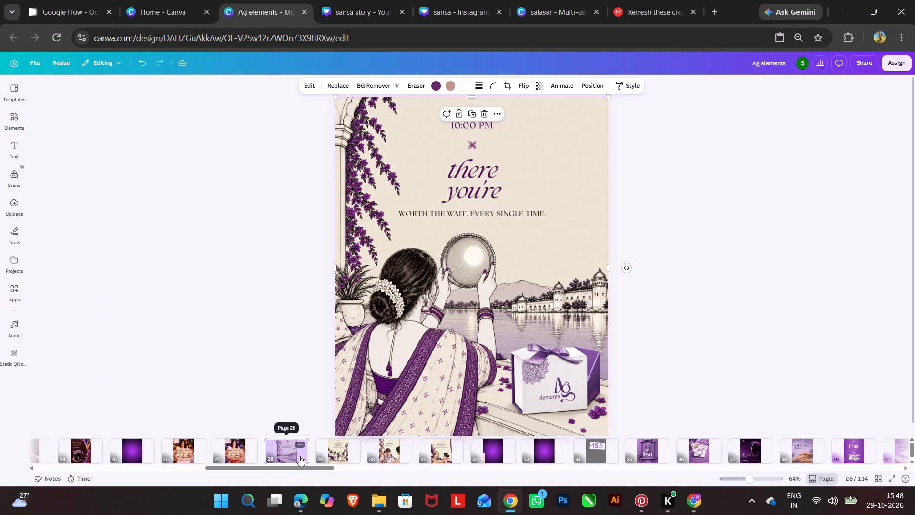
pyautogui.moveTo(426, 340); pyautogui.dragTo(501, 411)
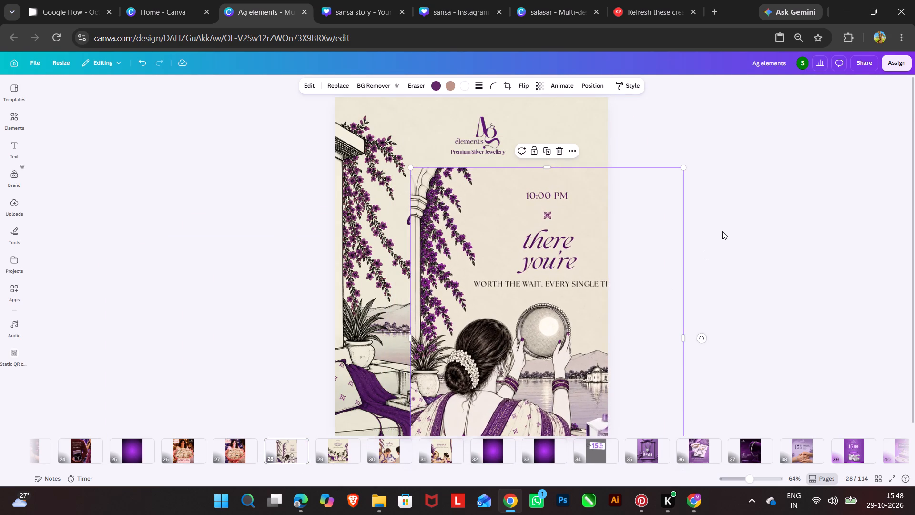
# Copy colour #E9E3D0 from page 28's background illustration and apply it to the mauve tone of the 10:00 PM image.
pyautogui.click(722, 231)
pyautogui.click(567, 223)
pyautogui.click(542, 104)
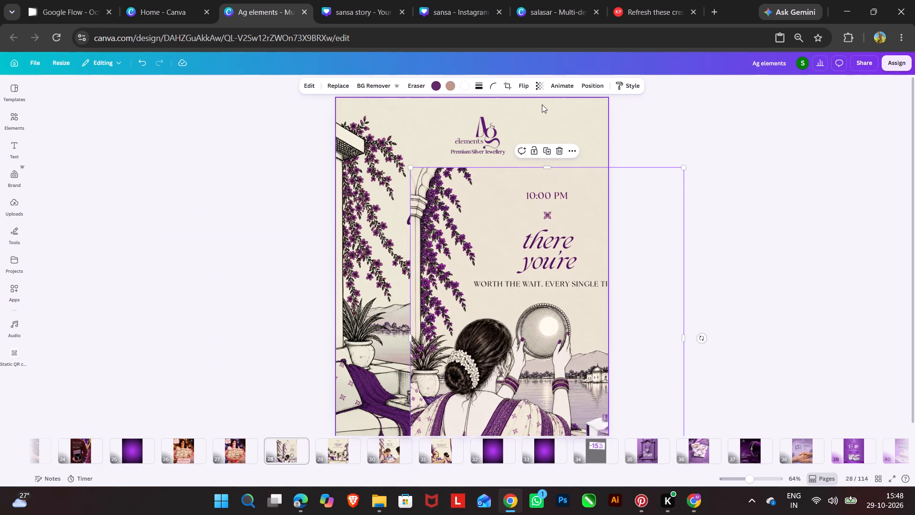
pyautogui.click(548, 194)
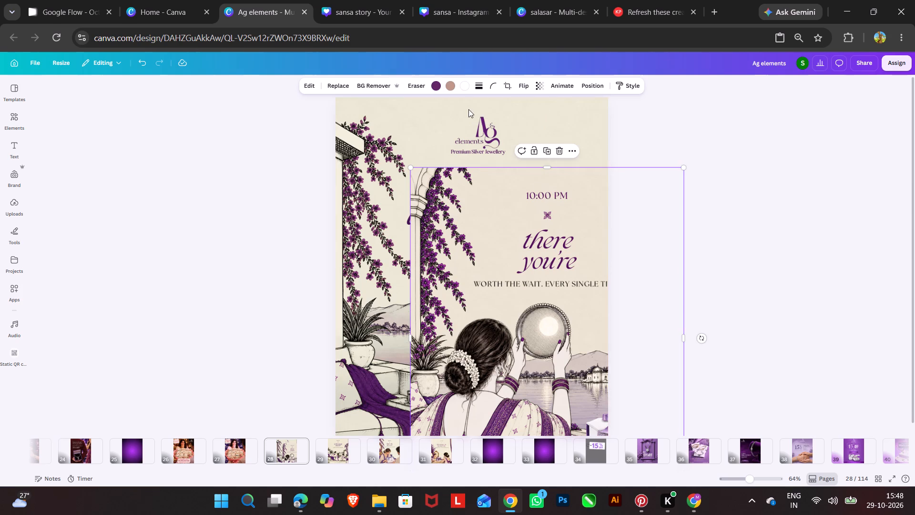
pyautogui.click(536, 124)
pyautogui.click(451, 87)
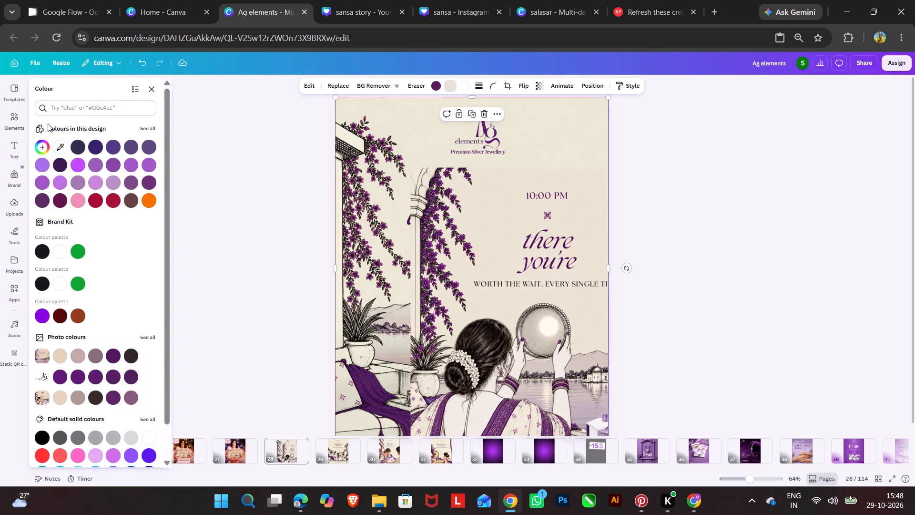
pyautogui.click(40, 145)
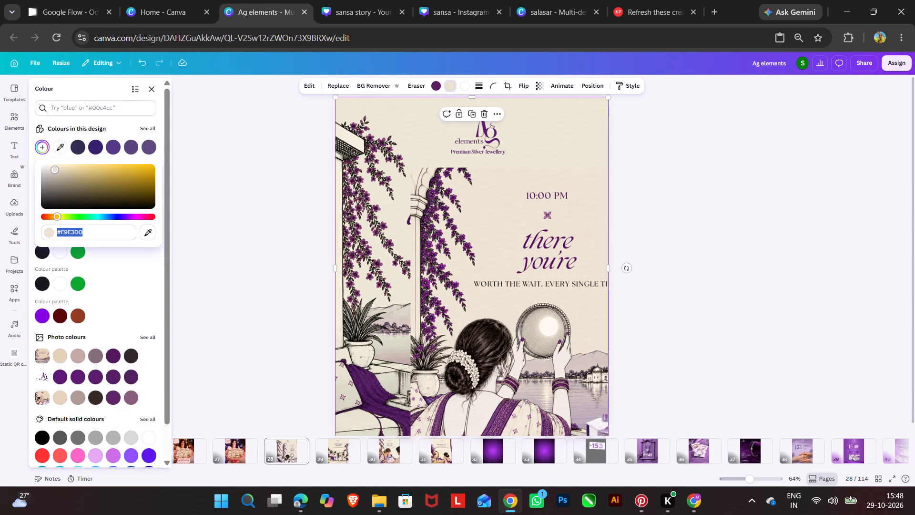
pyautogui.hotkey('ctrl', 'c')
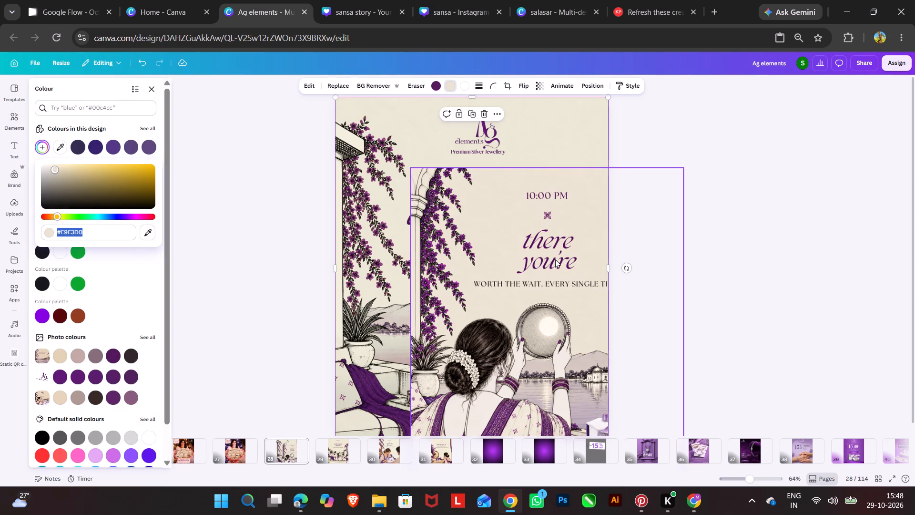
pyautogui.click(555, 259)
pyautogui.click(45, 143)
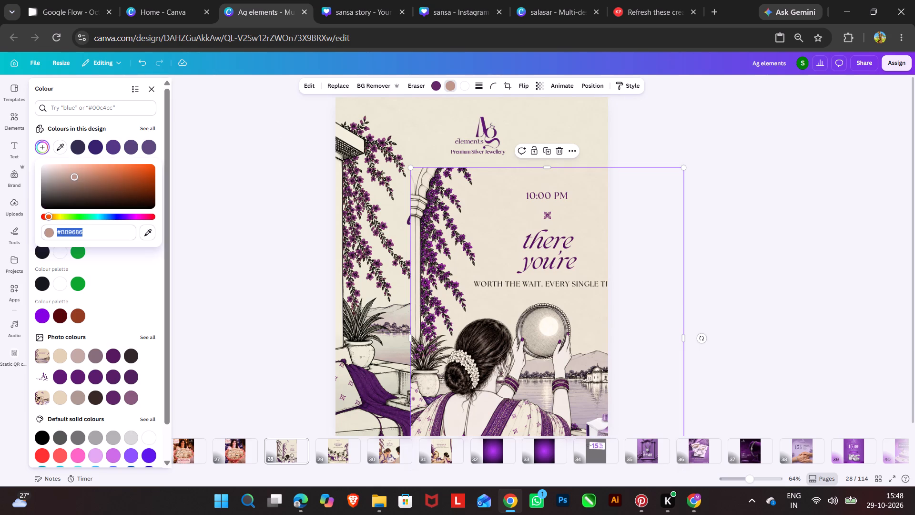
pyautogui.hotkey('ctrl', 'v')
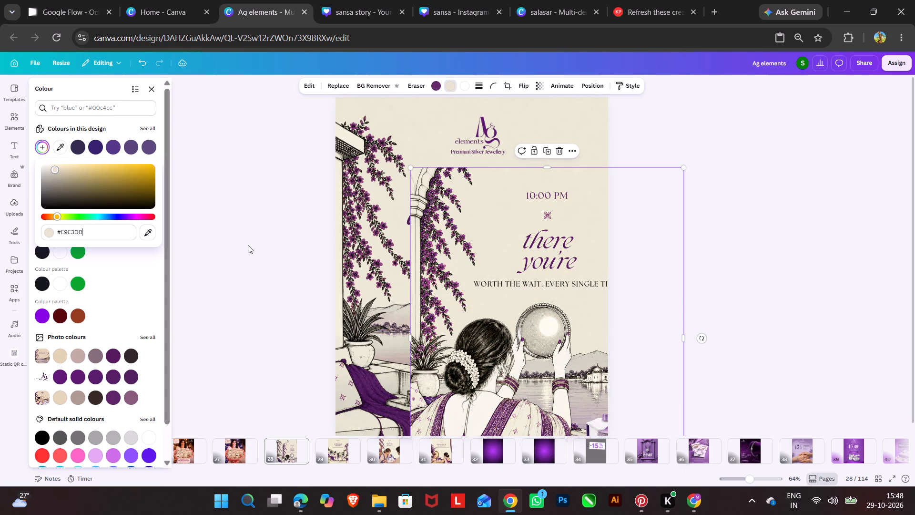
pyautogui.press('Return')
pyautogui.doubleClick(737, 247)
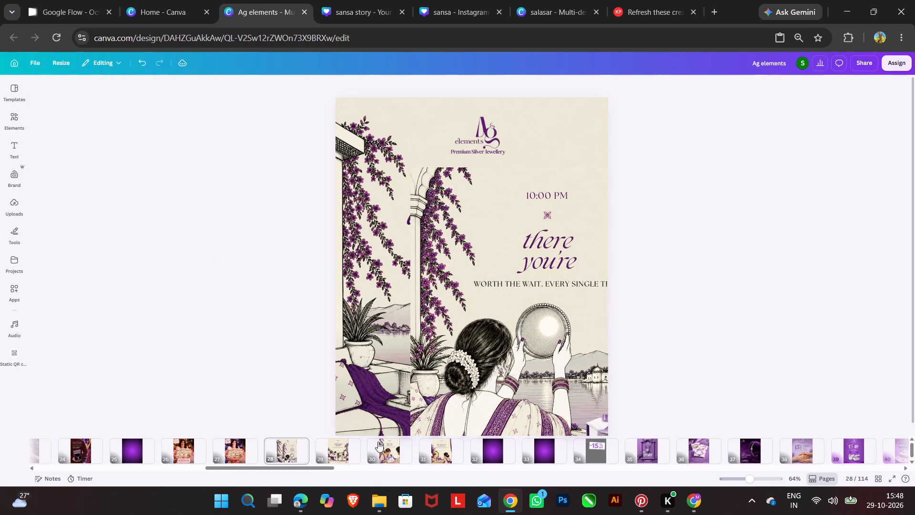
# Examine the image colours of the 11:00 AM, 2:00 PM and 6:00 PM pages for comparison.
pyautogui.click(344, 453)
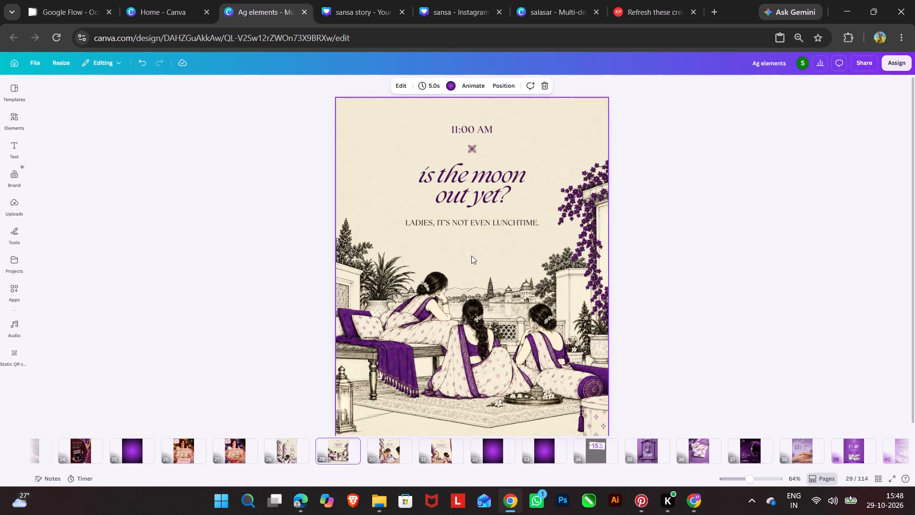
pyautogui.click(472, 255)
pyautogui.click(391, 436)
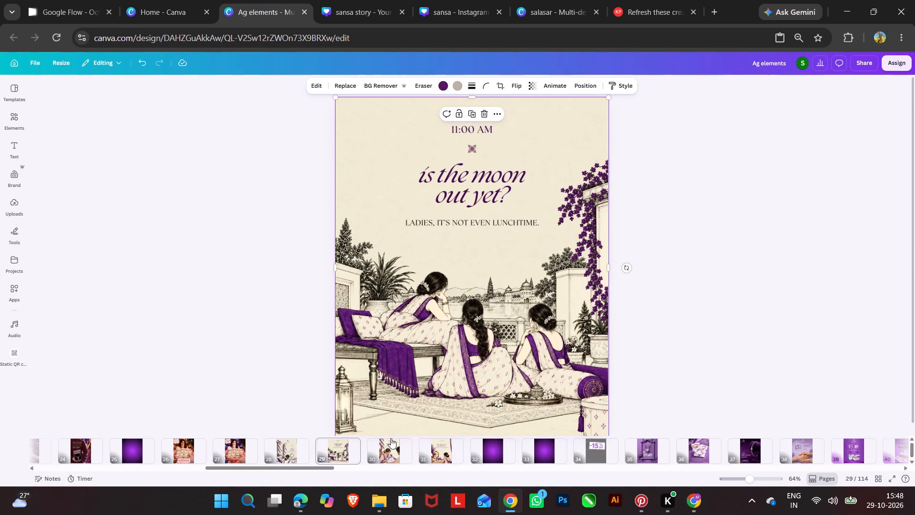
pyautogui.click(391, 445)
pyautogui.click(420, 192)
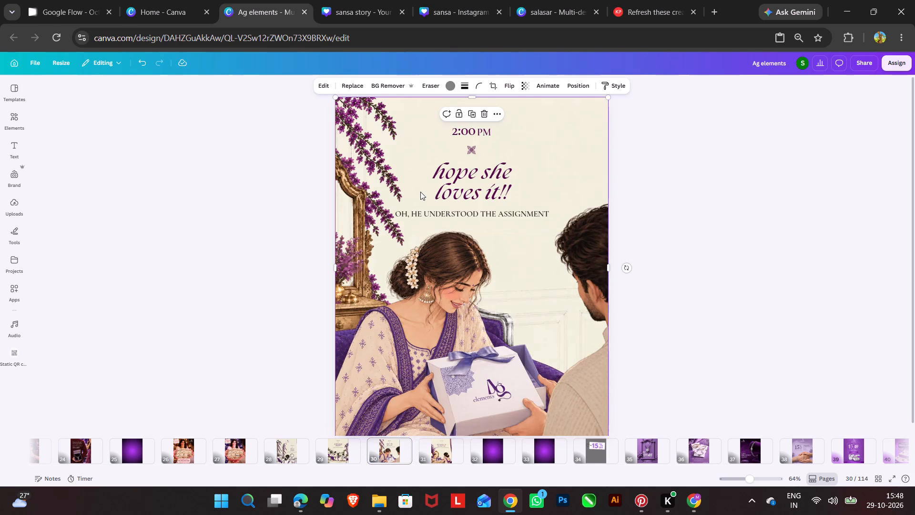
pyautogui.click(443, 454)
pyautogui.click(575, 164)
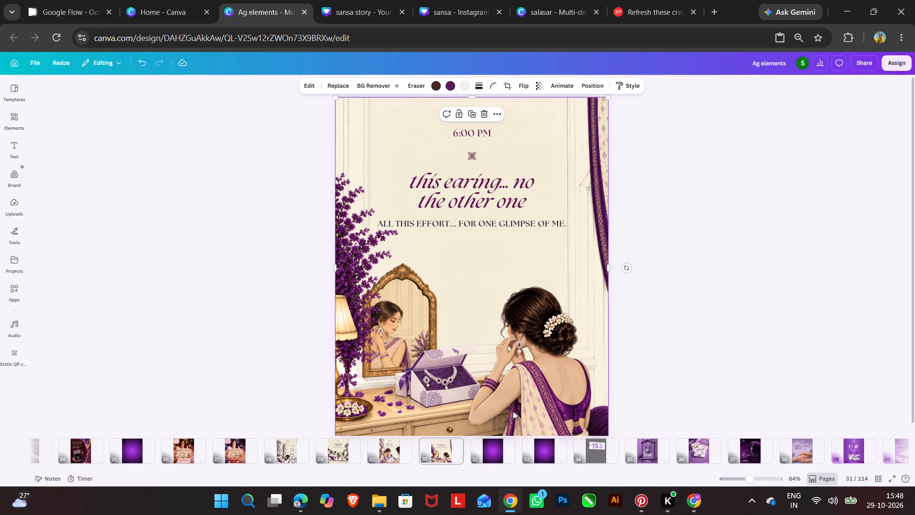
# Move the recoloured 10:00 PM design from page 28 back to page 32 and align it to cover the page.
pyautogui.click(296, 453)
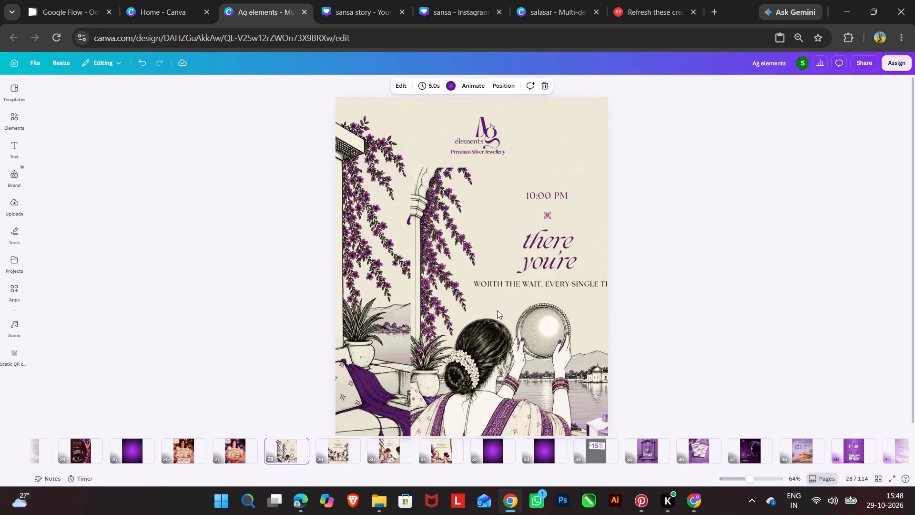
pyautogui.moveTo(497, 308); pyautogui.dragTo(492, 447)
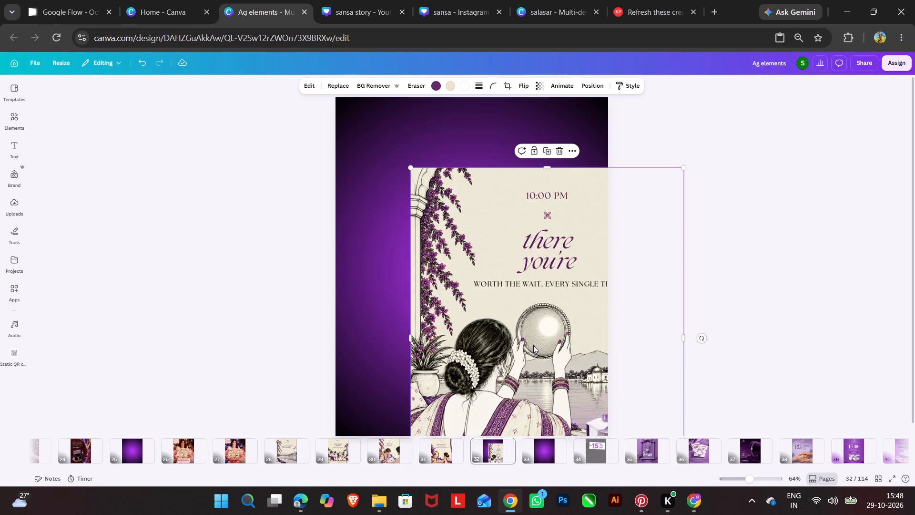
pyautogui.moveTo(533, 345); pyautogui.dragTo(458, 276)
pyautogui.doubleClick(787, 301)
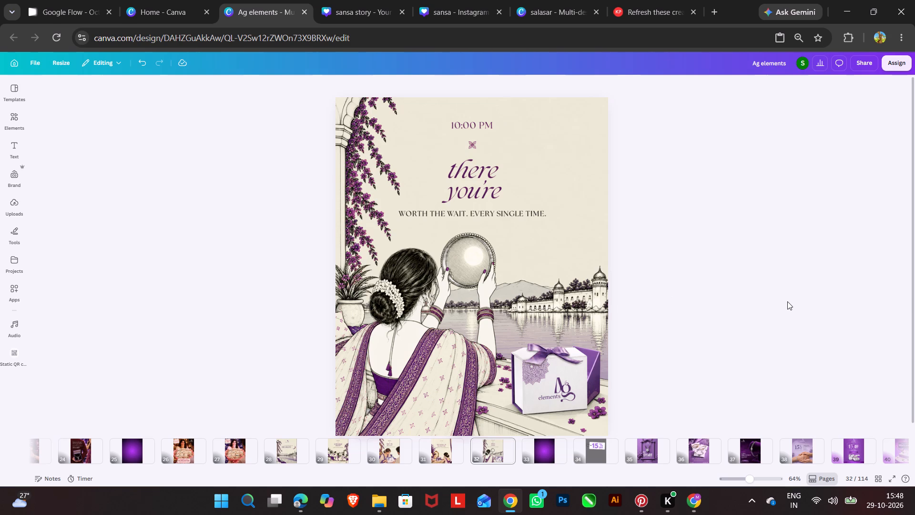
# Compare the 10:00 PM page with the 6:00 PM and 2:00 PM pages for a consistent look.
pyautogui.click(448, 450)
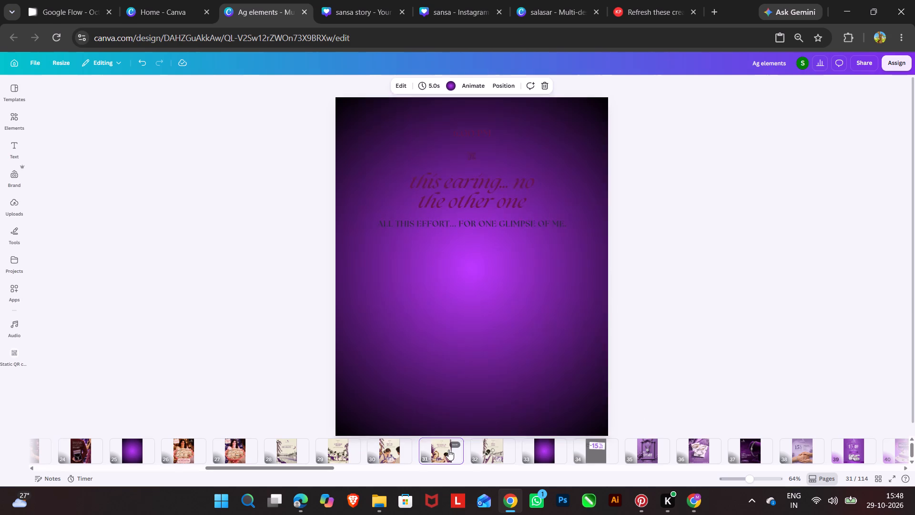
pyautogui.click(485, 451)
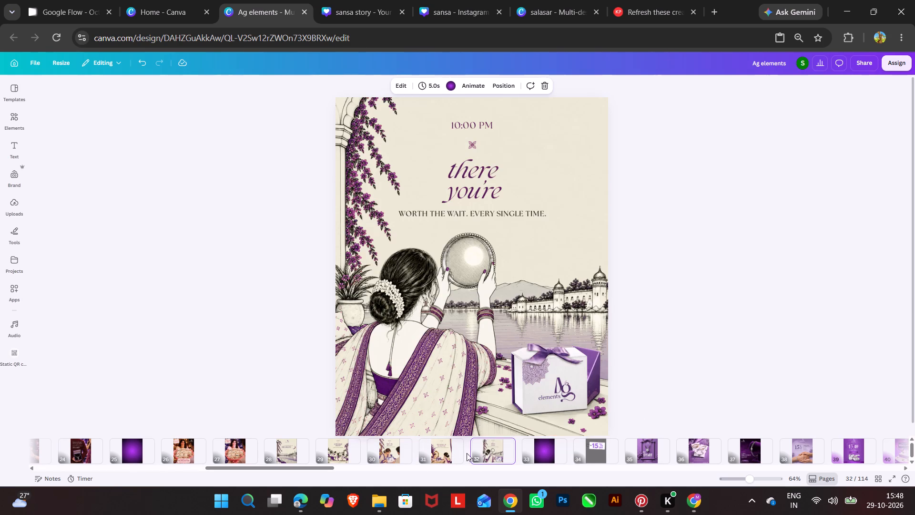
pyautogui.click(387, 452)
pyautogui.click(347, 451)
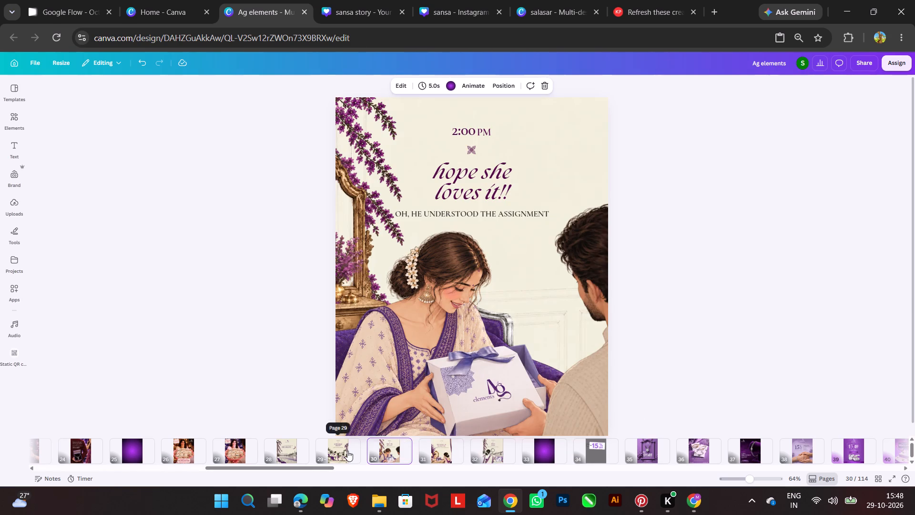
pyautogui.click(397, 457)
pyautogui.click(424, 455)
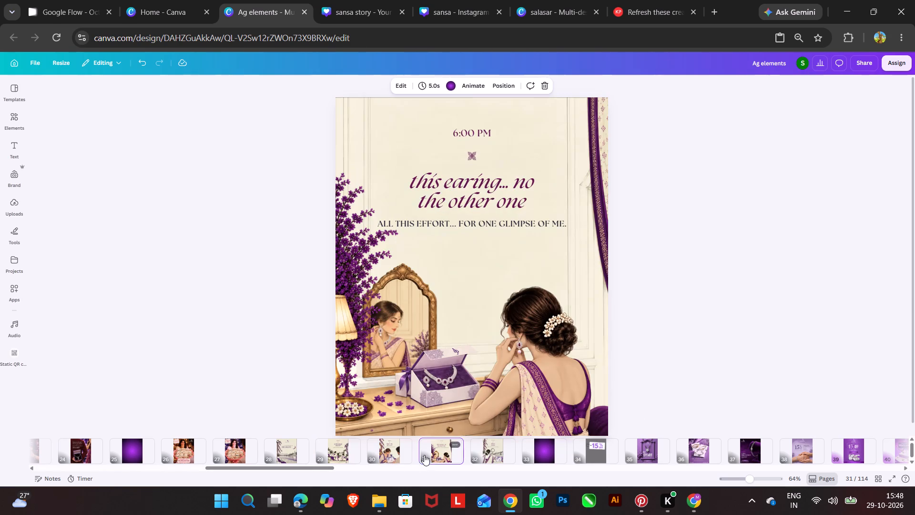
# Recolour the dark purple tone of the 11:00 AM image on page 29 to a more muted purple, about #542D5C.
pyautogui.click(483, 455)
pyautogui.click(346, 454)
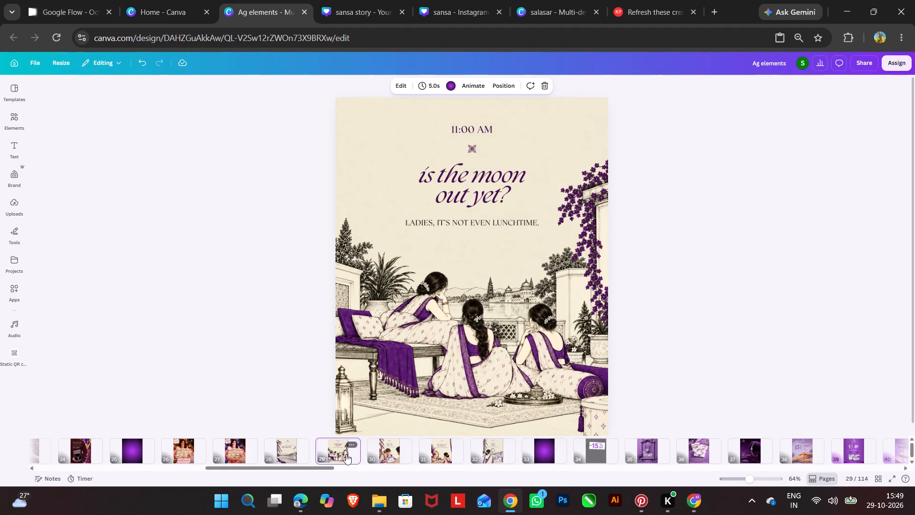
pyautogui.click(411, 399)
pyautogui.click(445, 92)
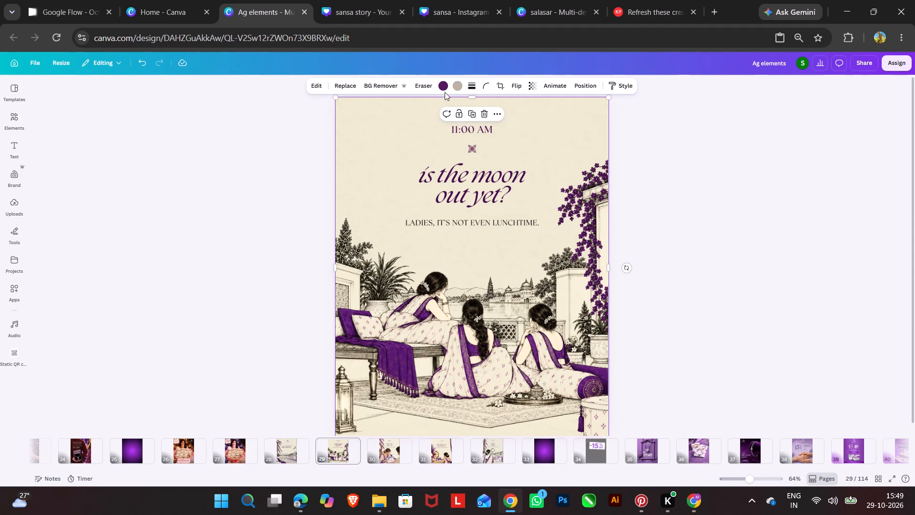
pyautogui.click(444, 86)
pyautogui.click(36, 142)
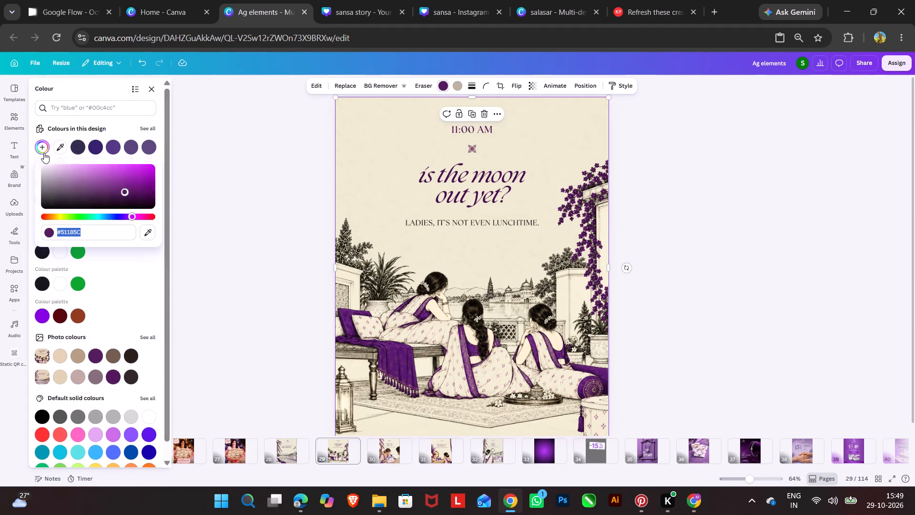
pyautogui.moveTo(124, 192); pyautogui.dragTo(125, 192)
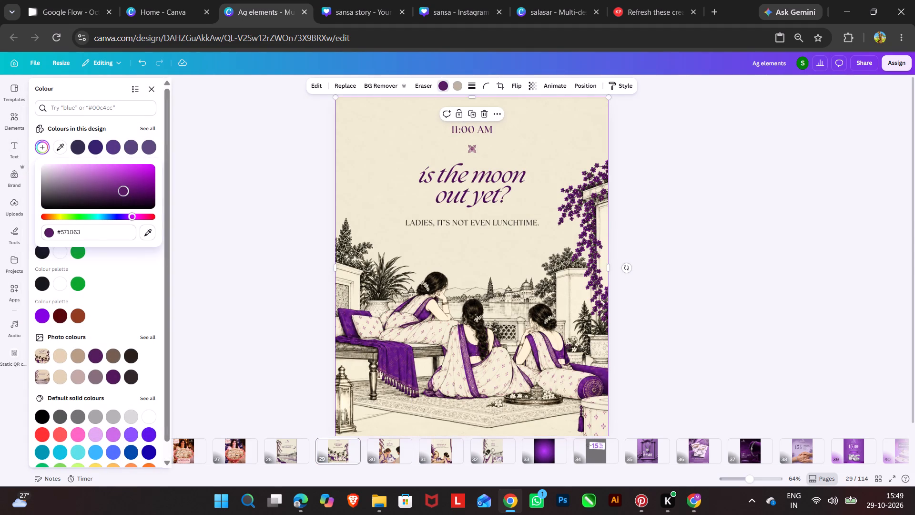
pyautogui.moveTo(125, 192); pyautogui.dragTo(121, 191)
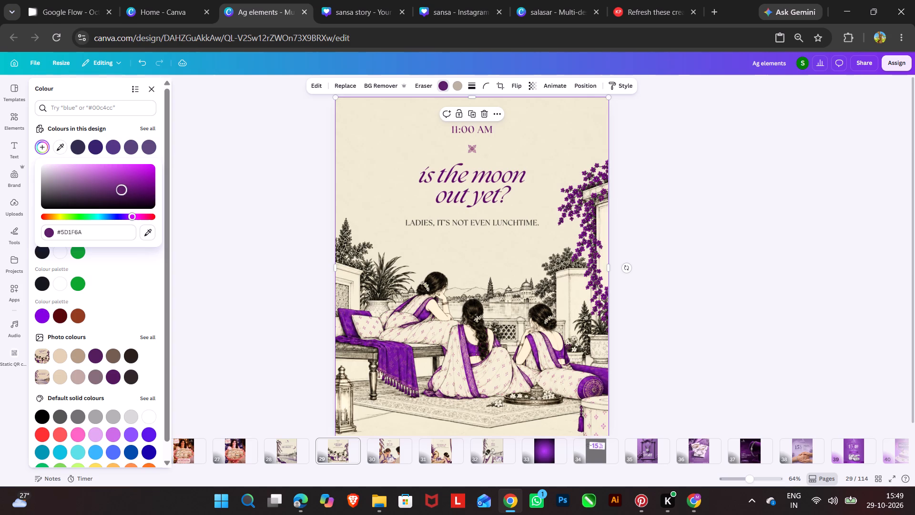
pyautogui.moveTo(121, 191); pyautogui.dragTo(102, 194)
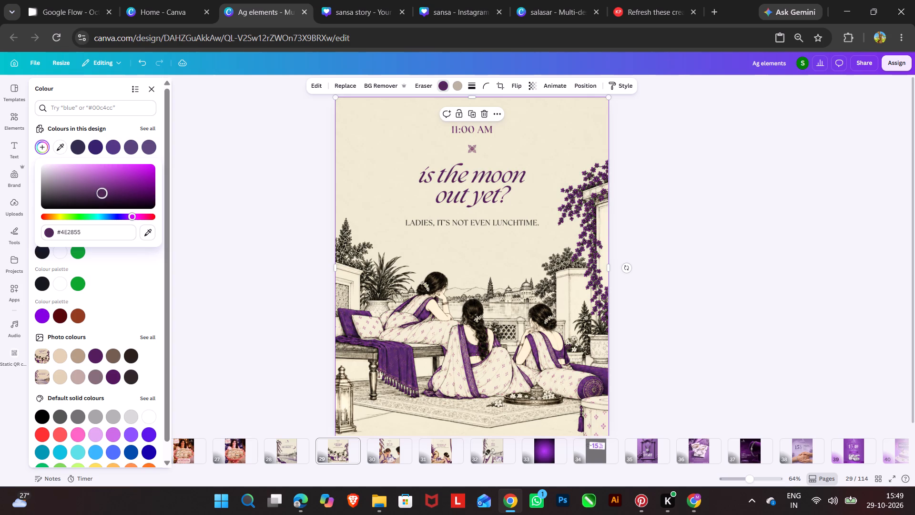
pyautogui.moveTo(102, 194); pyautogui.dragTo(100, 193)
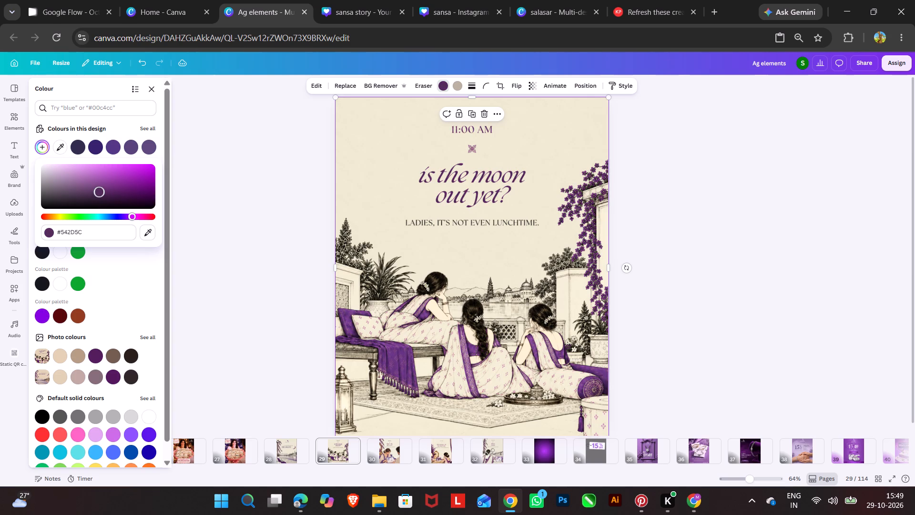
pyautogui.moveTo(100, 193); pyautogui.dragTo(101, 193)
pyautogui.doubleClick(234, 257)
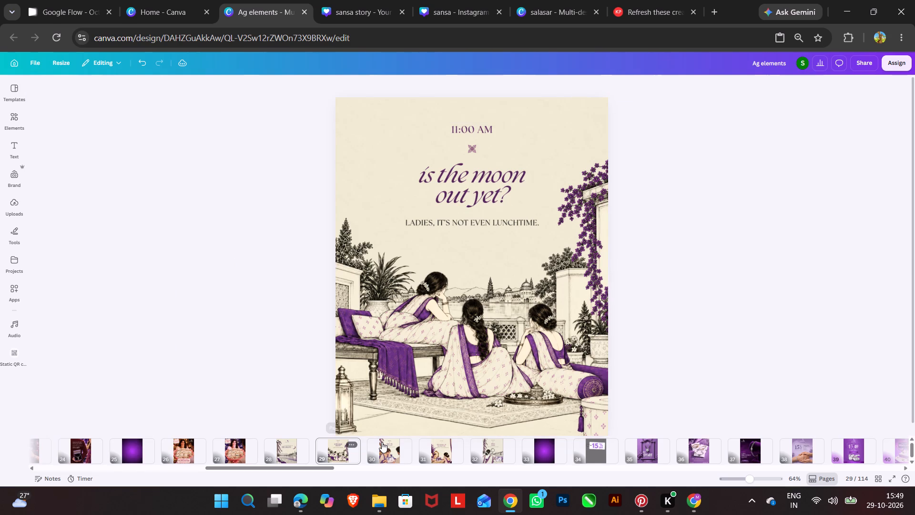
# Set the purple tone of the 10:00 PM image on page 32 to #4E205E.
pyautogui.click(382, 442)
pyautogui.click(340, 448)
pyautogui.click(302, 451)
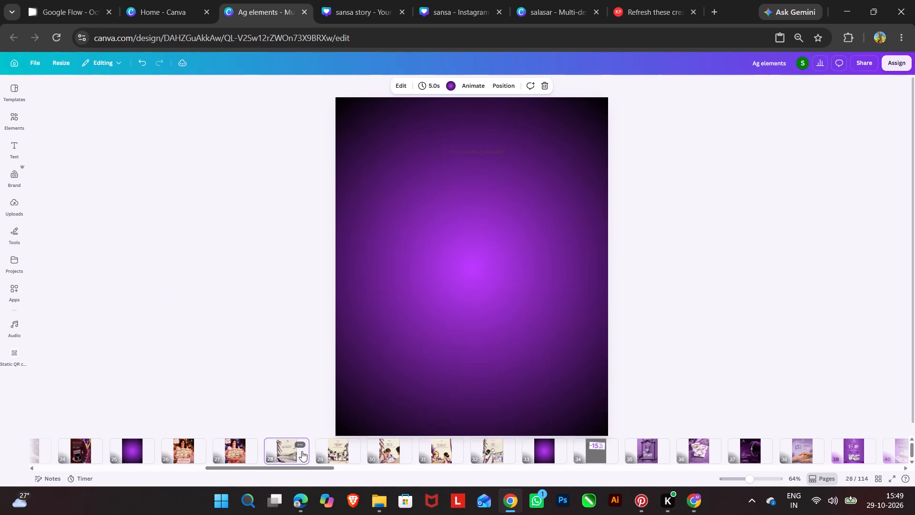
pyautogui.click(397, 459)
pyautogui.click(436, 456)
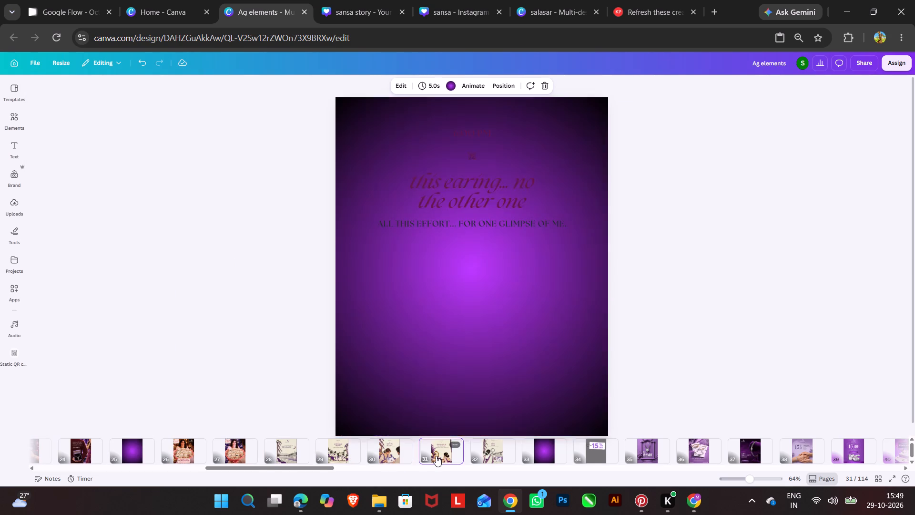
pyautogui.click(497, 454)
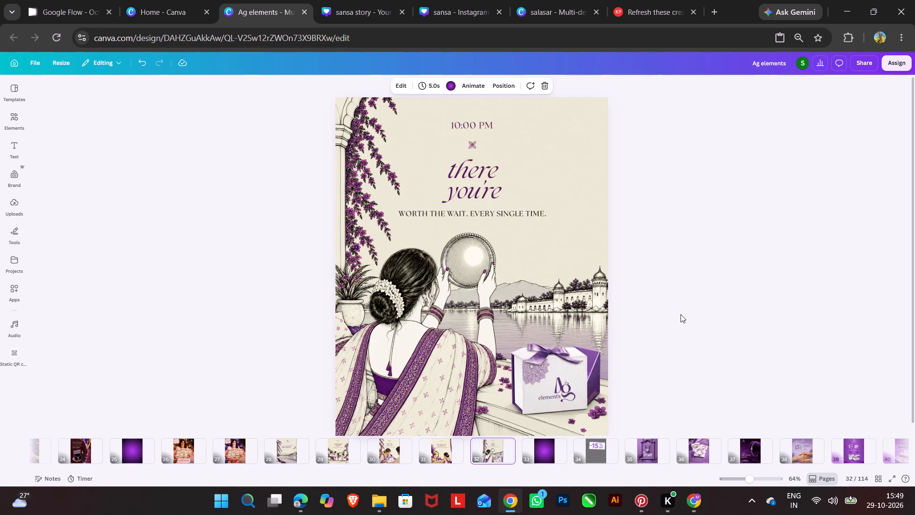
pyautogui.click(546, 220)
pyautogui.click(432, 84)
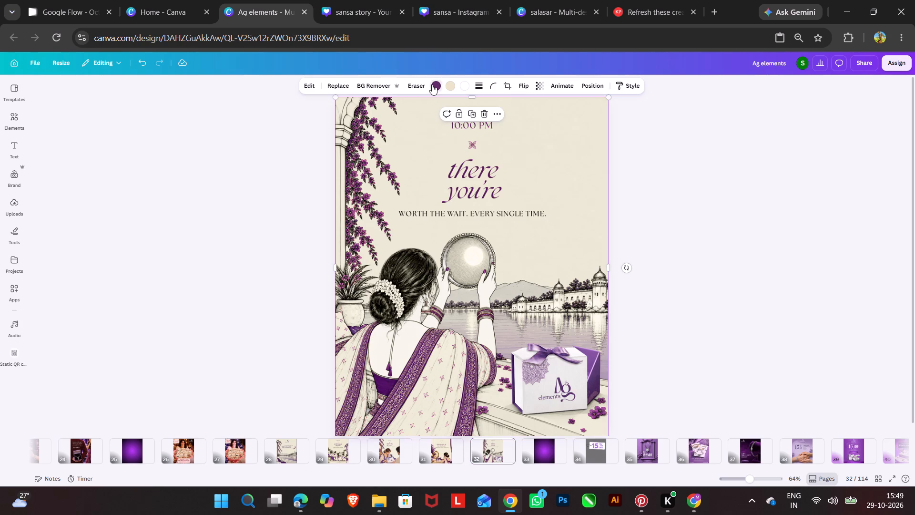
pyautogui.click(41, 146)
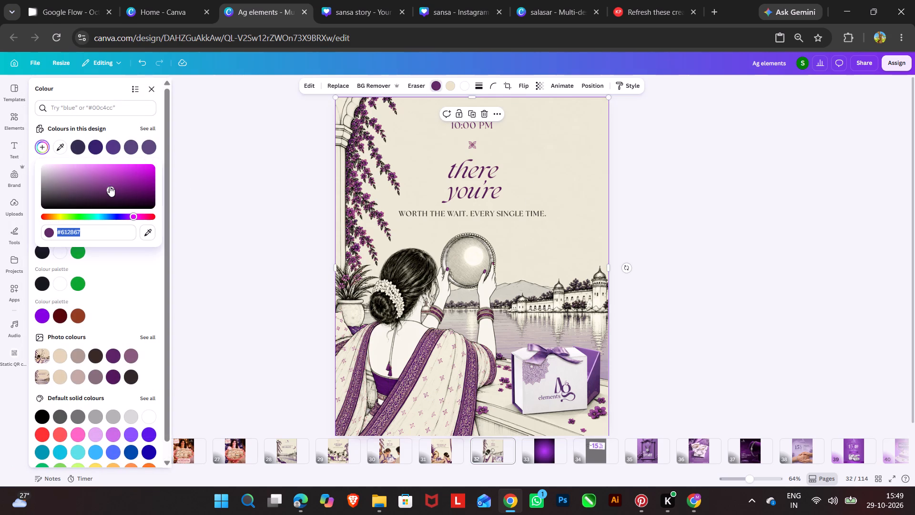
pyautogui.moveTo(110, 188); pyautogui.dragTo(110, 191)
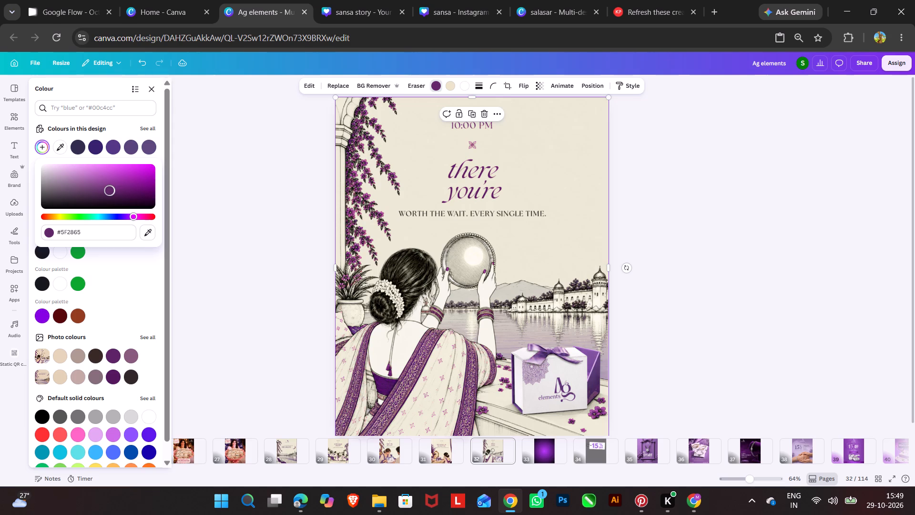
pyautogui.moveTo(110, 191); pyautogui.dragTo(116, 191)
pyautogui.moveTo(116, 191); pyautogui.dragTo(119, 196)
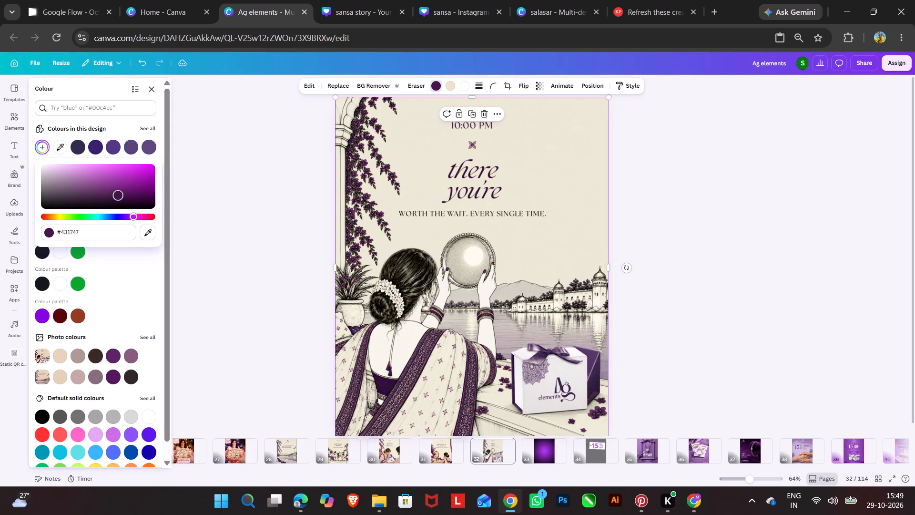
pyautogui.moveTo(119, 196); pyautogui.dragTo(119, 192)
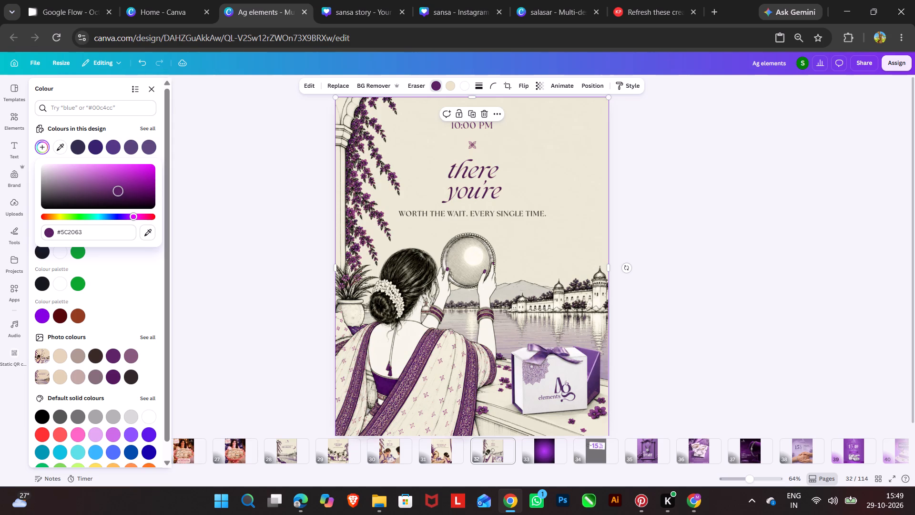
pyautogui.moveTo(119, 192); pyautogui.dragTo(116, 192)
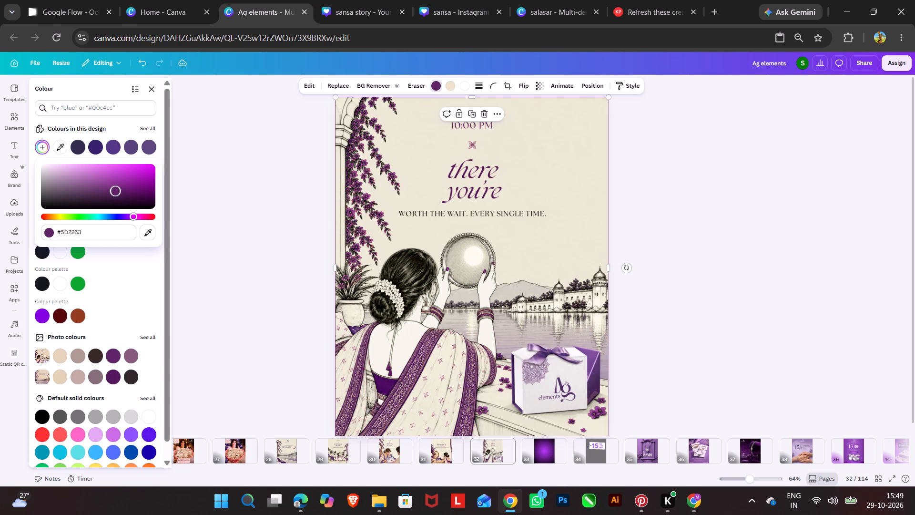
pyautogui.moveTo(116, 192); pyautogui.dragTo(117, 192)
pyautogui.click(133, 218)
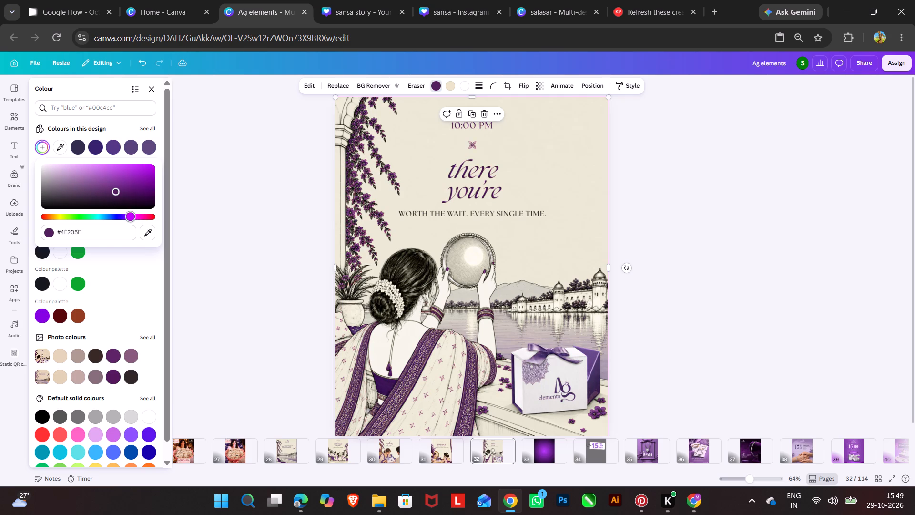
pyautogui.tripleClick(233, 227)
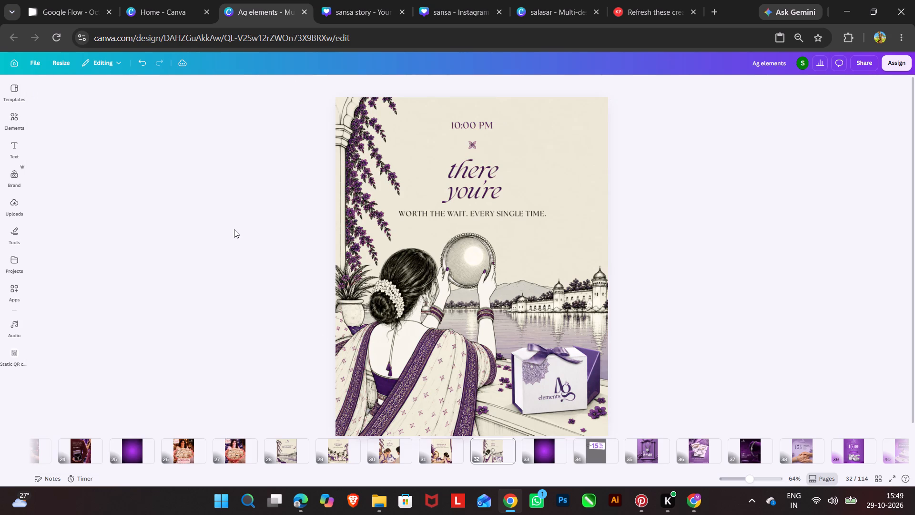
# Compare the recoloured 10:00 PM page with the 6:00 PM and 2:00 PM pages for colour consistency.
pyautogui.click(544, 367)
pyautogui.click(437, 456)
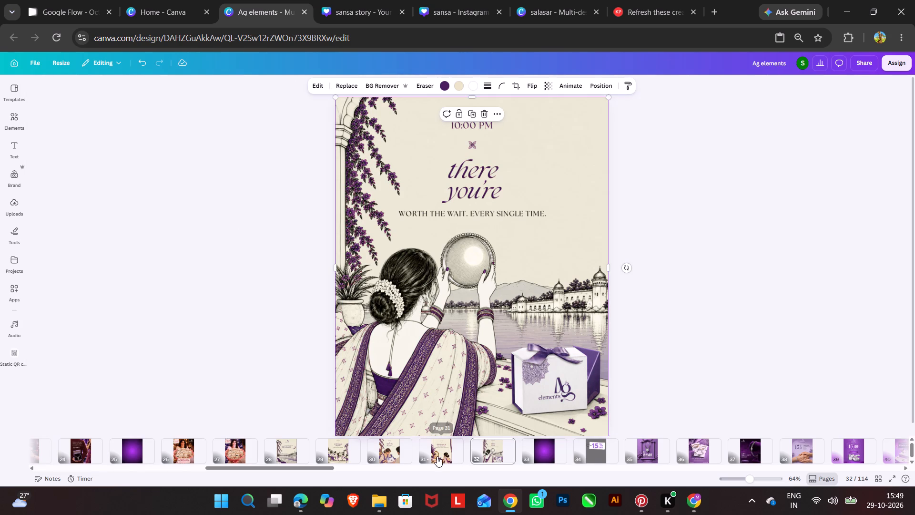
pyautogui.click(511, 454)
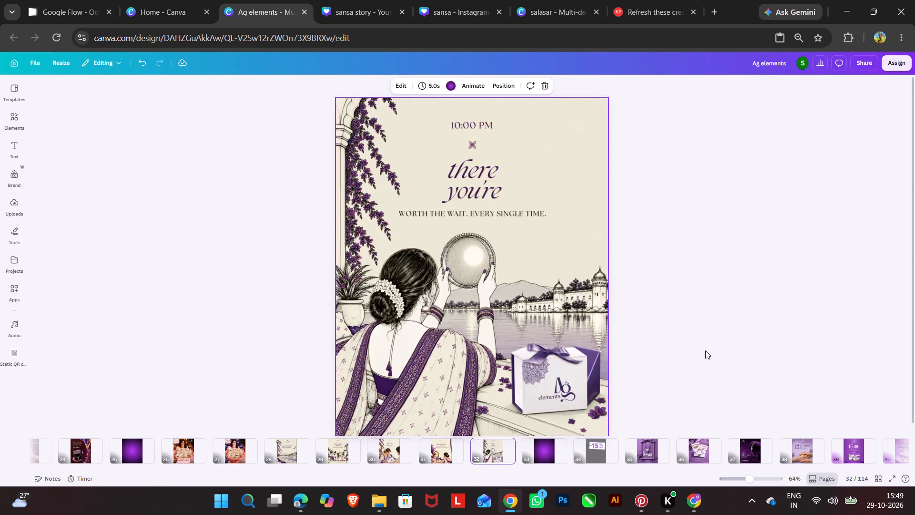
pyautogui.doubleClick(720, 345)
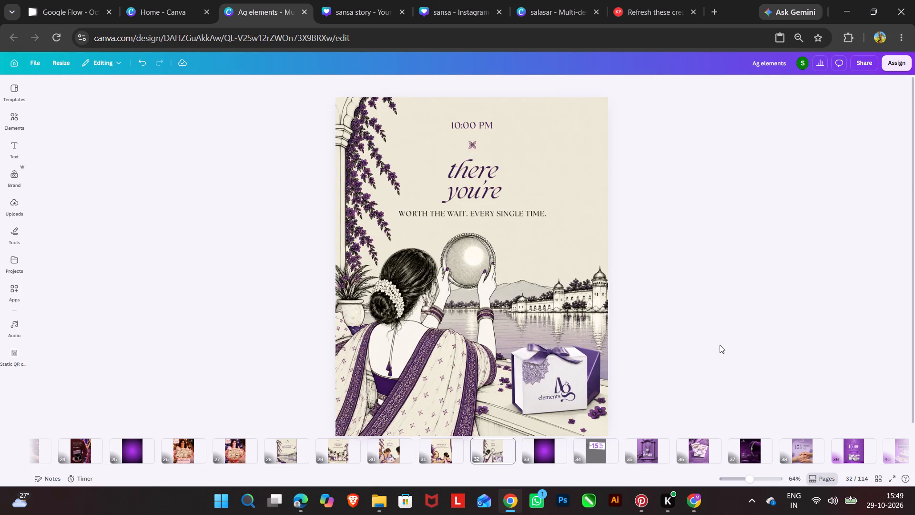
pyautogui.click(442, 443)
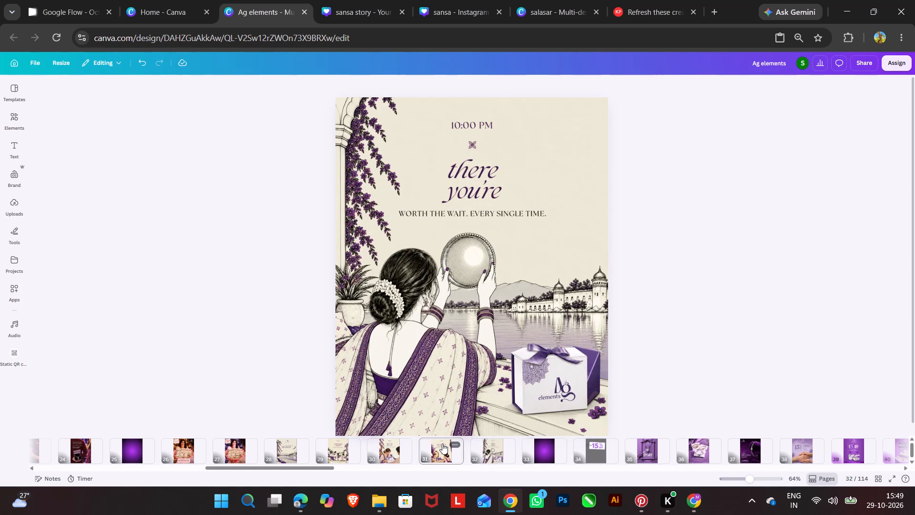
pyautogui.click(485, 452)
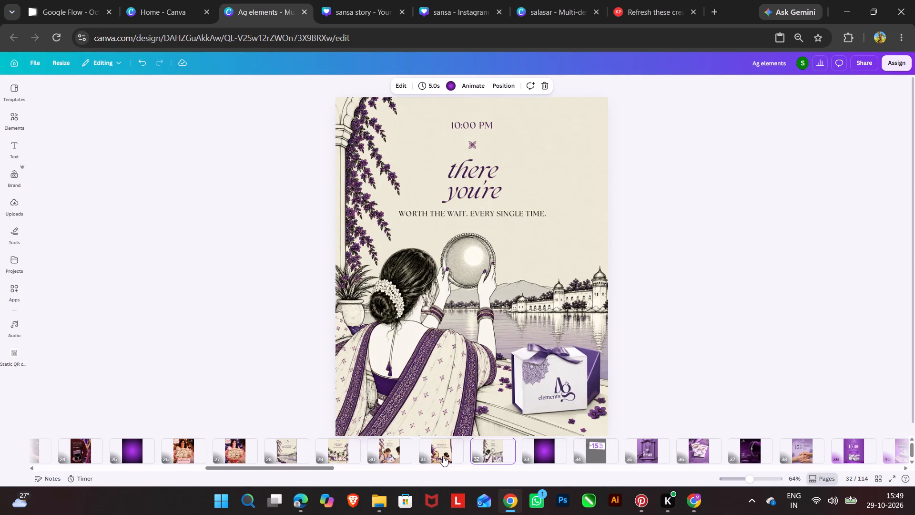
pyautogui.click(443, 456)
pyautogui.click(499, 451)
pyautogui.click(444, 452)
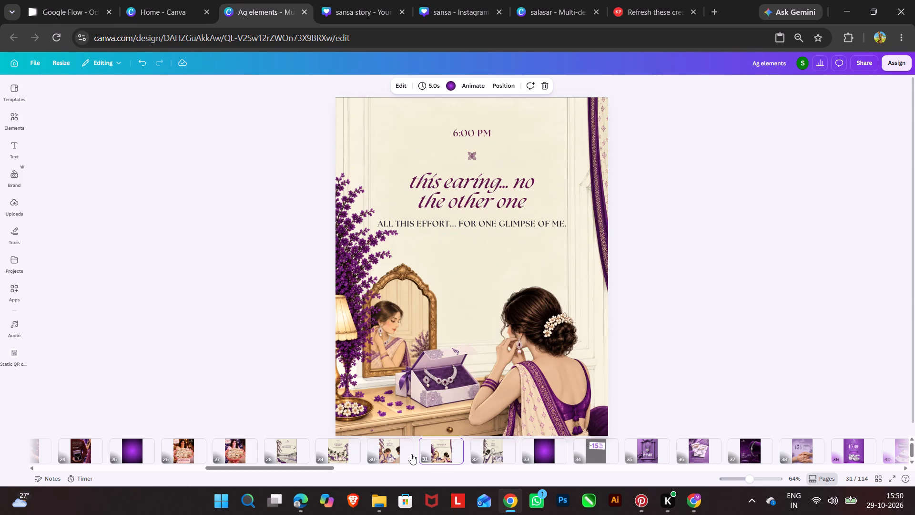
pyautogui.click(407, 454)
pyautogui.click(445, 454)
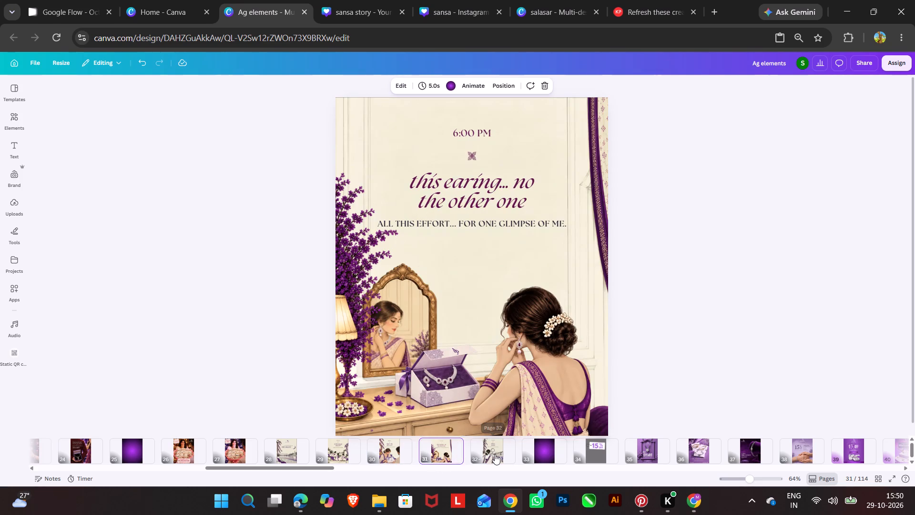
pyautogui.click(495, 454)
pyautogui.doubleClick(729, 350)
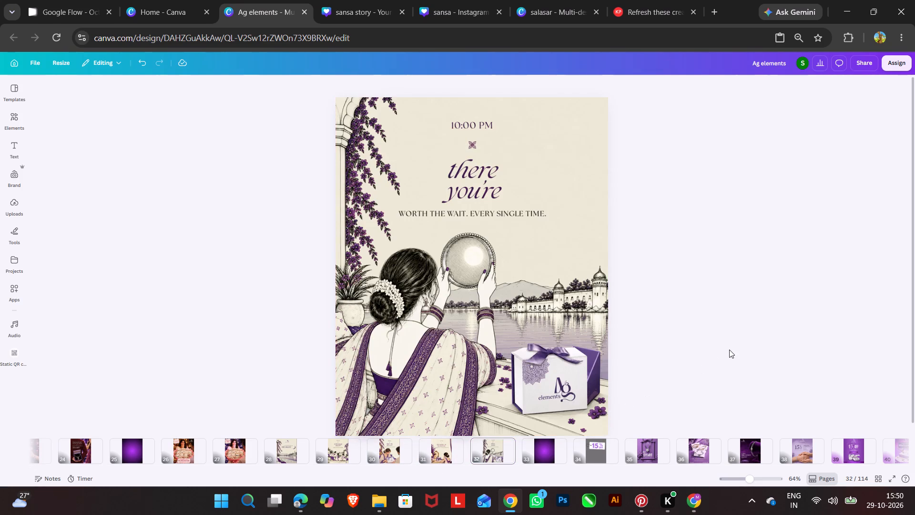
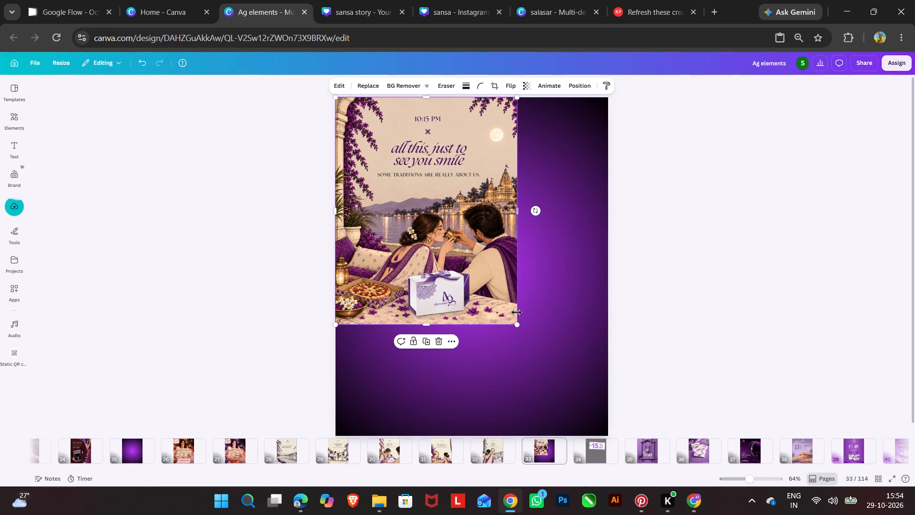
pyautogui.moveTo(518, 326); pyautogui.dragTo(581, 462)
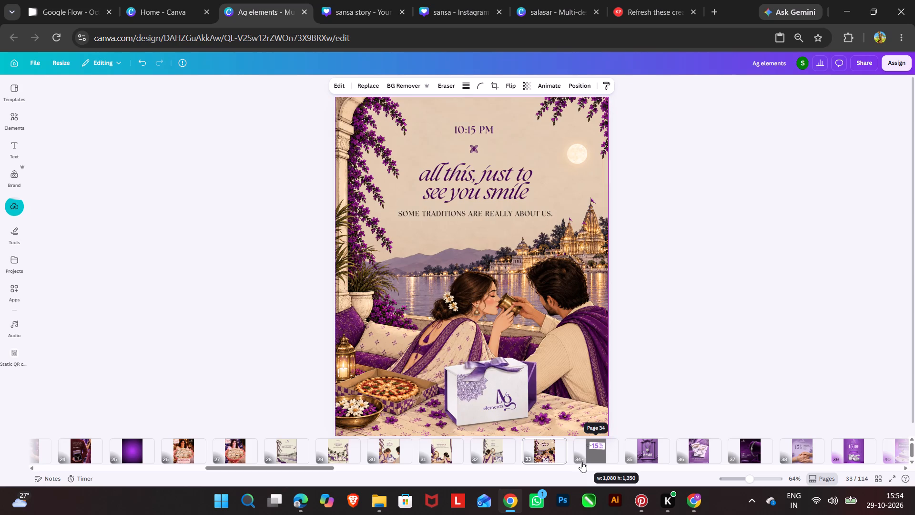
pyautogui.moveTo(581, 462); pyautogui.dragTo(581, 461)
pyautogui.click(699, 343)
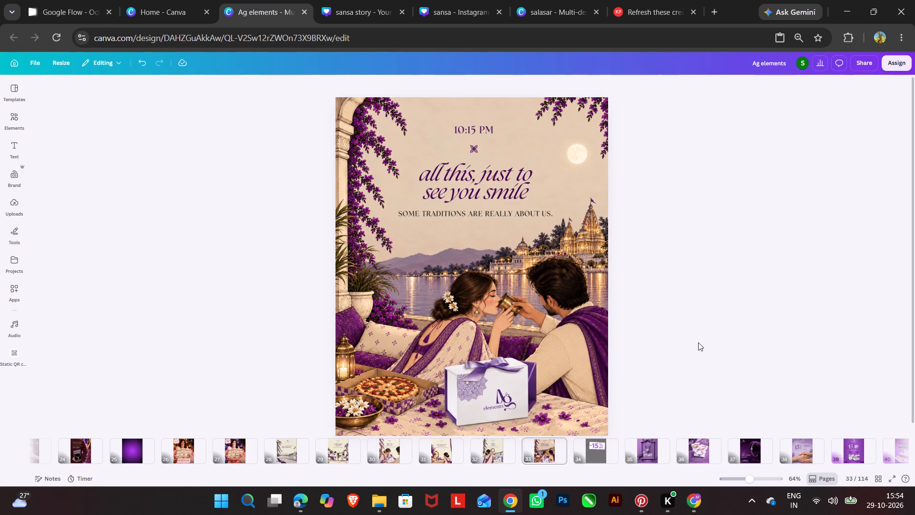
pyautogui.click(700, 299)
# Split the full-page 10:15 PM image into separate editable elements with Magic Layers.
pyautogui.click(514, 304)
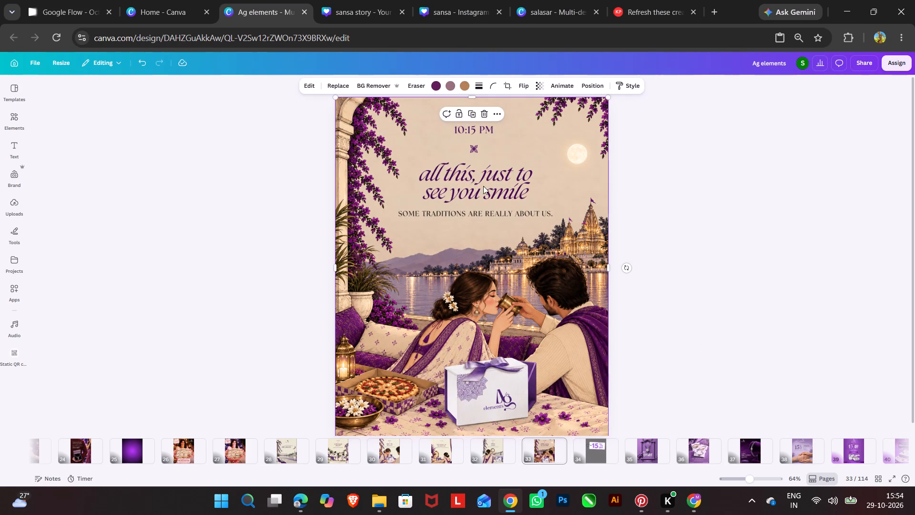
pyautogui.click(558, 144)
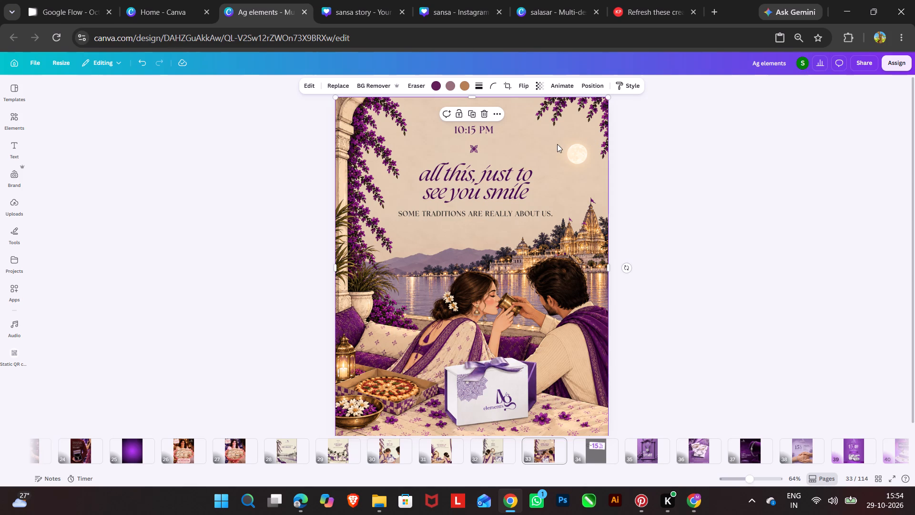
pyautogui.click(317, 86)
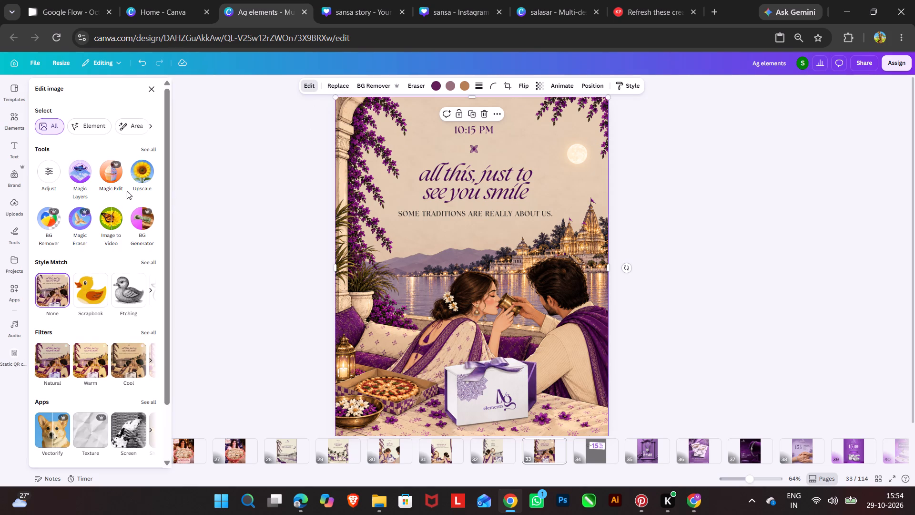
pyautogui.click(79, 171)
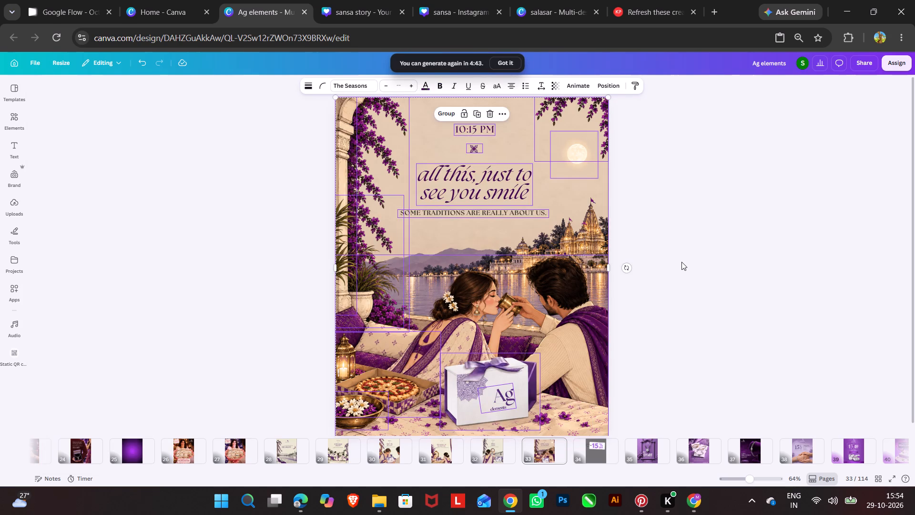
pyautogui.click(694, 292)
# Delete the "Ag elements" text layer from the front of the gift box.
pyautogui.click(486, 391)
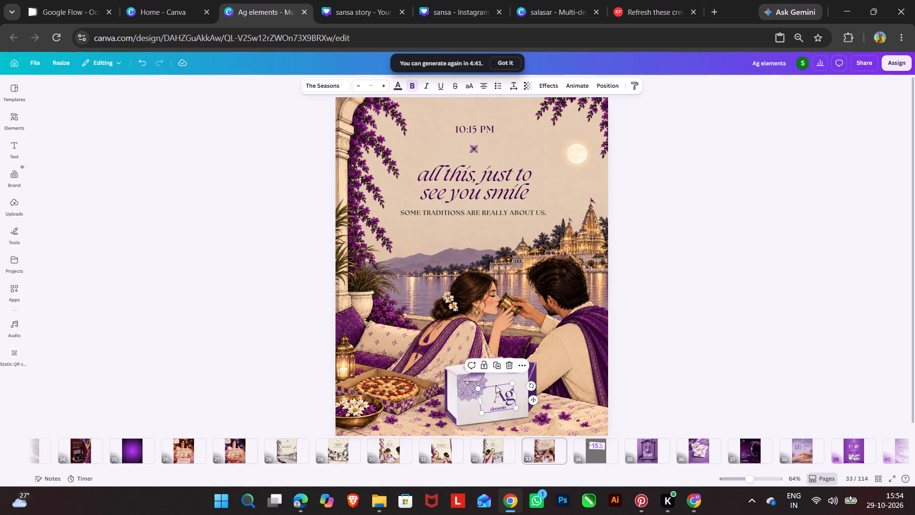
pyautogui.click(519, 378)
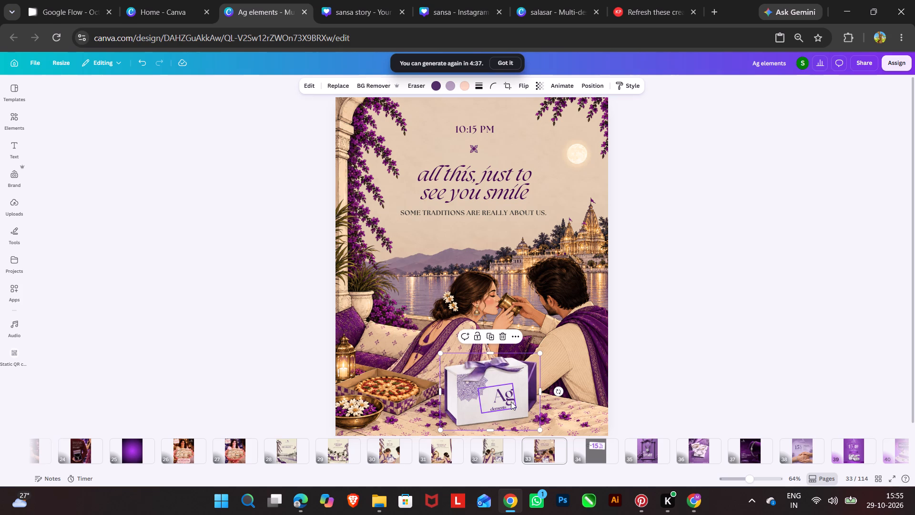
pyautogui.click(511, 402)
pyautogui.click(509, 365)
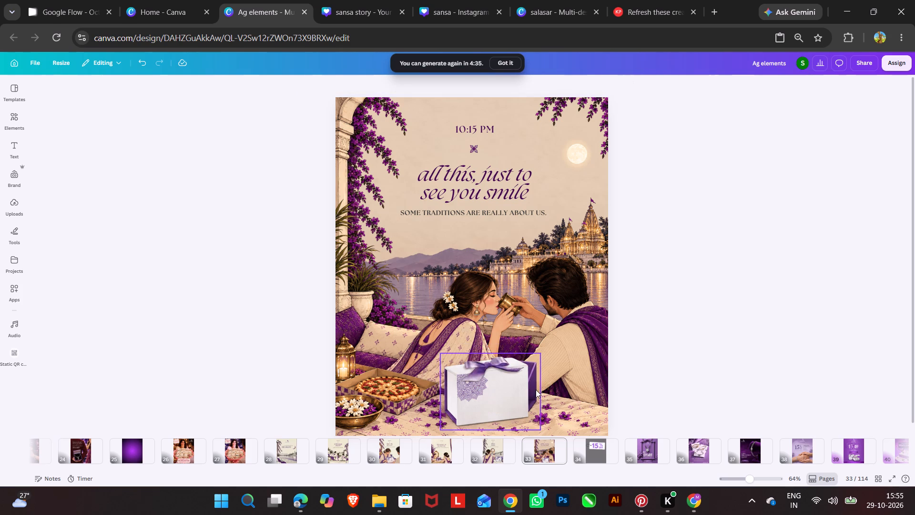
# Crop the gift box layer from its right edge to a width of about 350, cutting off the purple flap.
pyautogui.click(531, 390)
pyautogui.moveTo(540, 392); pyautogui.dragTo(529, 400)
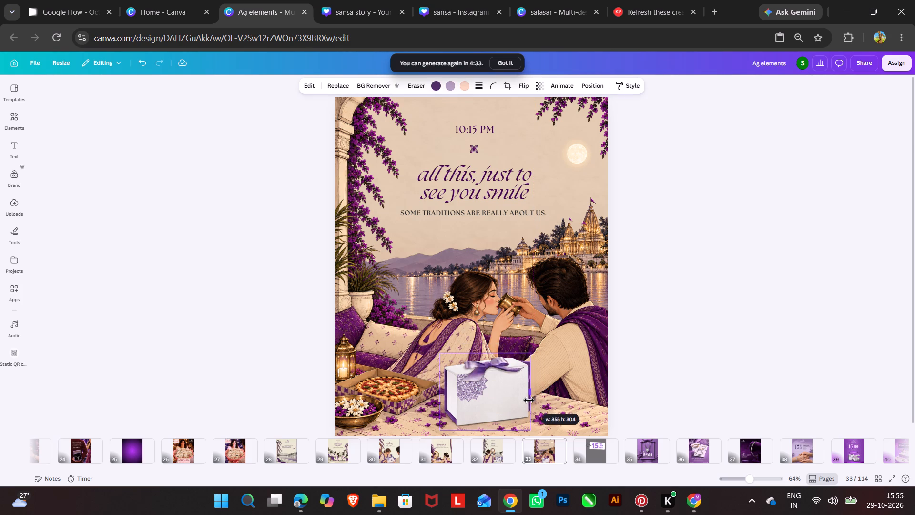
pyautogui.moveTo(529, 400); pyautogui.dragTo(529, 401)
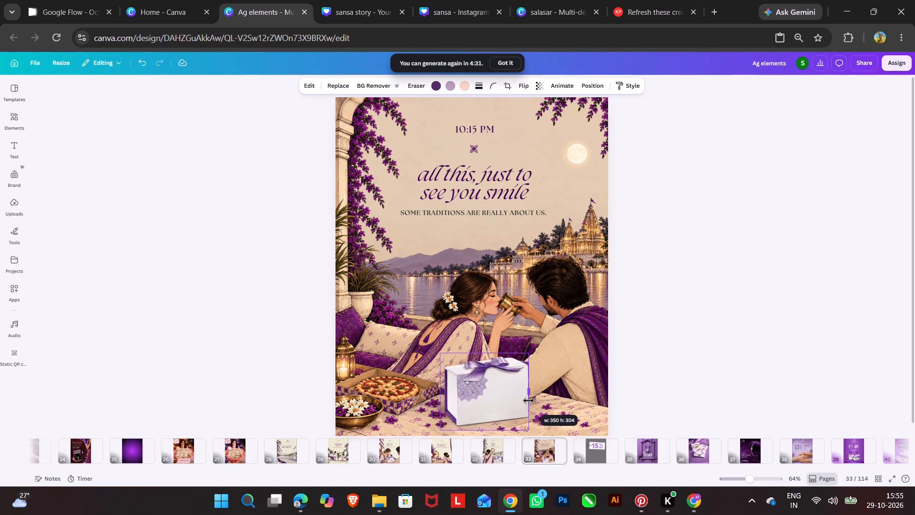
pyautogui.moveTo(529, 401); pyautogui.dragTo(528, 401)
pyautogui.doubleClick(665, 389)
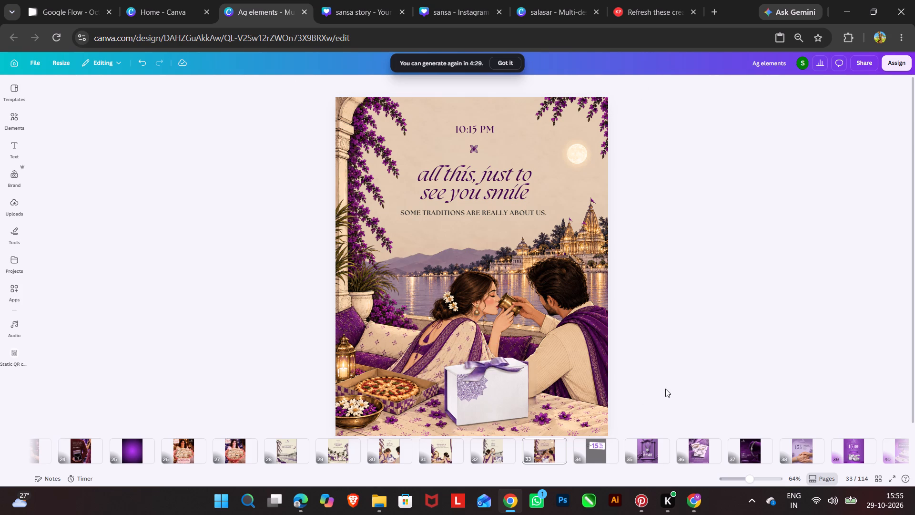
pyautogui.click(515, 388)
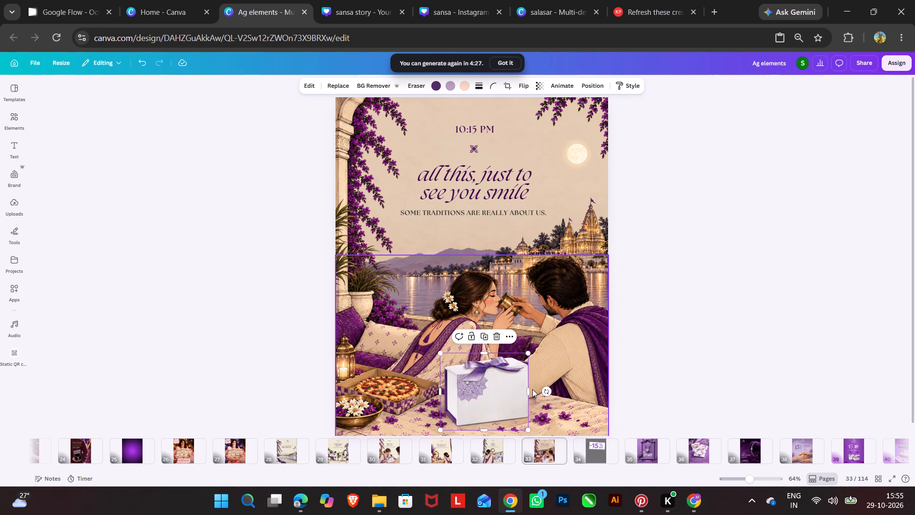
pyautogui.moveTo(530, 391); pyautogui.dragTo(530, 399)
pyautogui.click(665, 386)
# Brush over the upper part of the purple flap on the gift box with Area selection, brush size 40, and delete it.
pyautogui.click(485, 388)
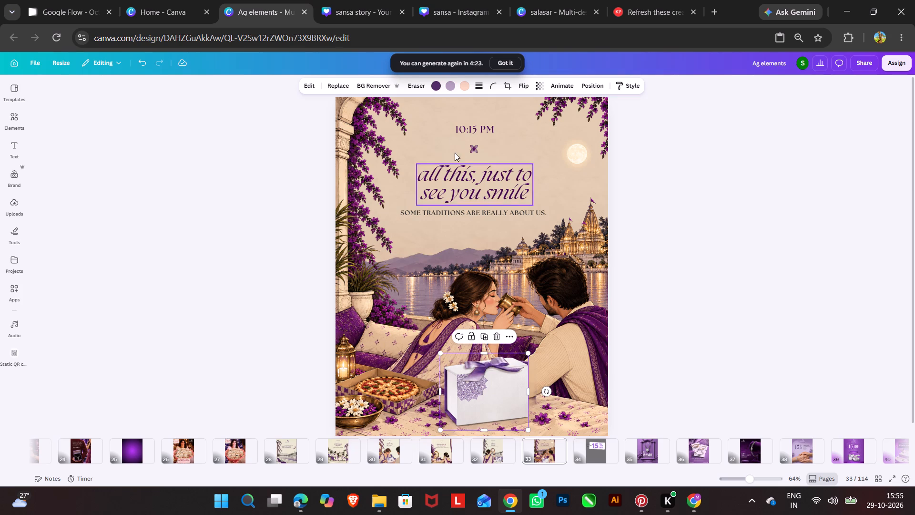
pyautogui.click(305, 86)
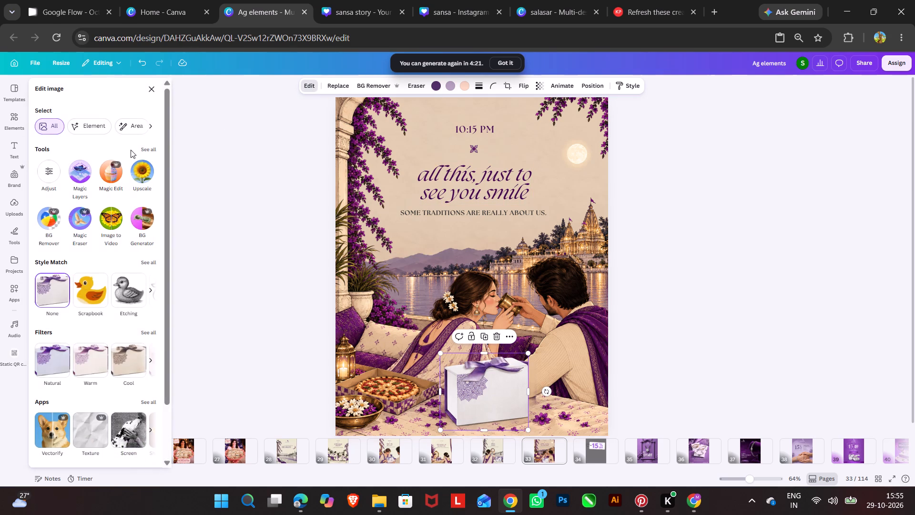
pyautogui.click(127, 131)
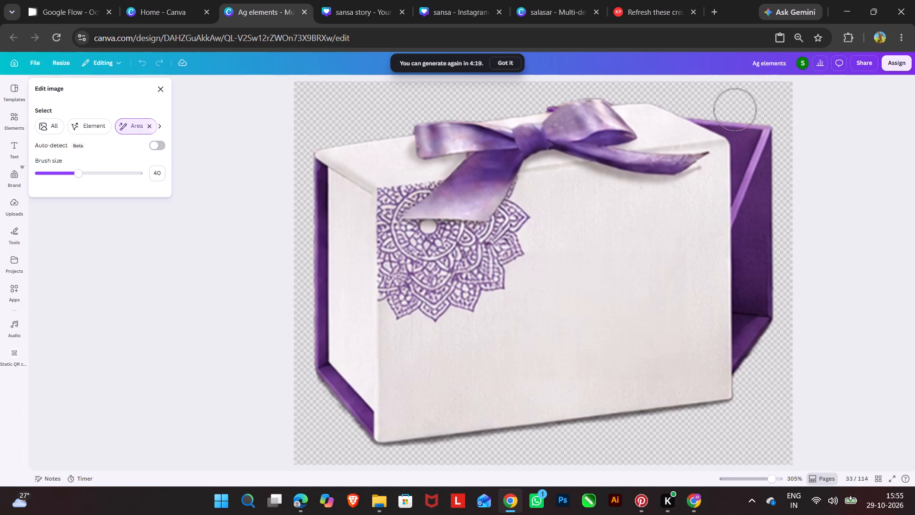
pyautogui.moveTo(707, 105); pyautogui.dragTo(746, 131)
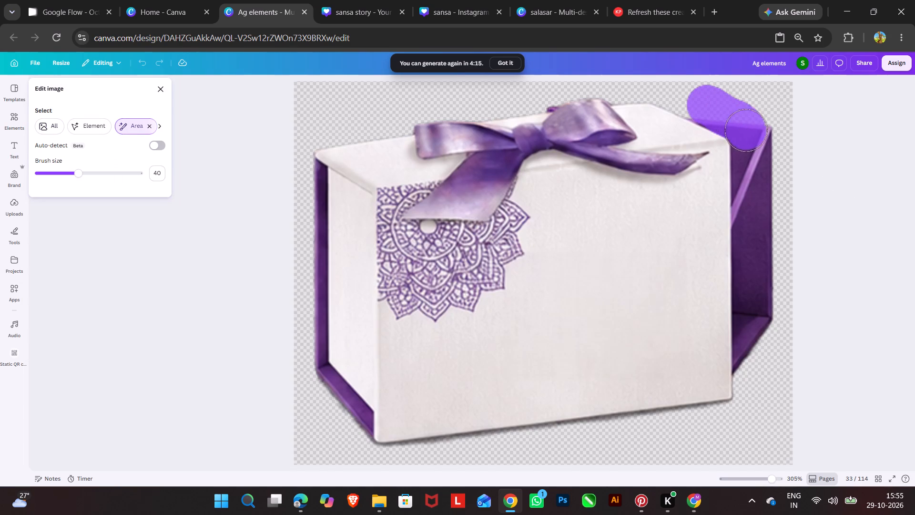
pyautogui.moveTo(746, 131); pyautogui.dragTo(754, 184)
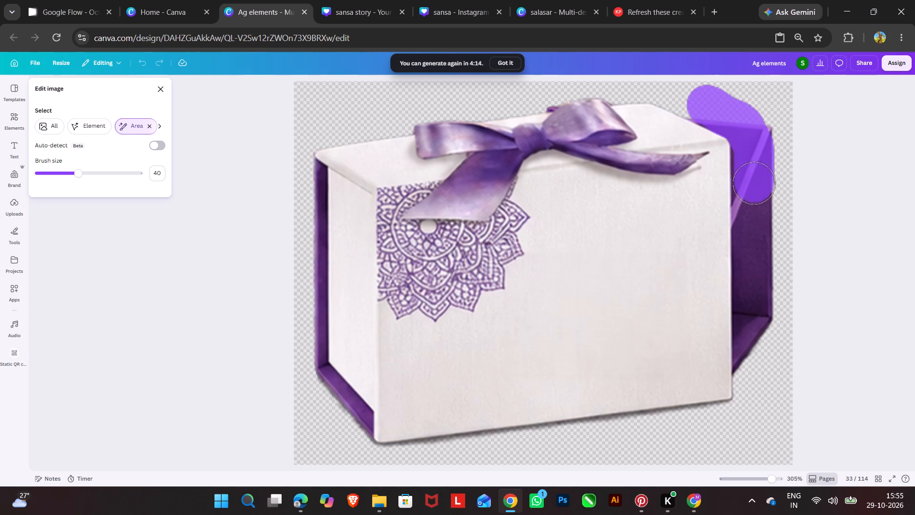
pyautogui.moveTo(754, 184); pyautogui.dragTo(754, 194)
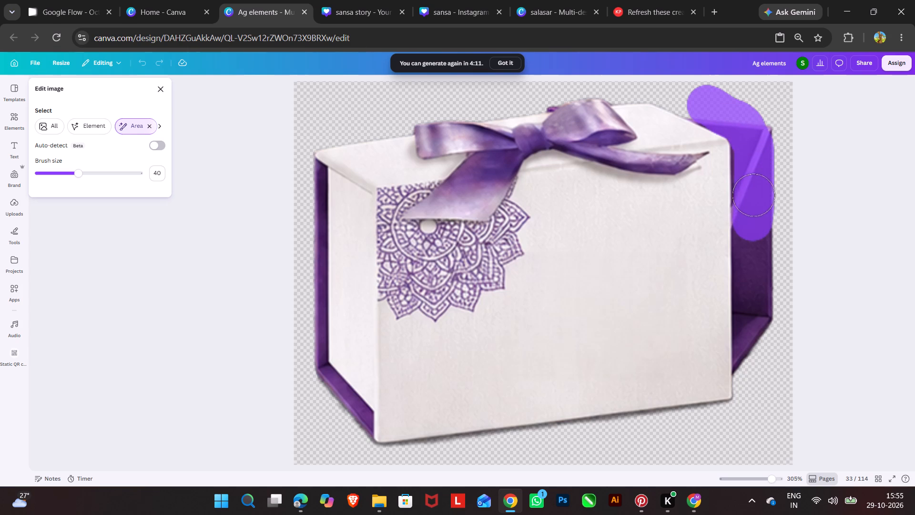
pyautogui.moveTo(754, 194); pyautogui.dragTo(755, 141)
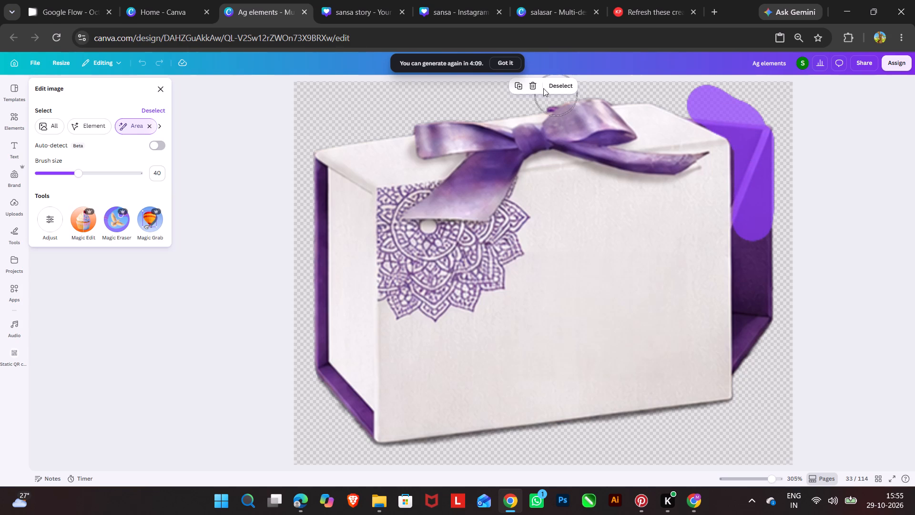
pyautogui.click(532, 85)
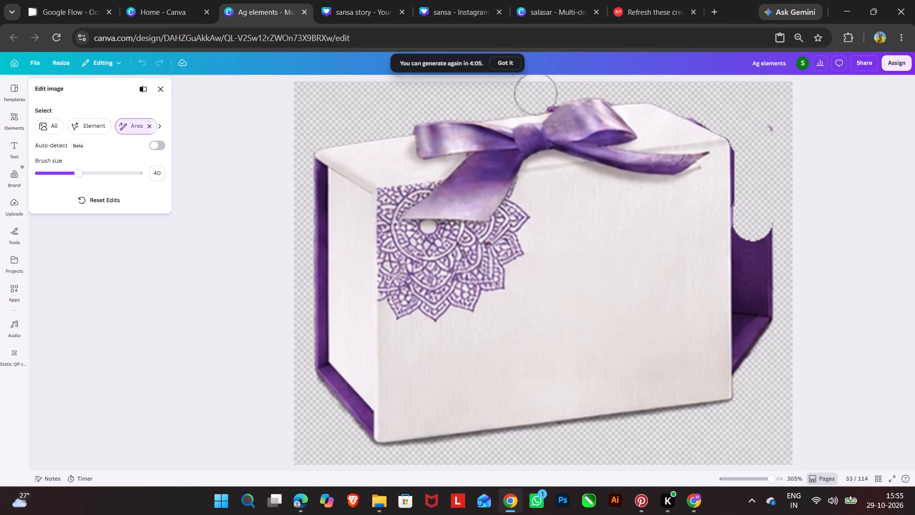
pyautogui.click(161, 86)
pyautogui.click(696, 327)
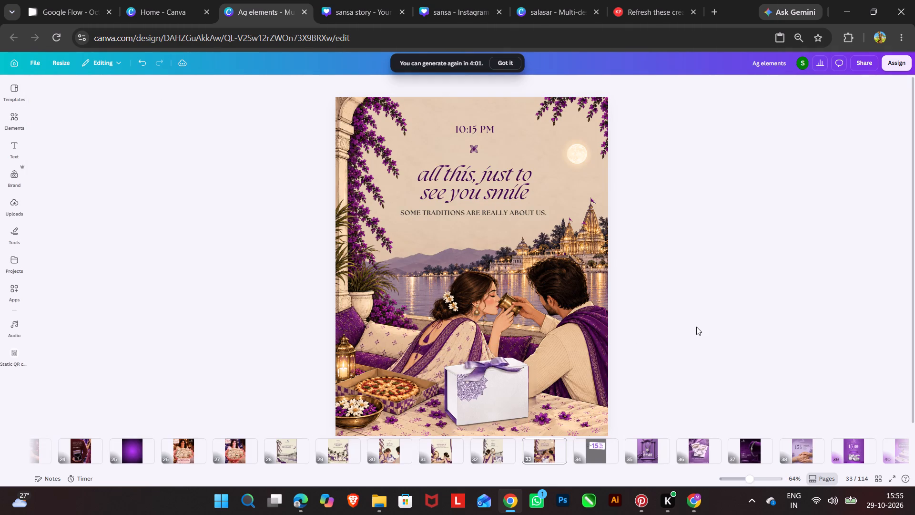
# Trim a little more off the right edge of the gift box layer.
pyautogui.click(524, 381)
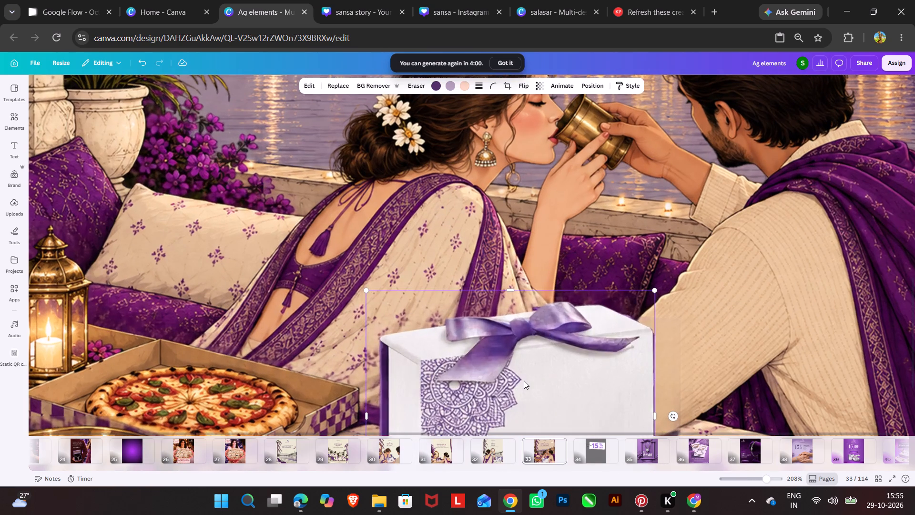
pyautogui.click(655, 417)
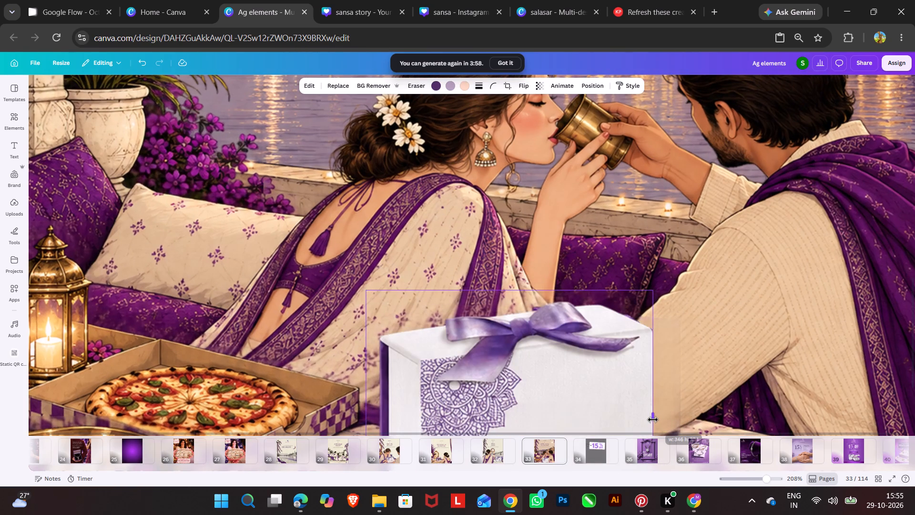
pyautogui.click(711, 396)
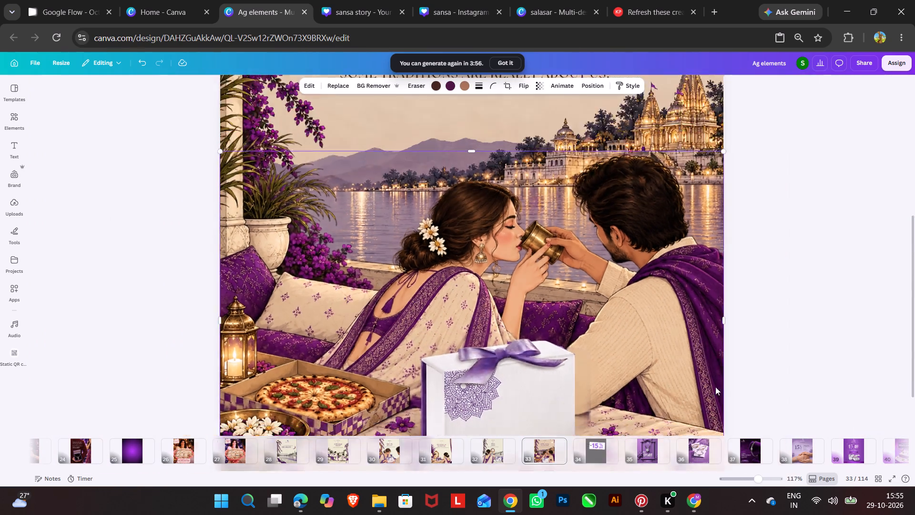
pyautogui.scroll(-1, 715, 387)
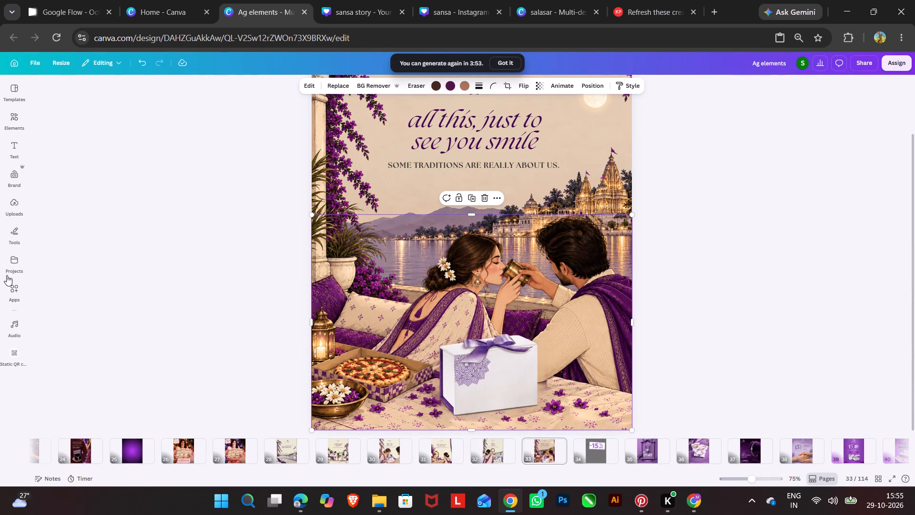
# Add the uploaded 10:15 PM design with the logo on the gift box and enlarge it to cover the whole page.
pyautogui.click(12, 204)
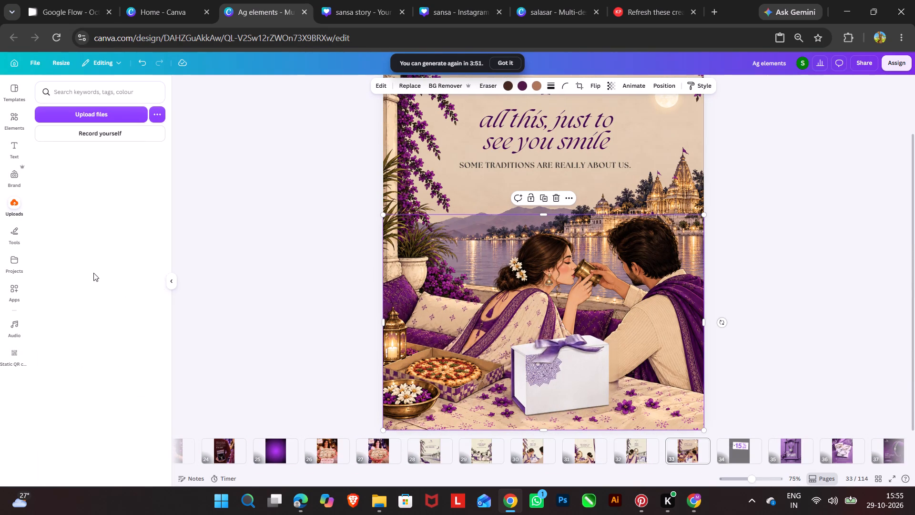
pyautogui.click(83, 201)
pyautogui.scroll(2, 510, 300)
pyautogui.moveTo(543, 308); pyautogui.dragTo(489, 242)
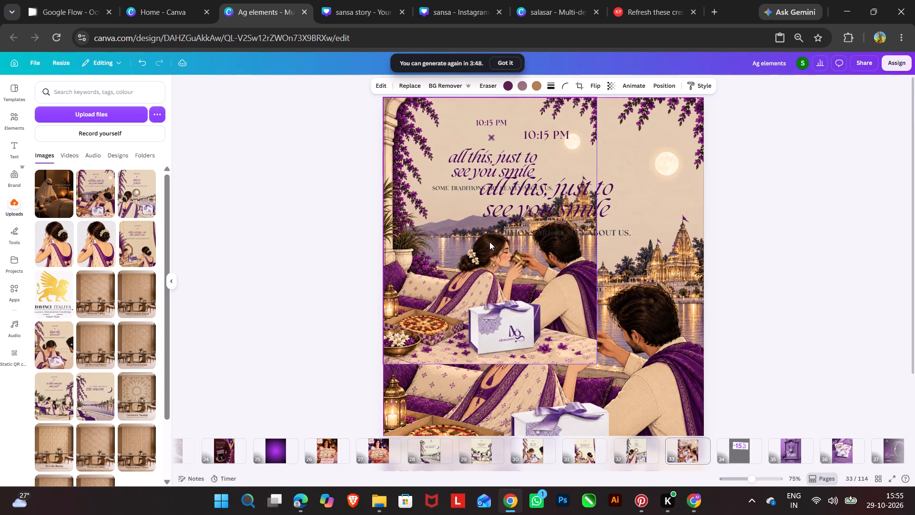
pyautogui.scroll(-2, 508, 245)
pyautogui.moveTo(595, 294); pyautogui.dragTo(661, 423)
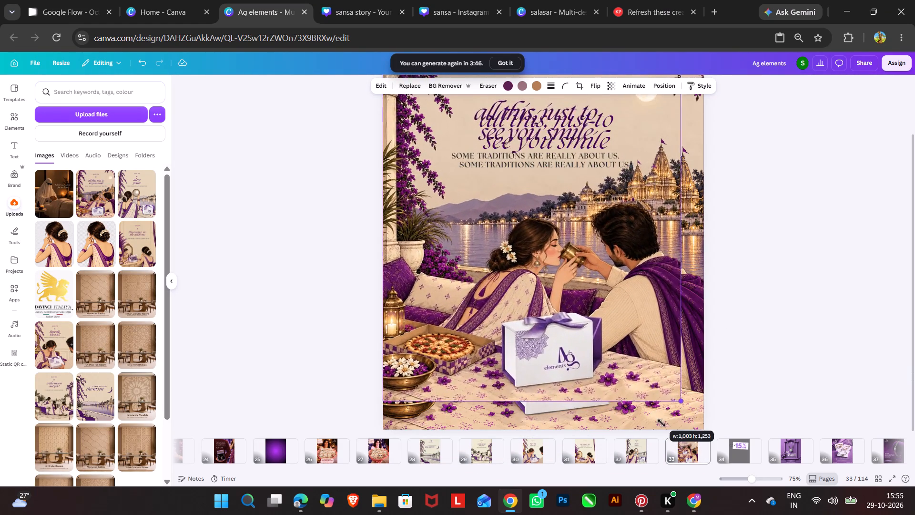
pyautogui.moveTo(661, 423); pyautogui.dragTo(677, 448)
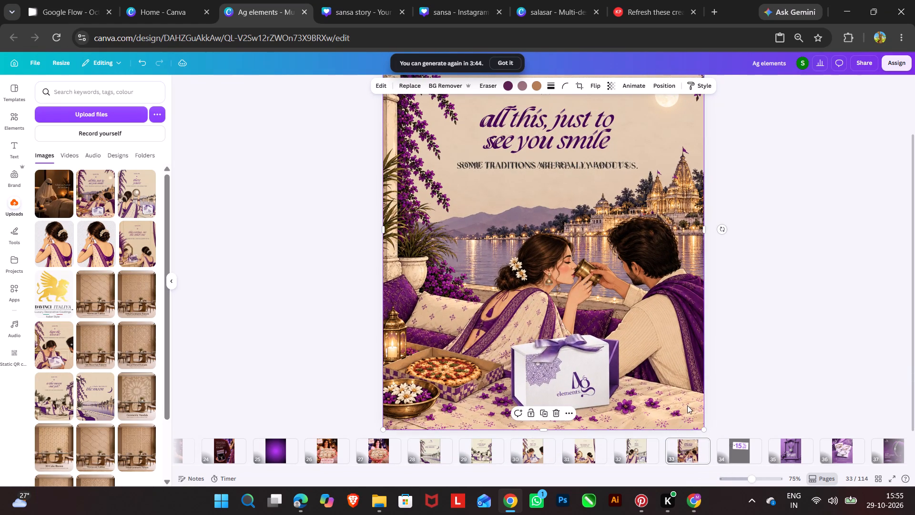
# Crop the added design on all sides to just the Ag elements logo on the box front, about 179 by 136.
pyautogui.moveTo(703, 383); pyautogui.dragTo(599, 389)
pyautogui.moveTo(384, 356); pyautogui.dragTo(560, 412)
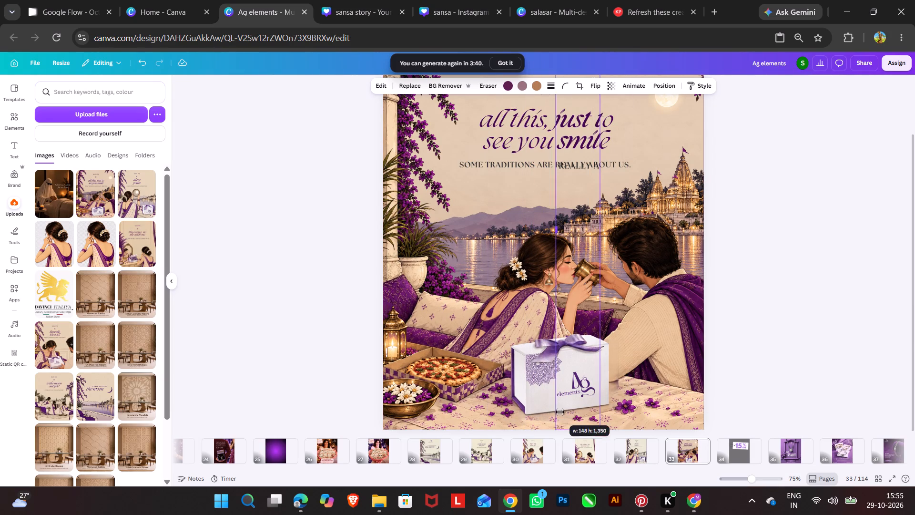
pyautogui.moveTo(560, 412); pyautogui.dragTo(548, 412)
pyautogui.moveTo(574, 431); pyautogui.dragTo(574, 401)
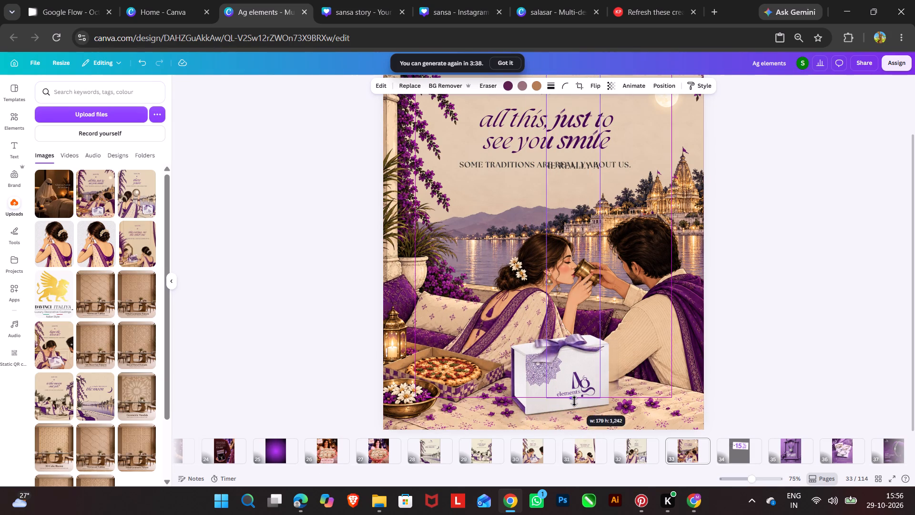
pyautogui.moveTo(574, 401); pyautogui.dragTo(576, 407)
pyautogui.scroll(1, 582, 179)
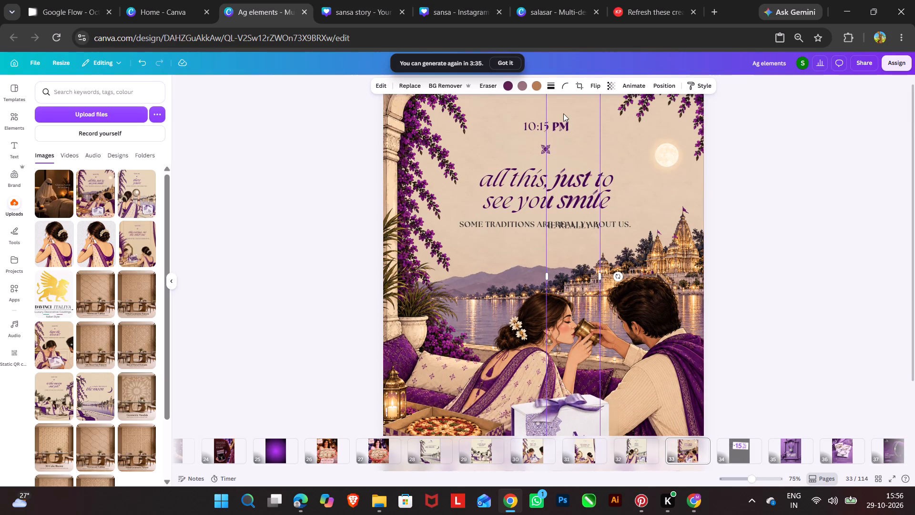
pyautogui.scroll(3, 562, 156)
pyautogui.moveTo(573, 96); pyautogui.dragTo(573, 122)
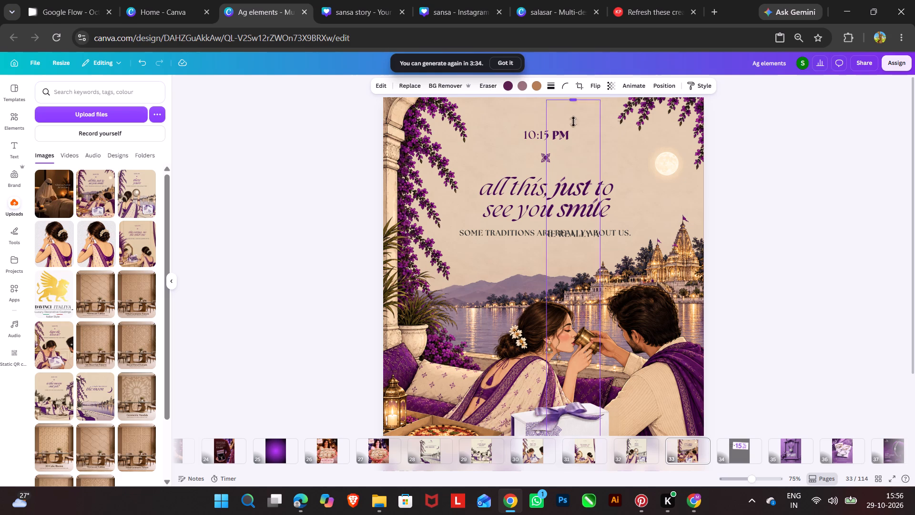
pyautogui.moveTo(573, 122); pyautogui.dragTo(576, 431)
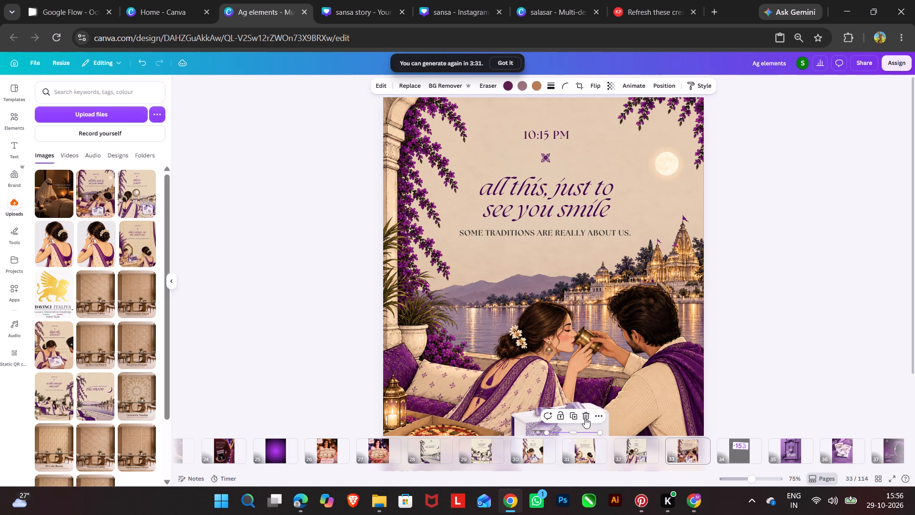
pyautogui.scroll(-3, 585, 418)
pyautogui.click(575, 365)
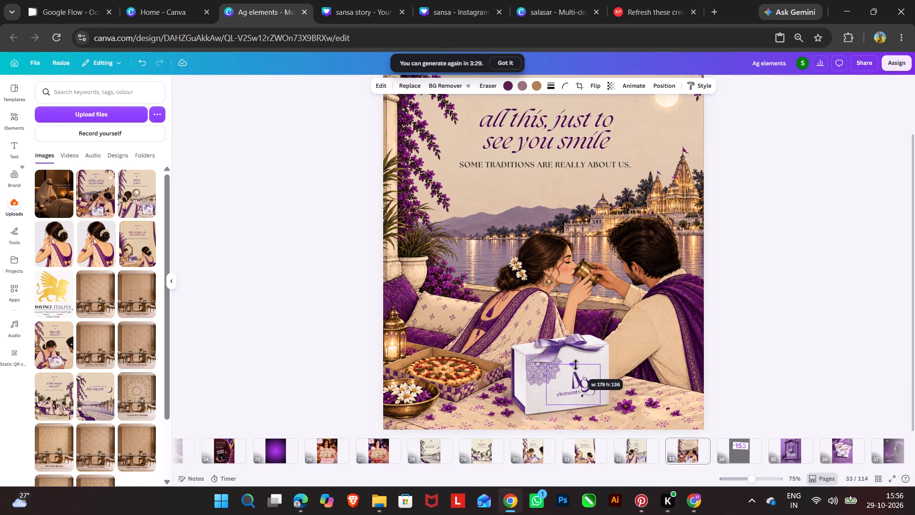
pyautogui.tripleClick(777, 355)
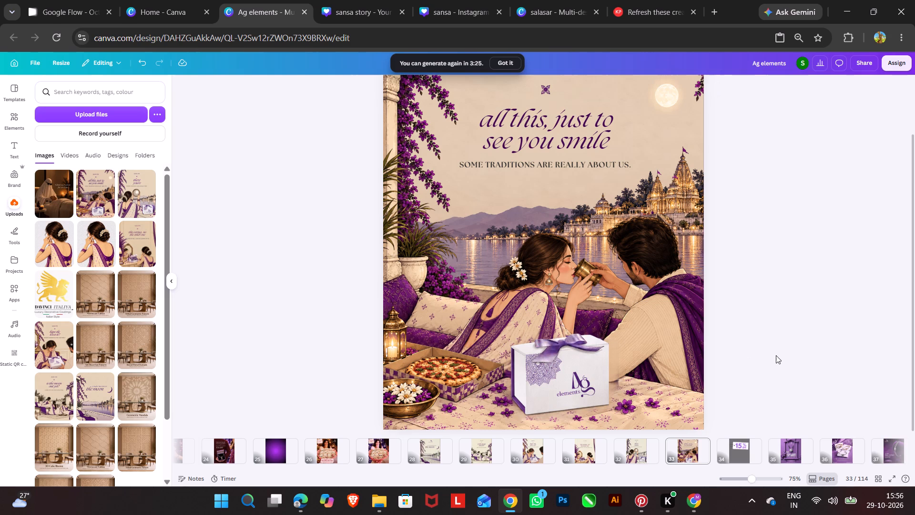
# Recolour the tan tone of the full-page background image to the light beige #E6DACA.
pyautogui.scroll(4, 776, 355)
pyautogui.click(597, 112)
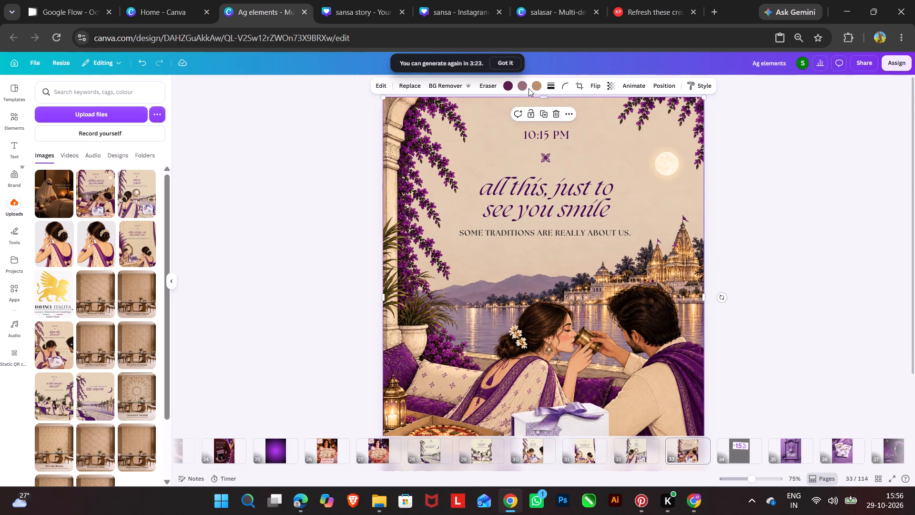
pyautogui.click(537, 82)
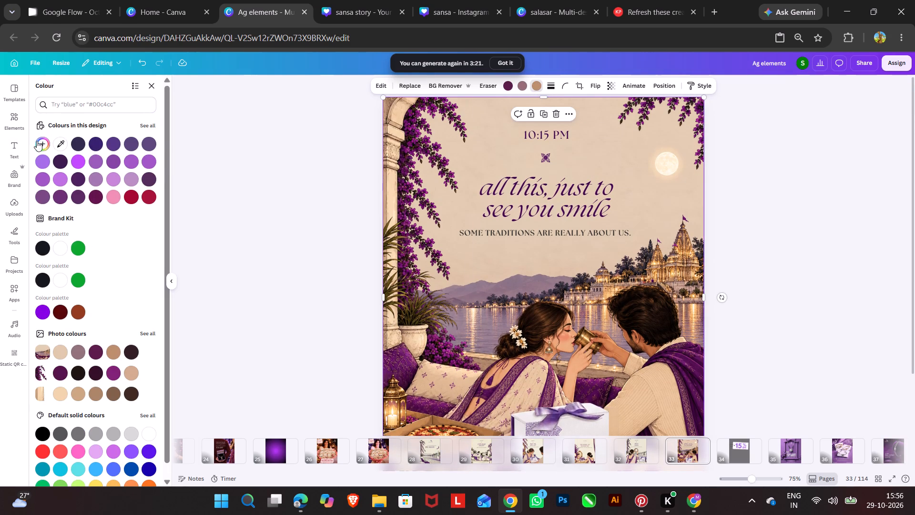
pyautogui.click(37, 142)
pyautogui.moveTo(91, 172); pyautogui.dragTo(85, 172)
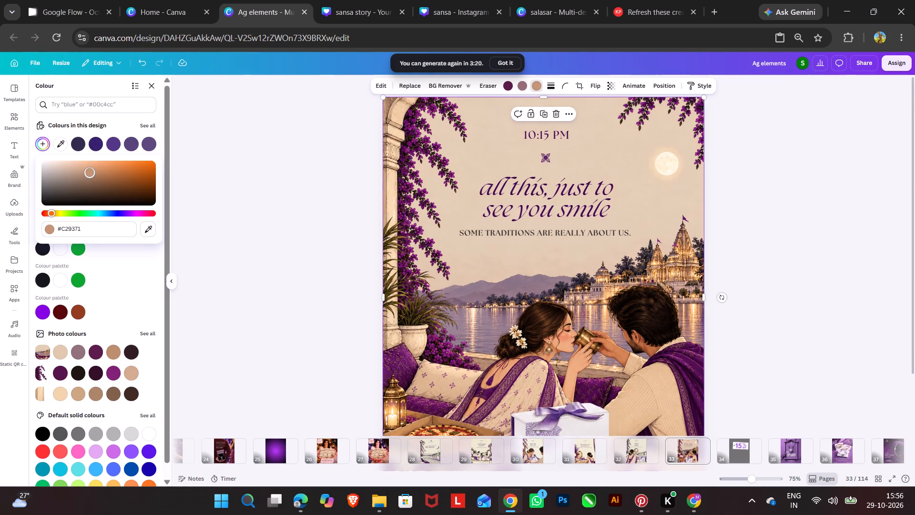
pyautogui.moveTo(85, 172); pyautogui.dragTo(67, 168)
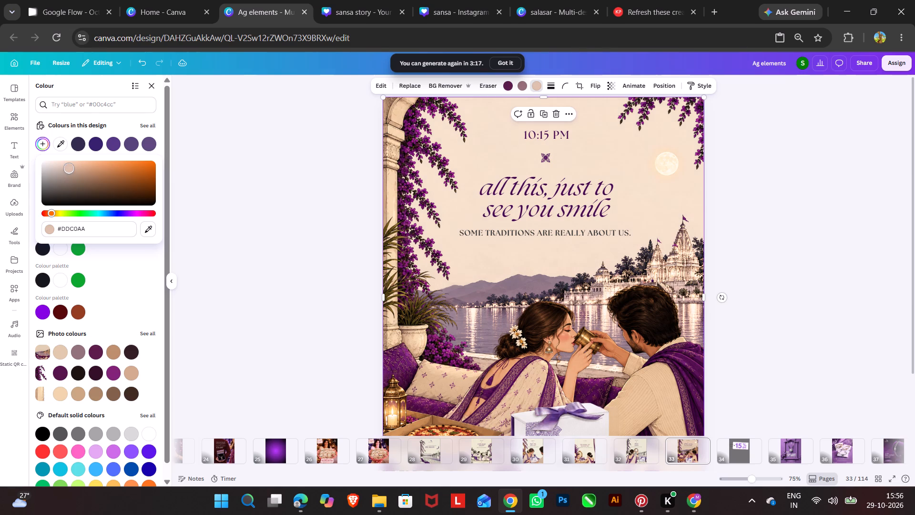
pyautogui.moveTo(67, 168); pyautogui.dragTo(56, 165)
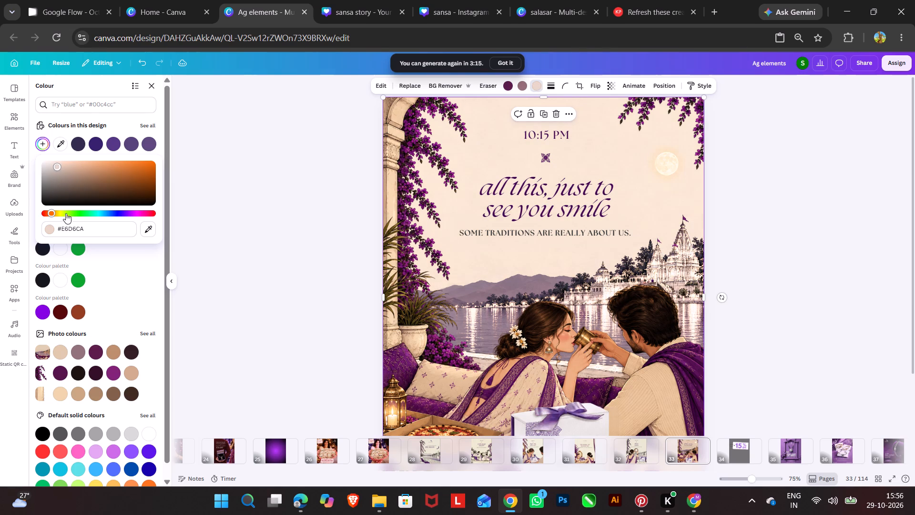
pyautogui.click(51, 215)
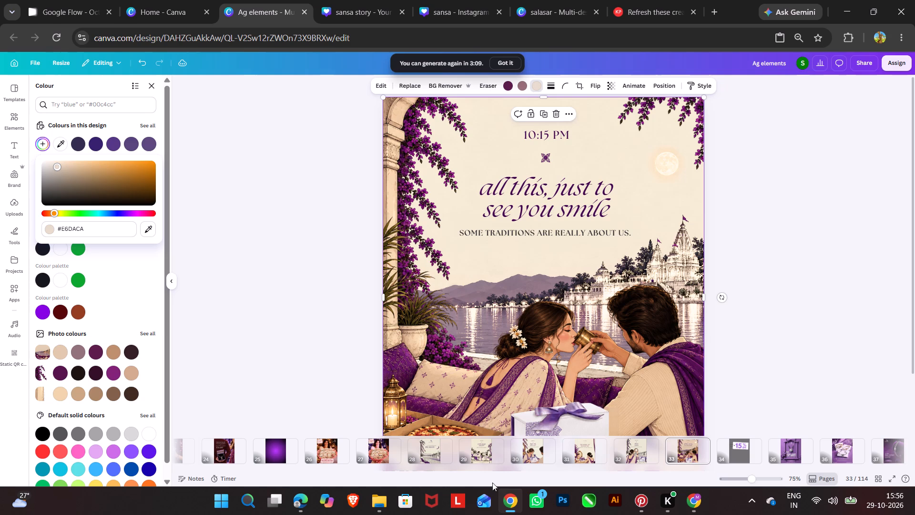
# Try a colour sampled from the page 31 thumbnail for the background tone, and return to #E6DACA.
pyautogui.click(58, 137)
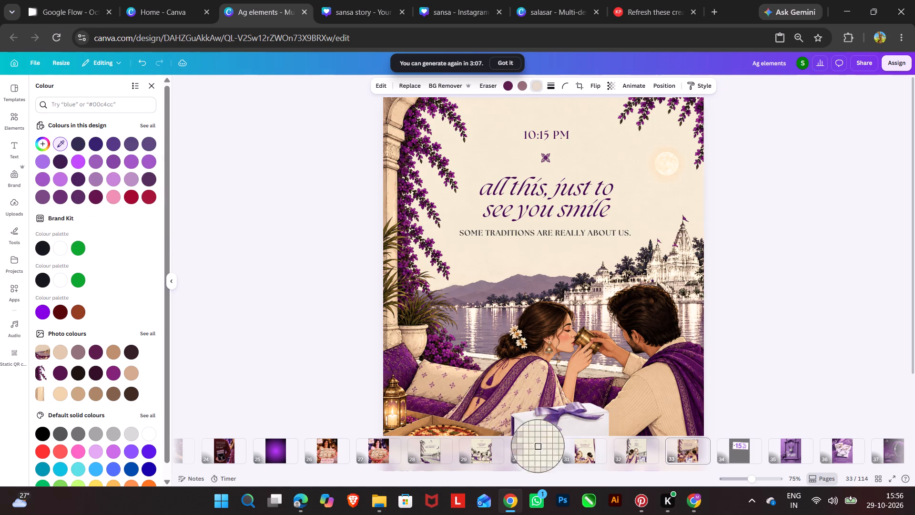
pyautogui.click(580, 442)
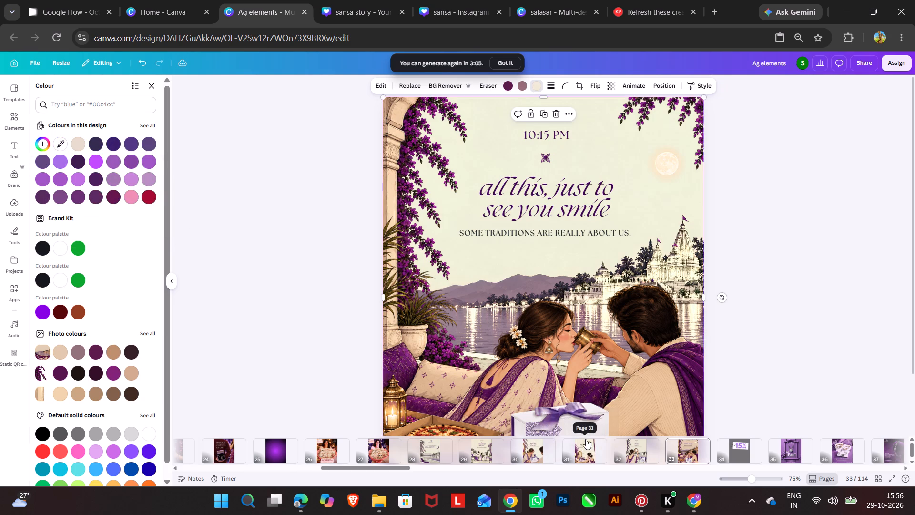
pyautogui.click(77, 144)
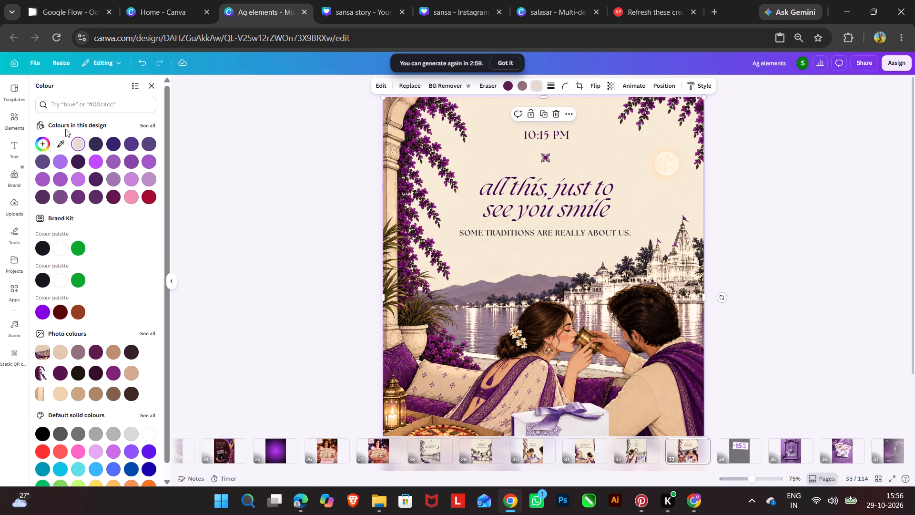
# Fine-tune the hue of the background's beige tone slightly toward yellow, to about #E6DCCA.
pyautogui.click(43, 146)
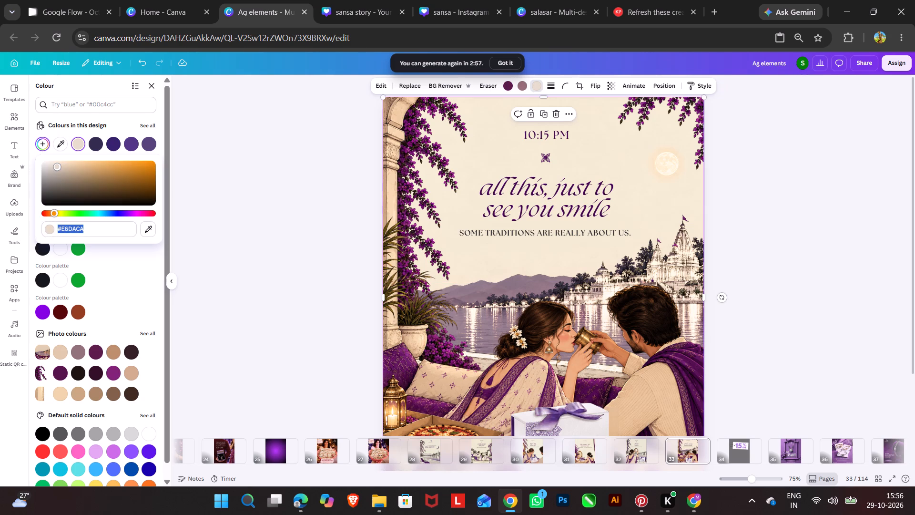
pyautogui.moveTo(53, 216); pyautogui.dragTo(54, 216)
pyautogui.moveTo(54, 216); pyautogui.dragTo(53, 217)
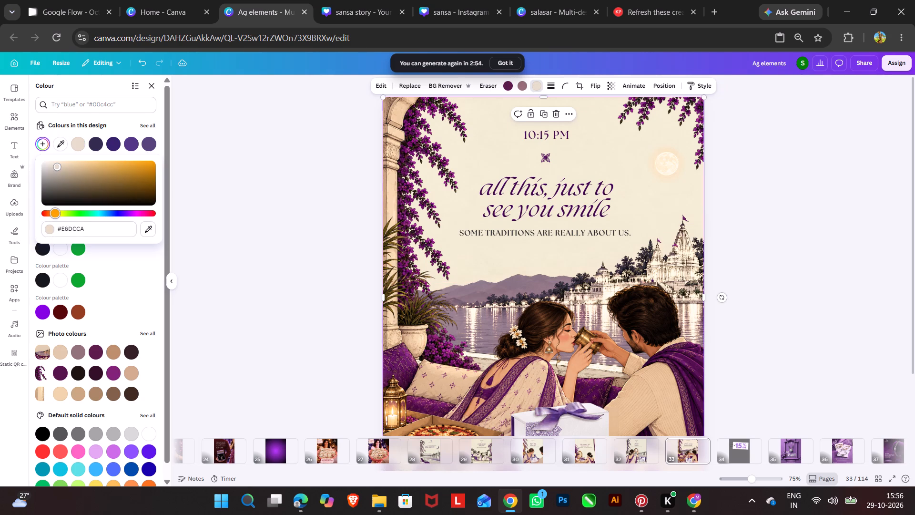
pyautogui.moveTo(53, 217); pyautogui.dragTo(55, 218)
pyautogui.moveTo(55, 218); pyautogui.dragTo(56, 220)
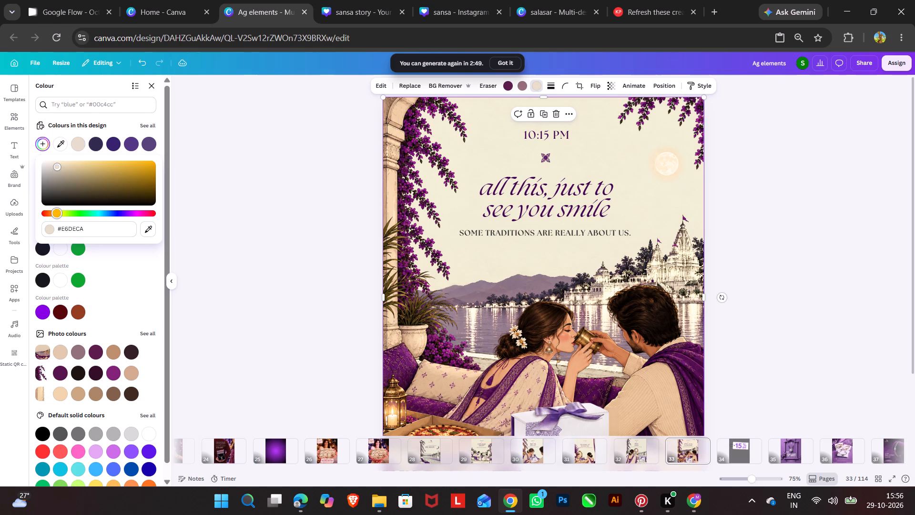
pyautogui.moveTo(56, 220); pyautogui.dragTo(55, 220)
pyautogui.moveTo(55, 220); pyautogui.dragTo(56, 222)
pyautogui.tripleClick(241, 213)
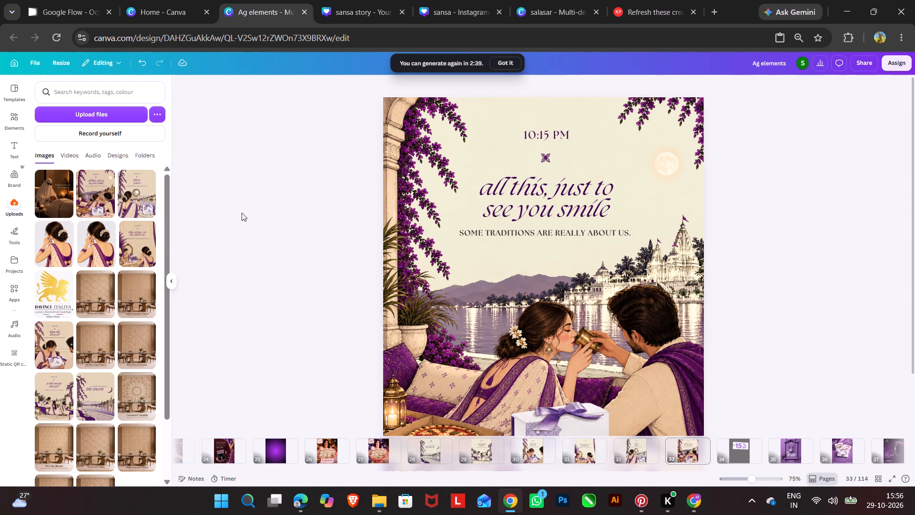
# Recolour the narrow pillar layer along the page's left edge to the yellower tan #DFC394.
pyautogui.click(392, 109)
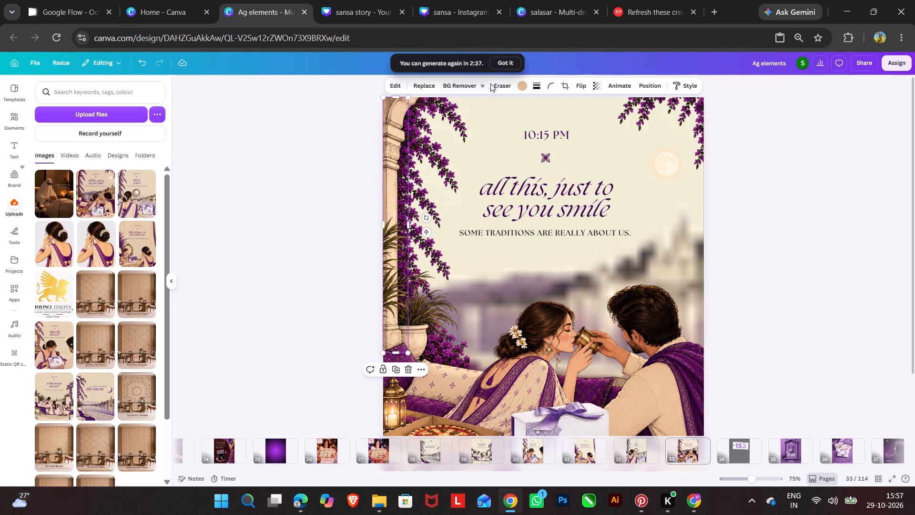
pyautogui.click(523, 84)
pyautogui.click(43, 144)
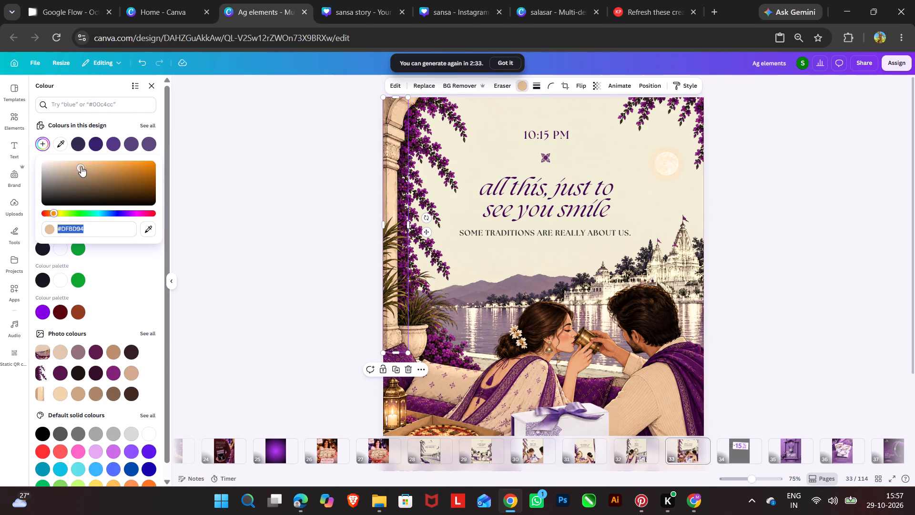
pyautogui.click(51, 213)
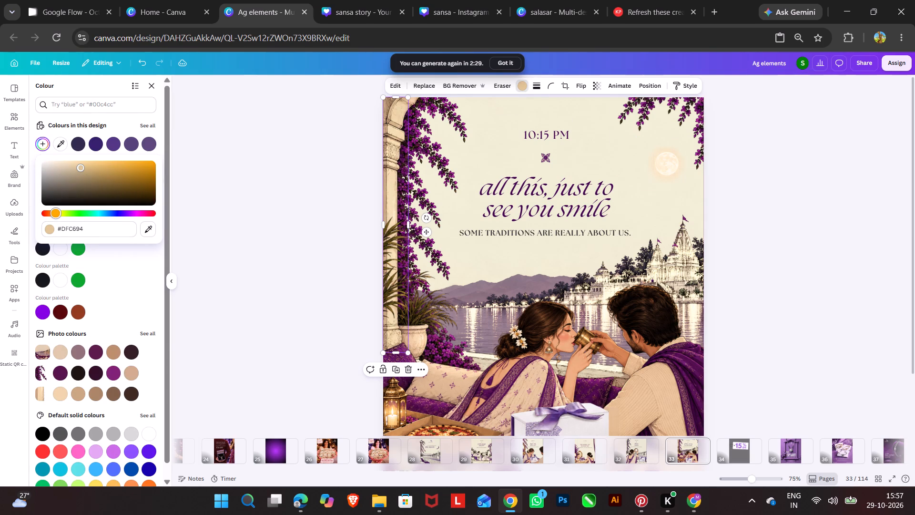
pyautogui.tripleClick(271, 239)
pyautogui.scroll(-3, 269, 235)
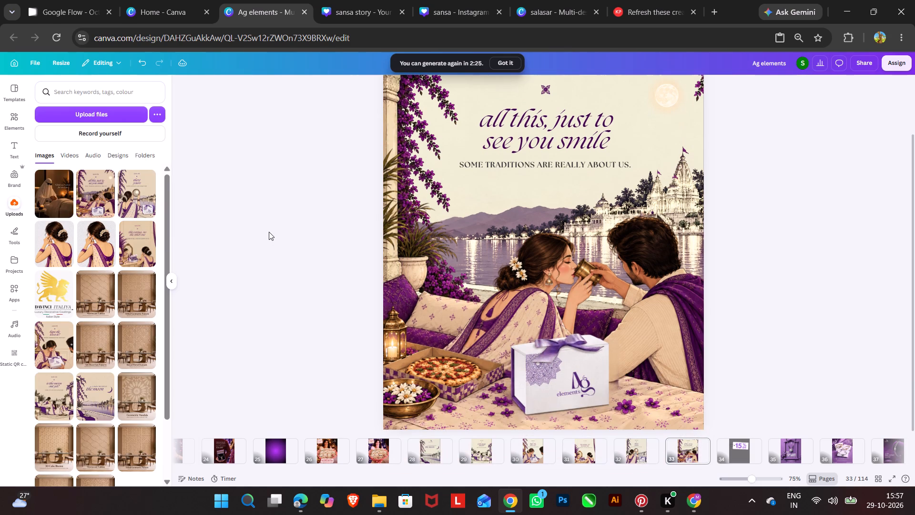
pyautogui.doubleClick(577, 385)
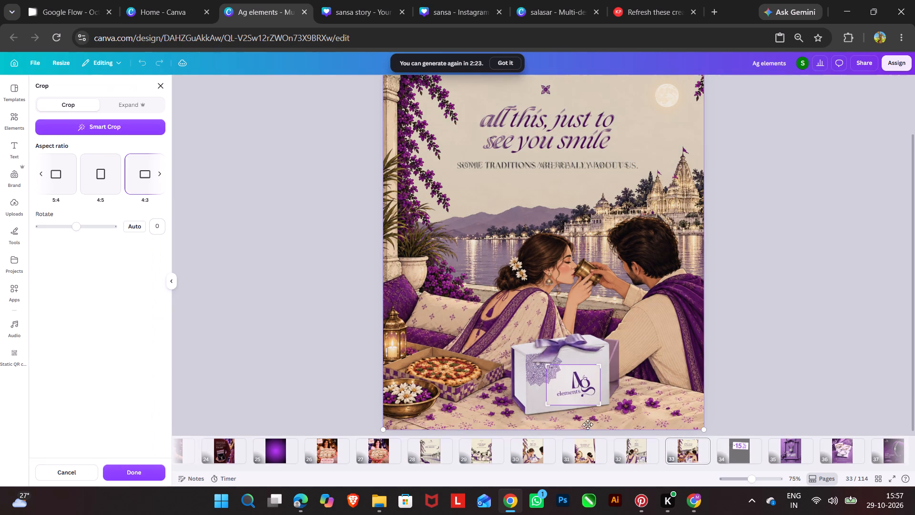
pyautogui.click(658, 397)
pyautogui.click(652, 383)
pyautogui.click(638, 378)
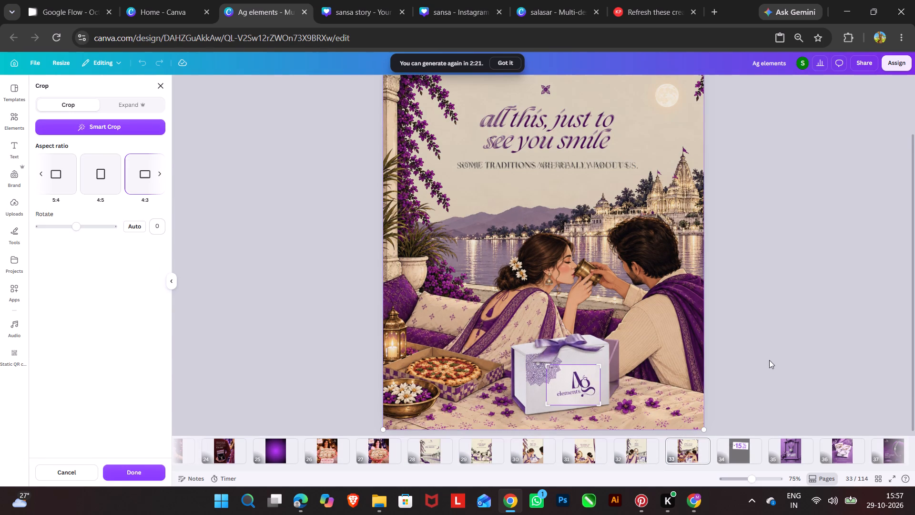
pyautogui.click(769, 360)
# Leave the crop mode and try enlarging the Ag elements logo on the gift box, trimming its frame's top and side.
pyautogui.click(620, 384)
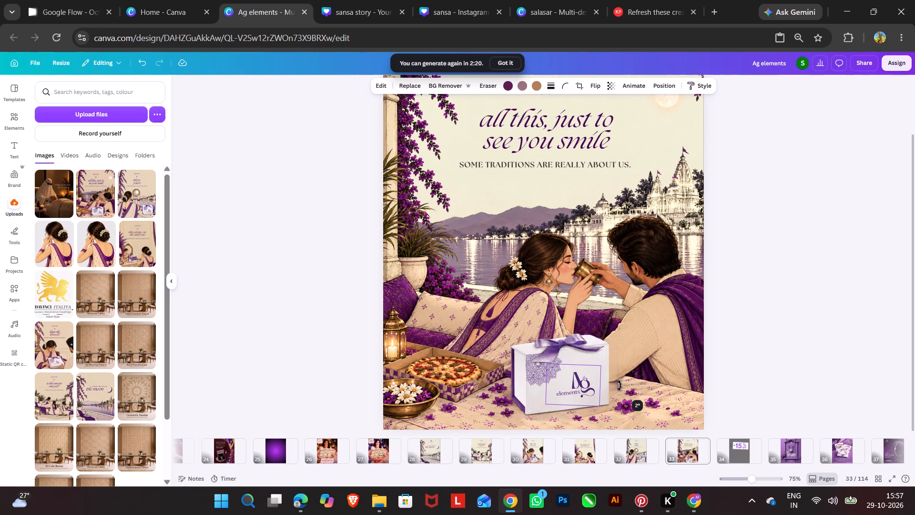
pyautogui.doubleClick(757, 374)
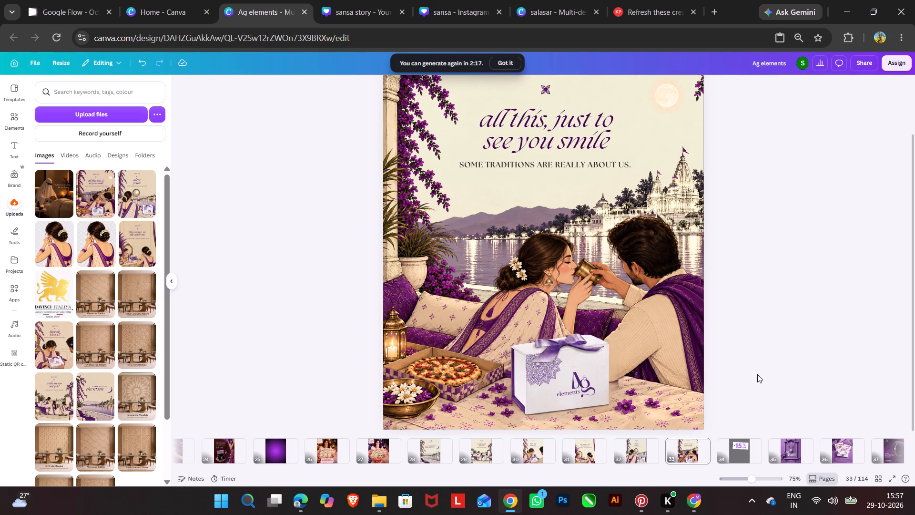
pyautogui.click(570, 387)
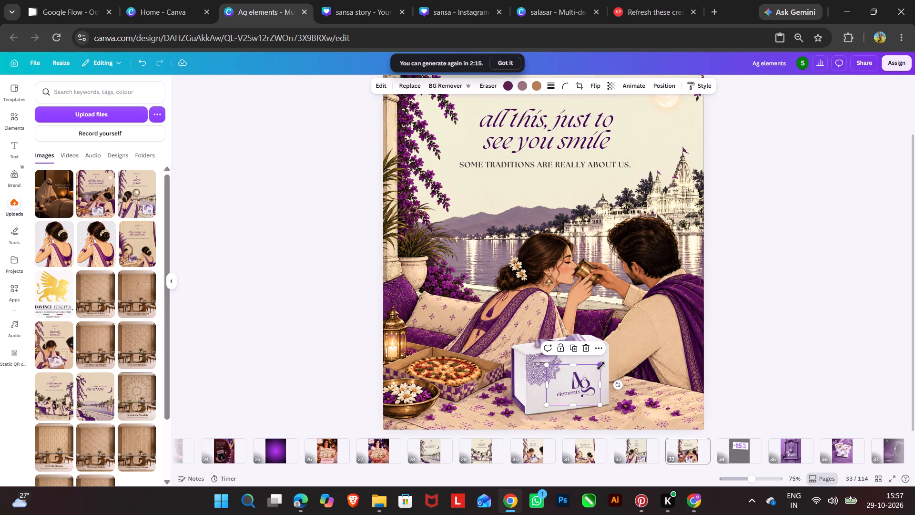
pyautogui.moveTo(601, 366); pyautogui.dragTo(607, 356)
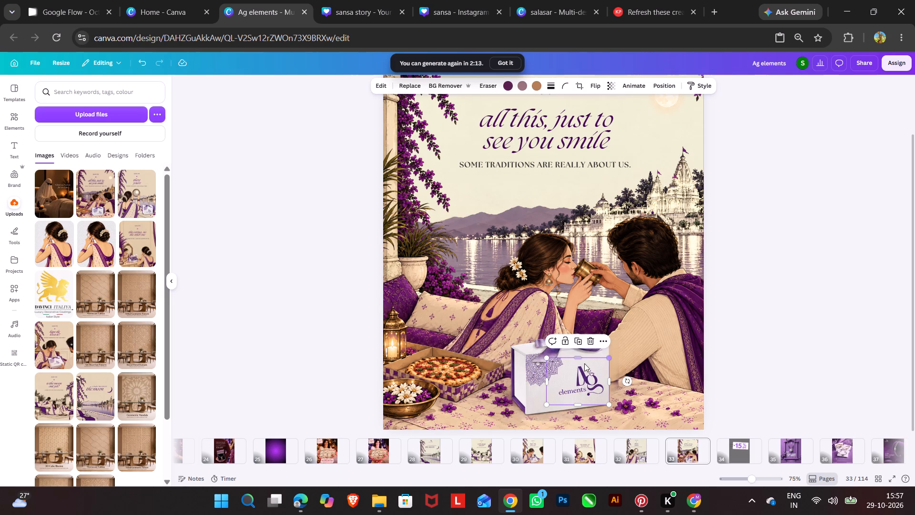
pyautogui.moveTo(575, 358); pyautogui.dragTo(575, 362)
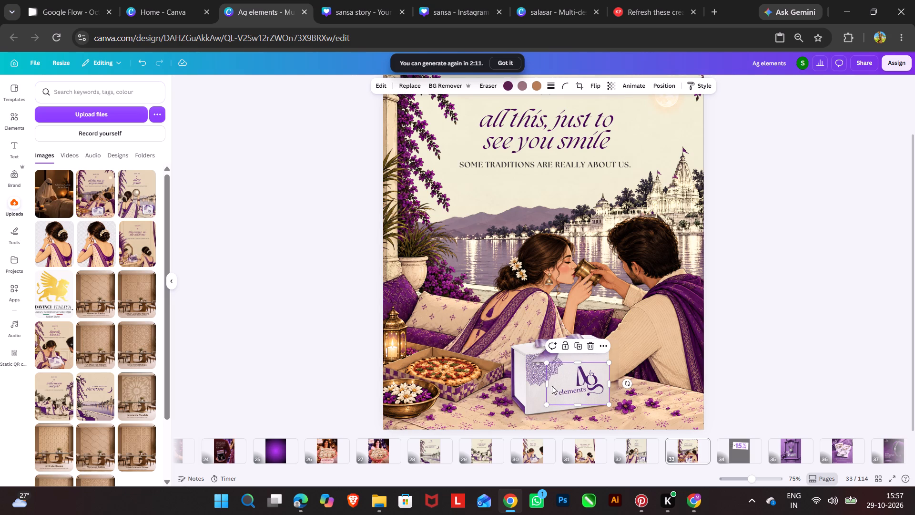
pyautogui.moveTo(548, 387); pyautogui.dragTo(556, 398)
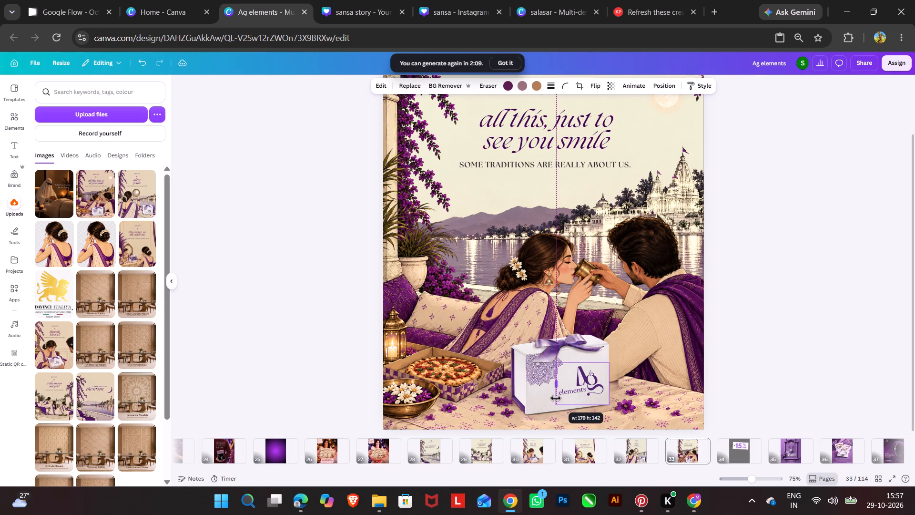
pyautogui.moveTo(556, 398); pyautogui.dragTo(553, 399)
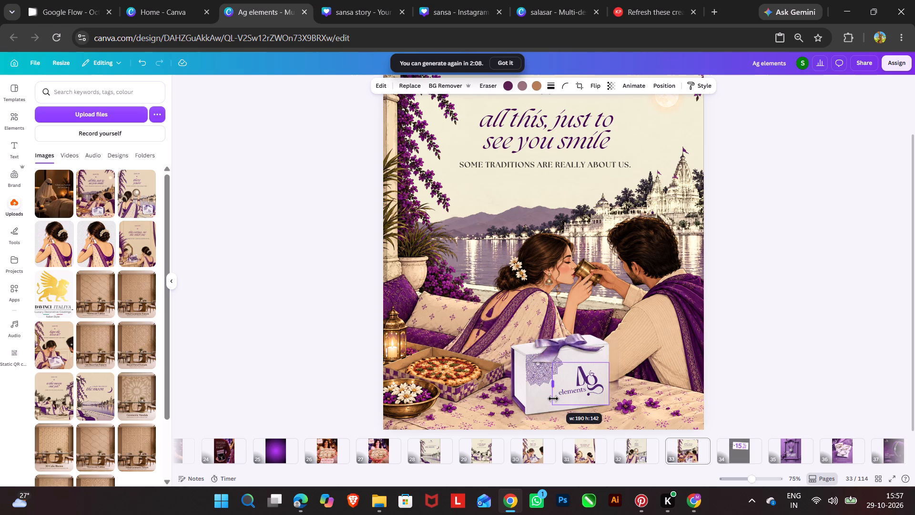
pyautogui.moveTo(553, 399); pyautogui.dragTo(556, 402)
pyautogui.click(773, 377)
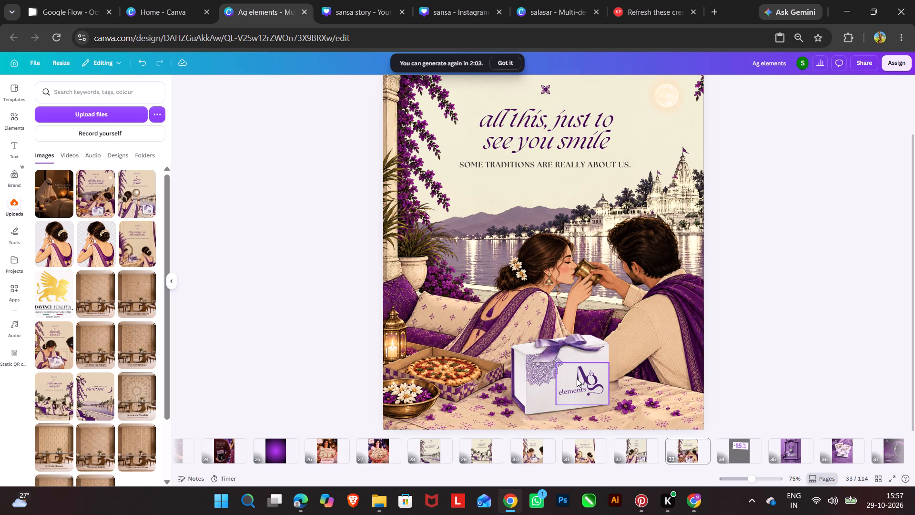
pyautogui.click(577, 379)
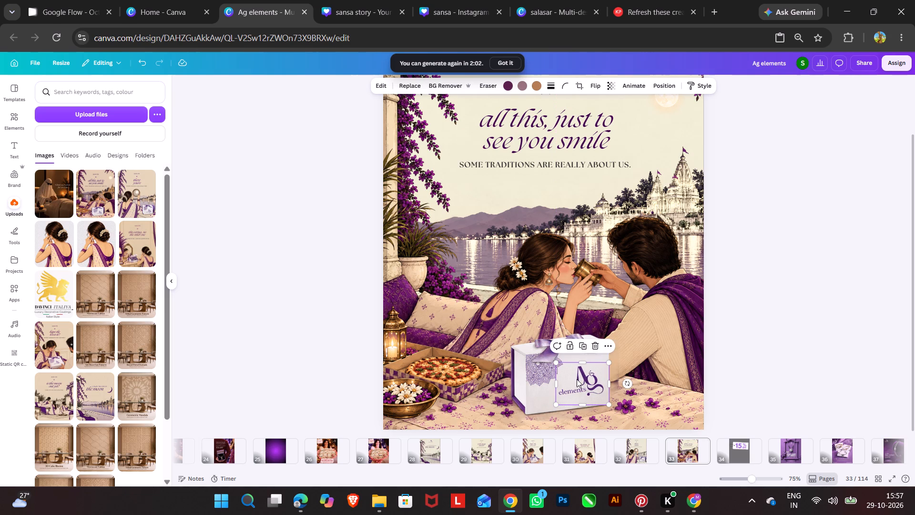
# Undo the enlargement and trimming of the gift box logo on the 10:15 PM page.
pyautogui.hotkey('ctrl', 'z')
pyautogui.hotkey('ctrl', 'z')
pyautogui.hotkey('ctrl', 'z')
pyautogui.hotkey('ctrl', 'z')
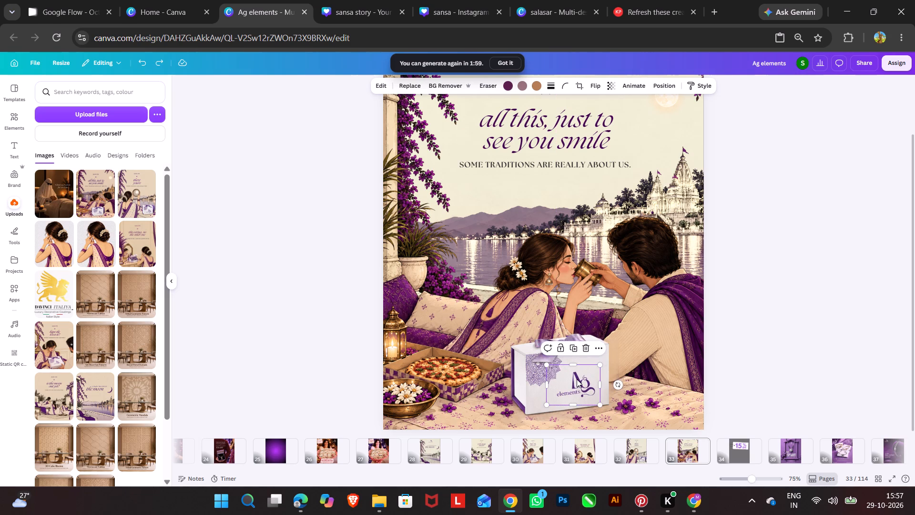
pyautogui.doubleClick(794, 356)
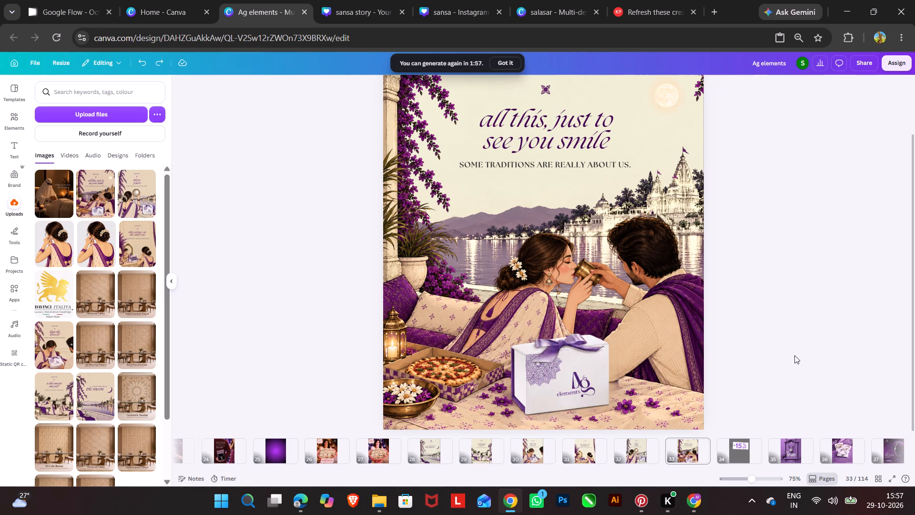
# Compare the colours and style of the 10:15 PM page with the other story designs on pages 28 to 32.
pyautogui.scroll(1, 794, 355)
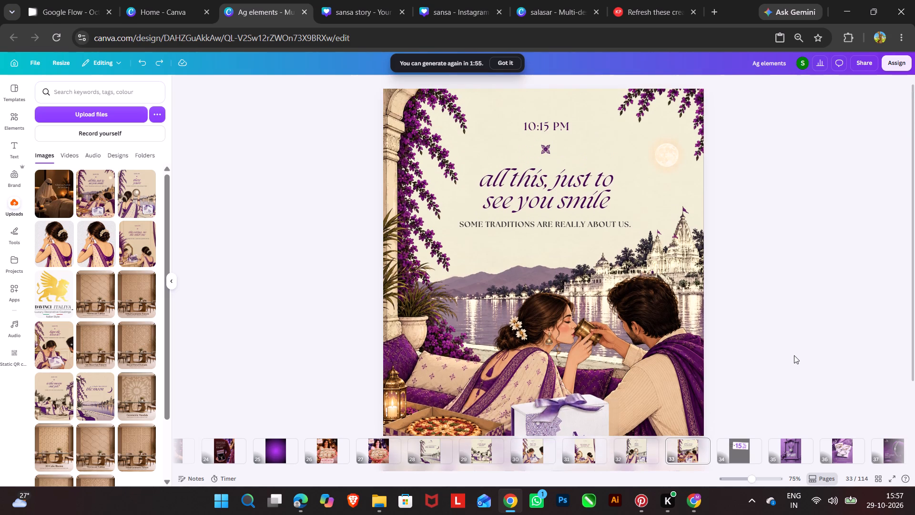
pyautogui.scroll(1, 794, 355)
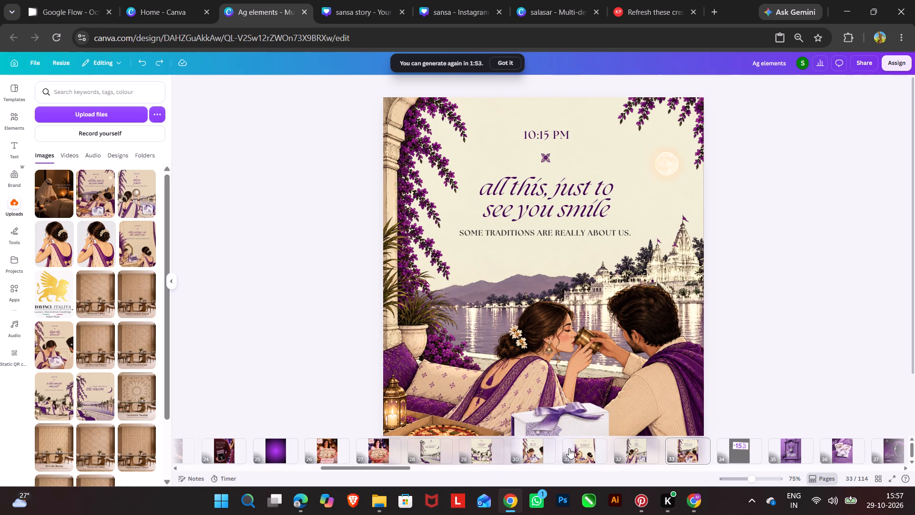
pyautogui.click(638, 451)
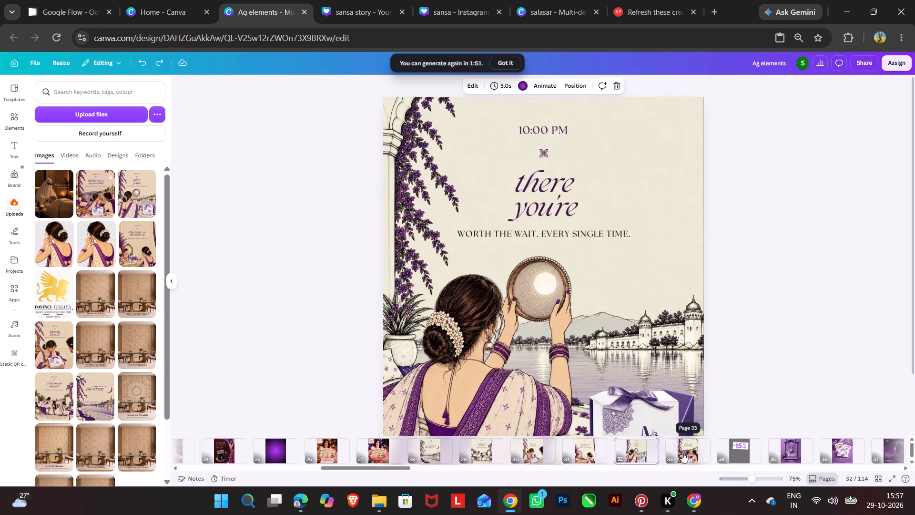
pyautogui.click(682, 453)
pyautogui.click(640, 451)
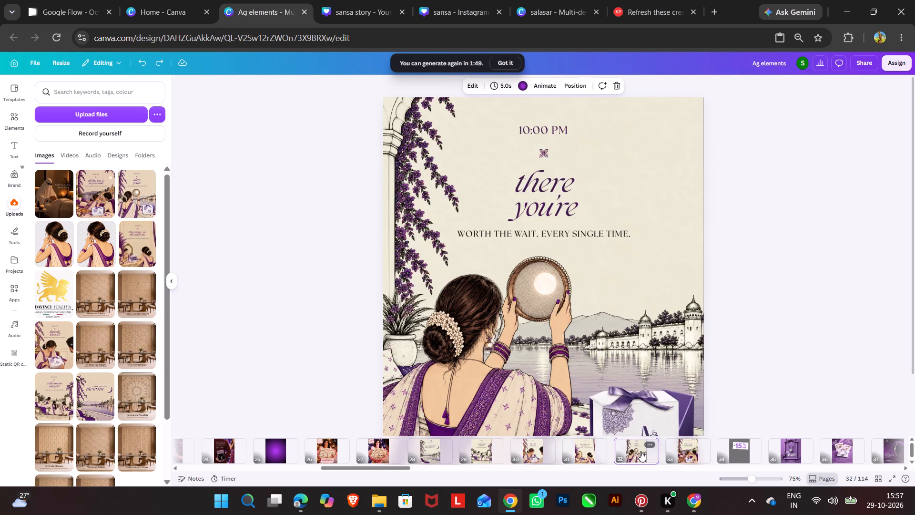
pyautogui.click(587, 452)
pyautogui.click(542, 454)
pyautogui.click(491, 449)
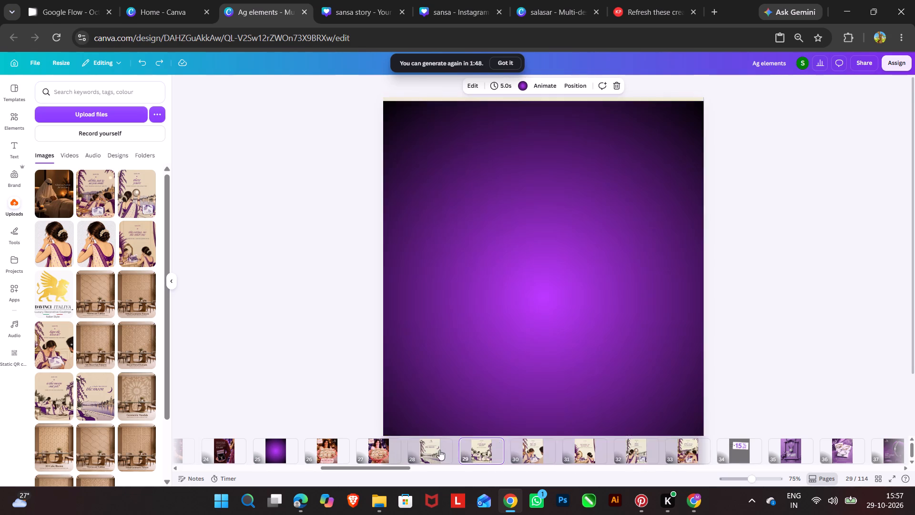
pyautogui.click(439, 450)
pyautogui.click(480, 450)
pyautogui.click(526, 450)
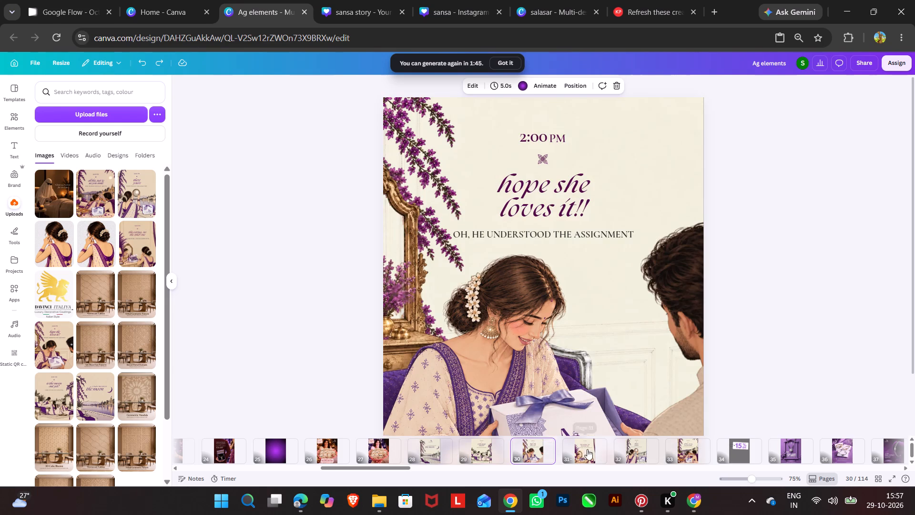
pyautogui.scroll(-3, 587, 370)
pyautogui.click(577, 454)
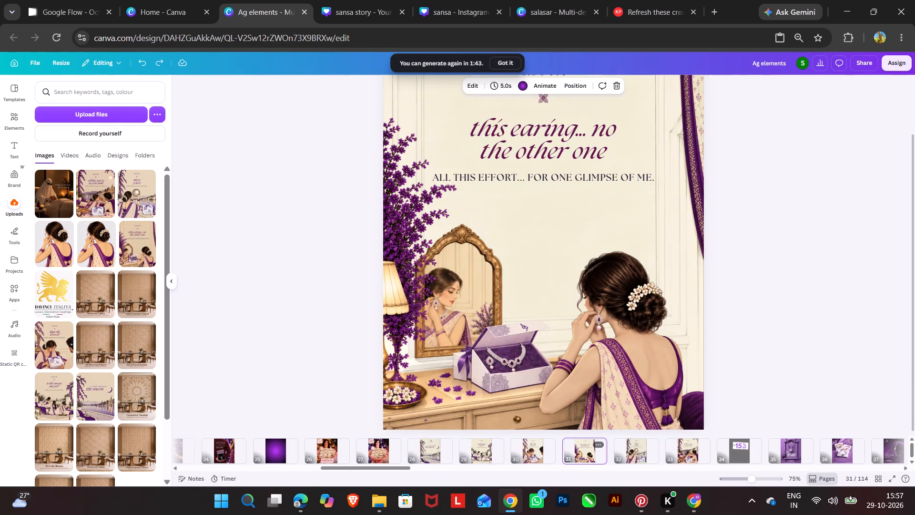
# Recolour the dark purple tone of the woman-with-gift-box image on the 2:00 PM page to #4D2464.
pyautogui.click(539, 453)
pyautogui.click(536, 363)
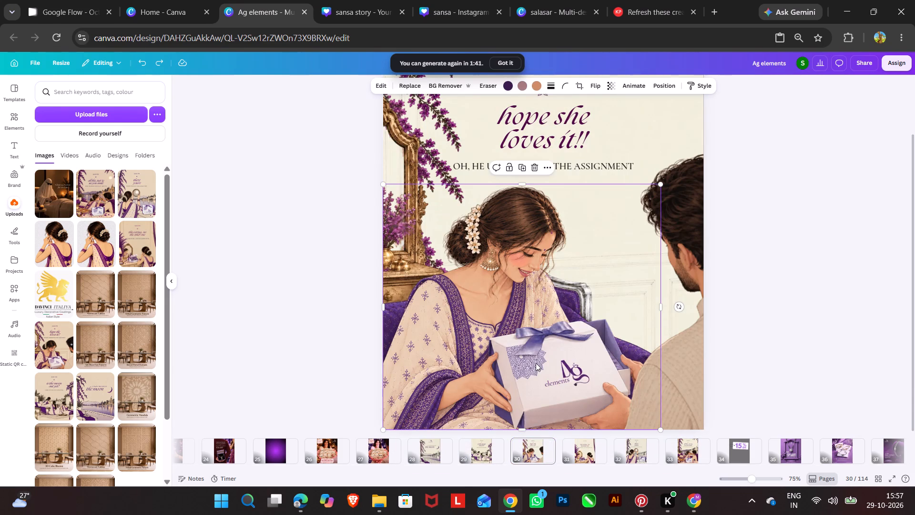
pyautogui.click(508, 85)
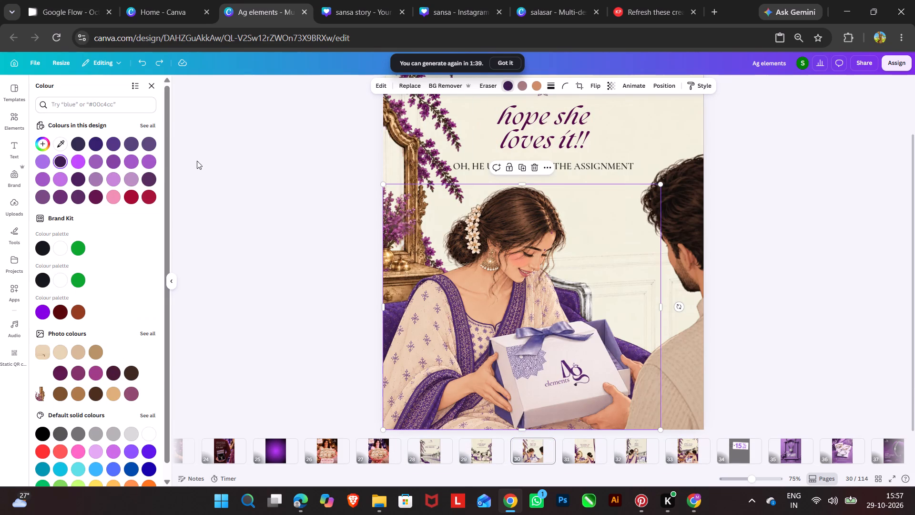
pyautogui.click(37, 140)
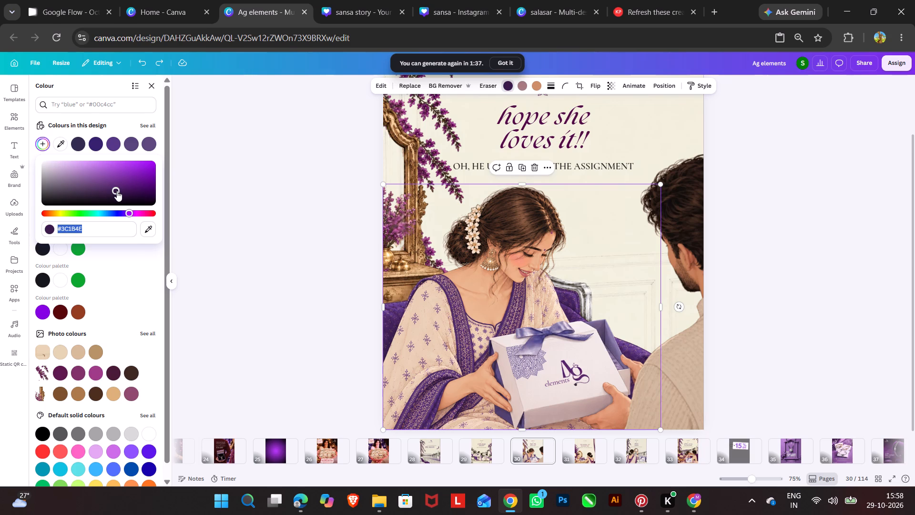
pyautogui.click(116, 190)
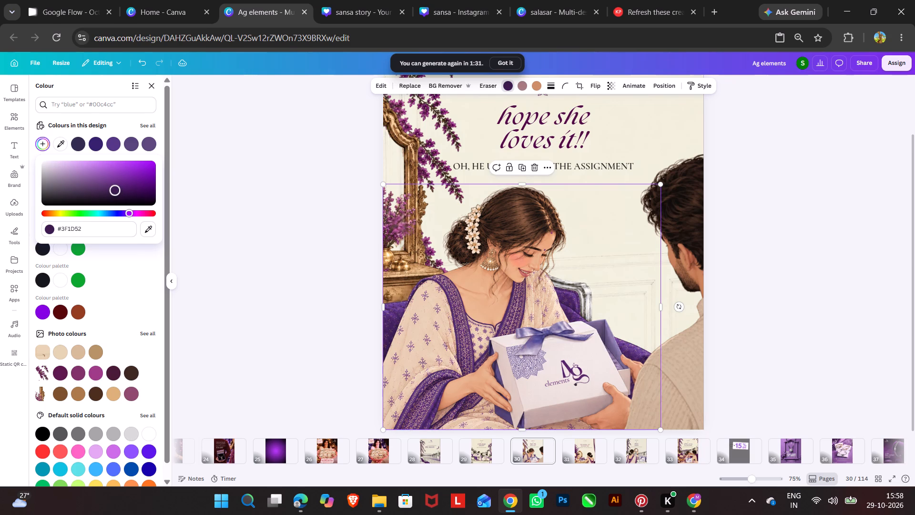
pyautogui.click(115, 188)
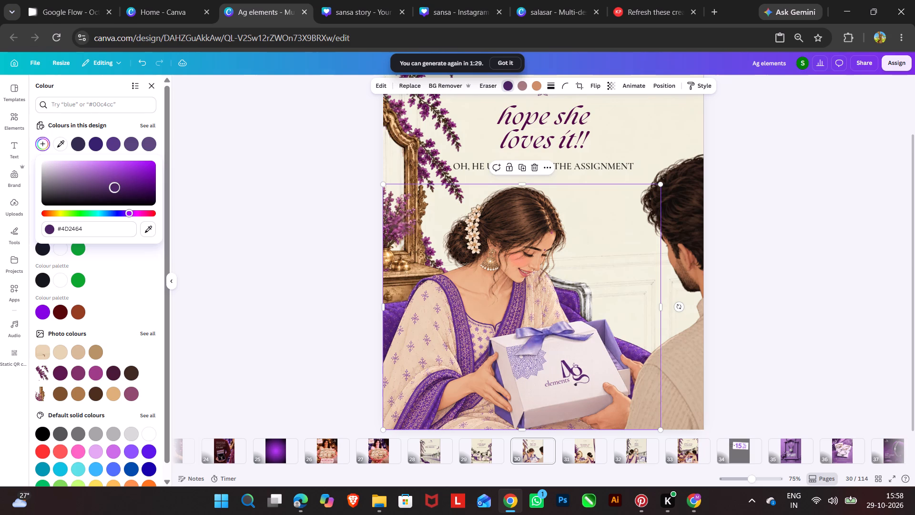
pyautogui.tripleClick(240, 202)
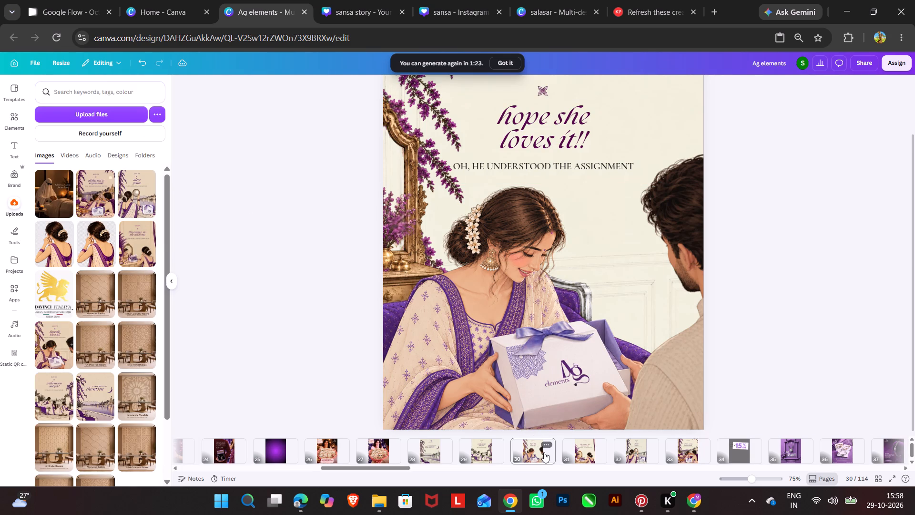
# Compare the moon cover, the 11:00 AM page and the 2:00 PM page for matching colours and style.
pyautogui.scroll(2, 544, 452)
pyautogui.scroll(3, 639, 376)
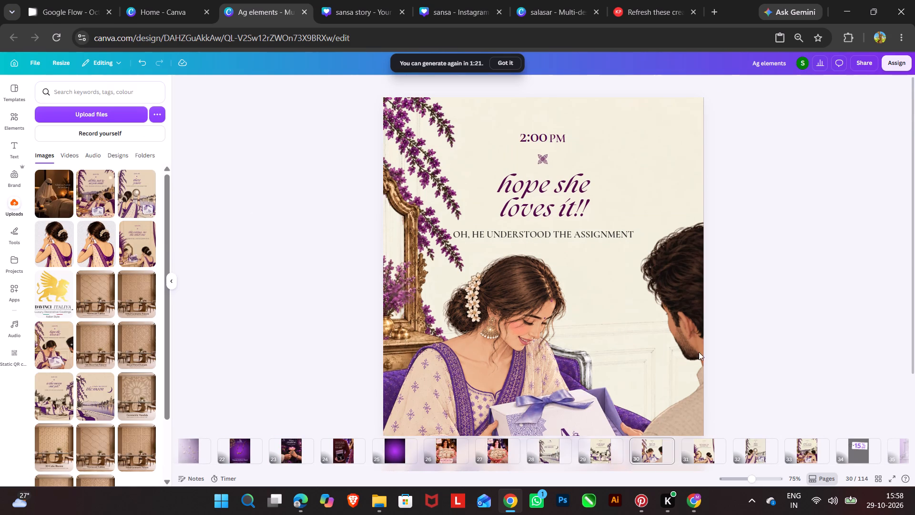
pyautogui.click(554, 449)
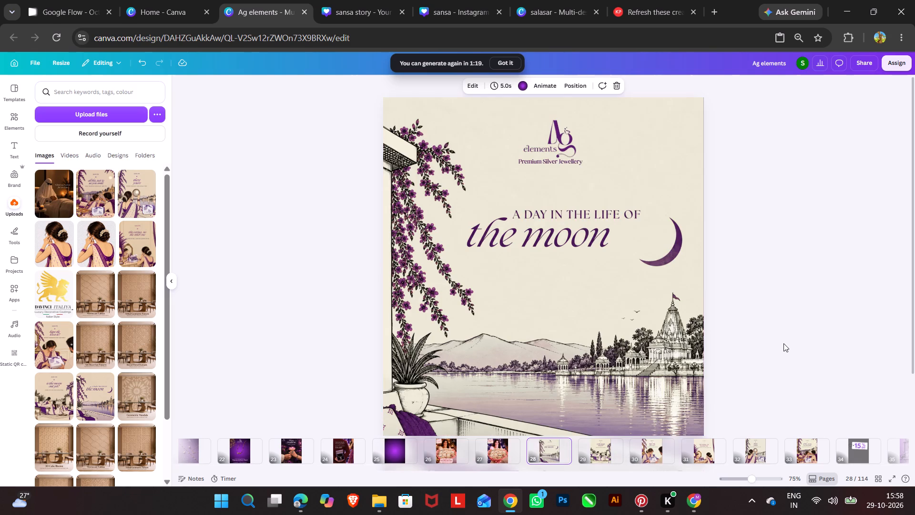
pyautogui.press('Right')
pyautogui.press('Right')
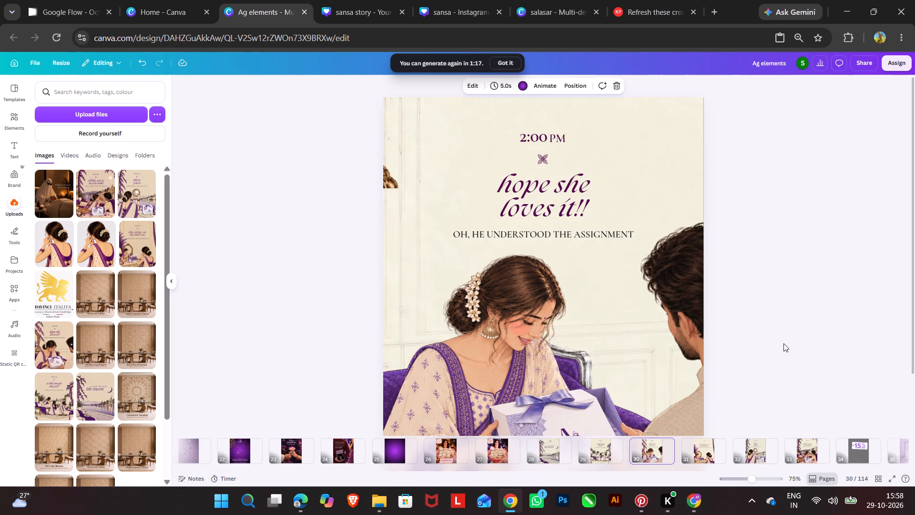
pyautogui.press('Left')
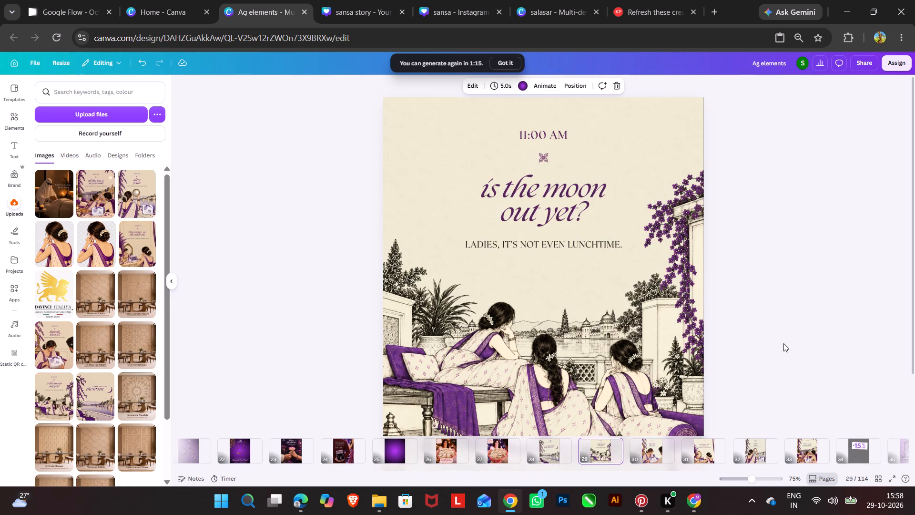
pyautogui.press('Right')
pyautogui.press('Left')
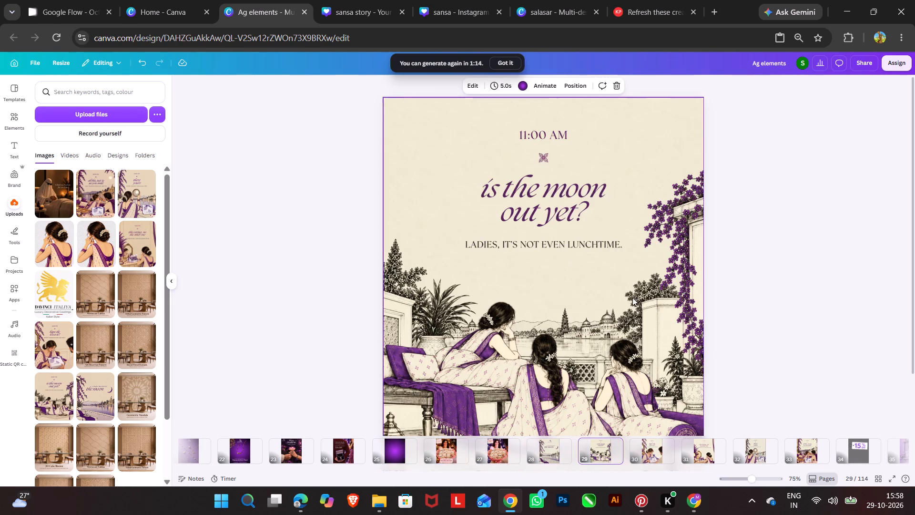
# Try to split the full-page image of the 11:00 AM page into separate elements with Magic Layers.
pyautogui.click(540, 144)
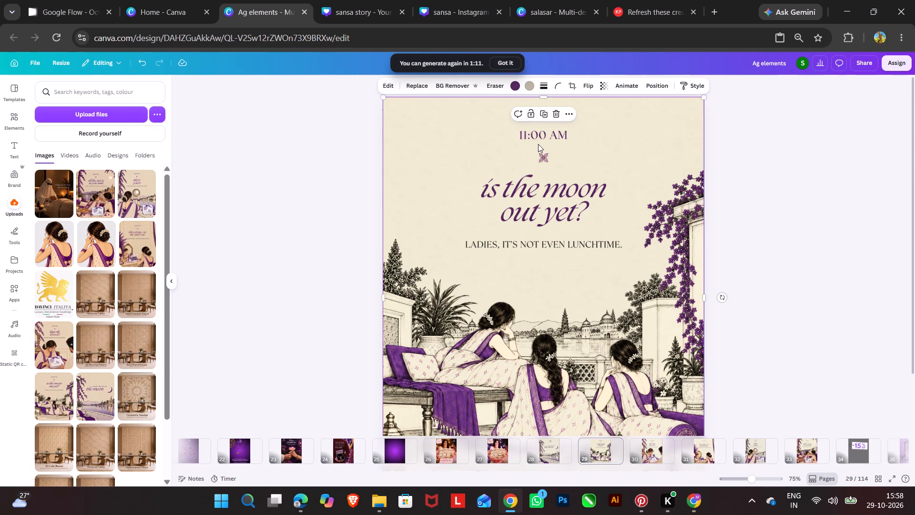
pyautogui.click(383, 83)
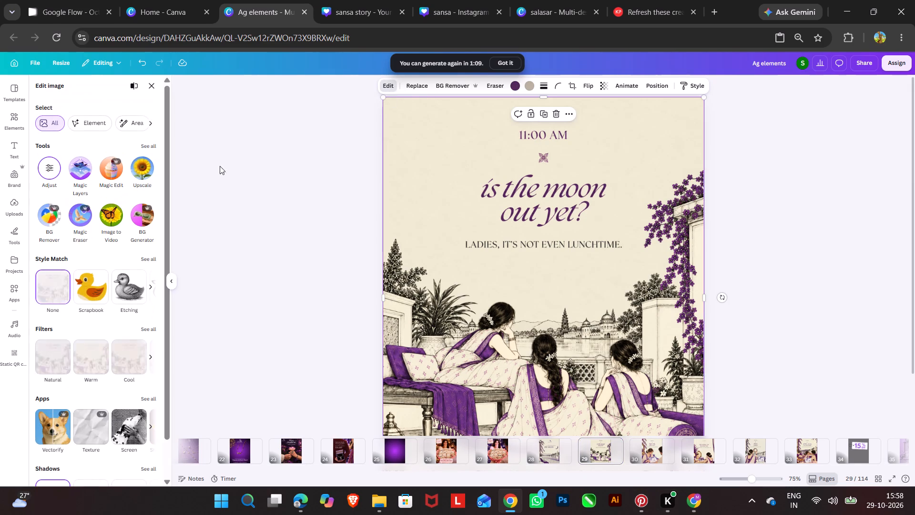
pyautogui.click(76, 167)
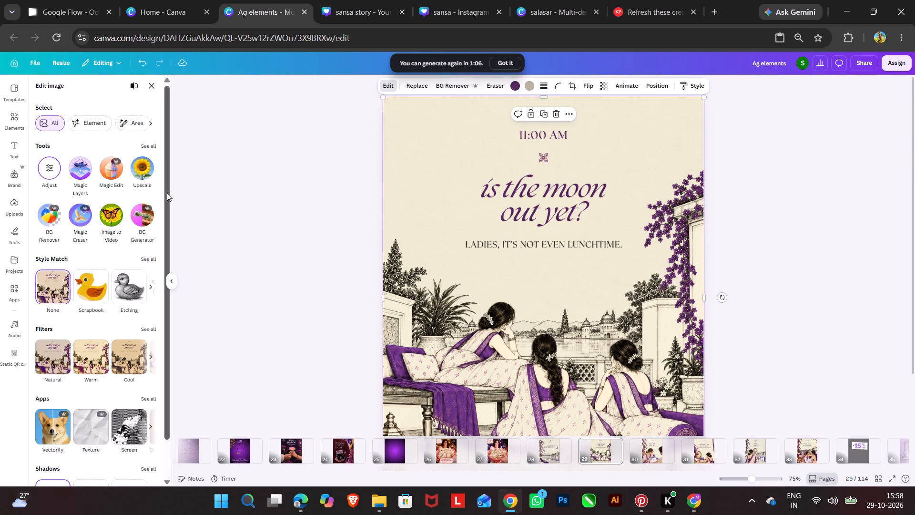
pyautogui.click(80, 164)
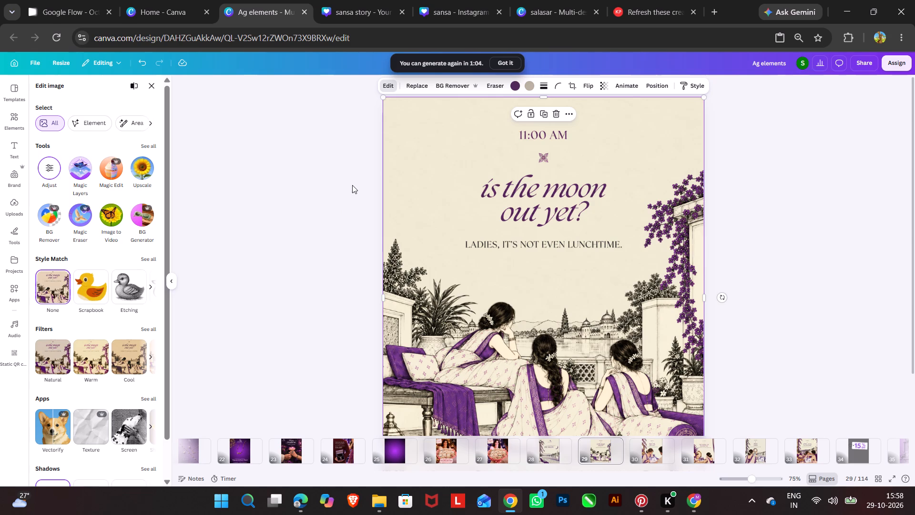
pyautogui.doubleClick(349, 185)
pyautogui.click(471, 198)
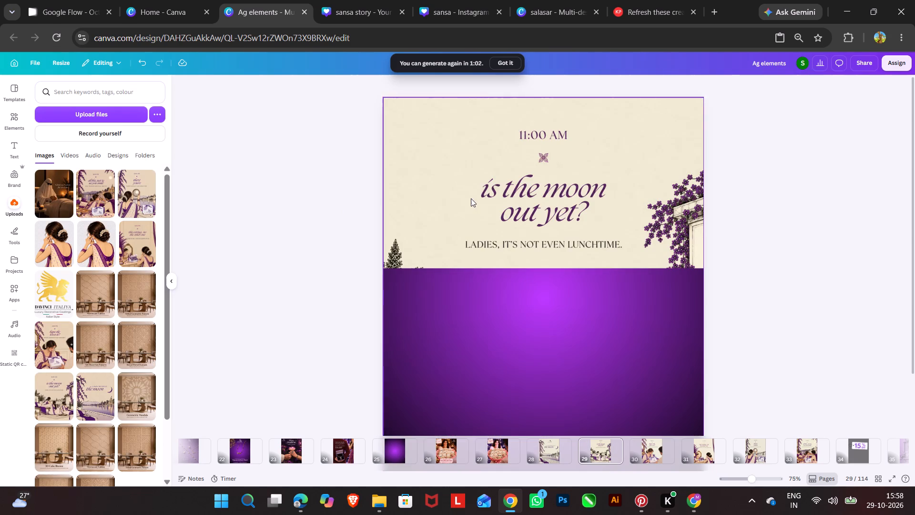
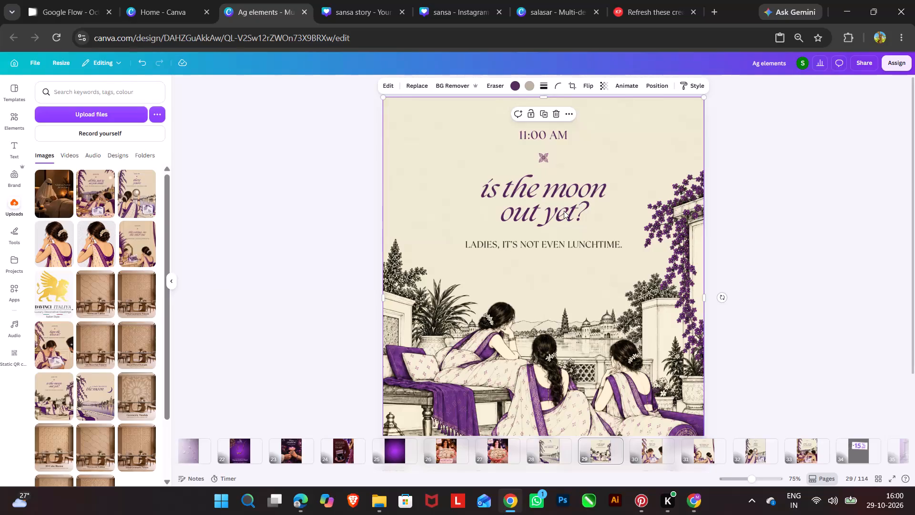
# Split the full-page image of the 11:00 AM page into separate editable elements with Magic Layers.
pyautogui.click(564, 211)
pyautogui.click(457, 143)
pyautogui.click(393, 88)
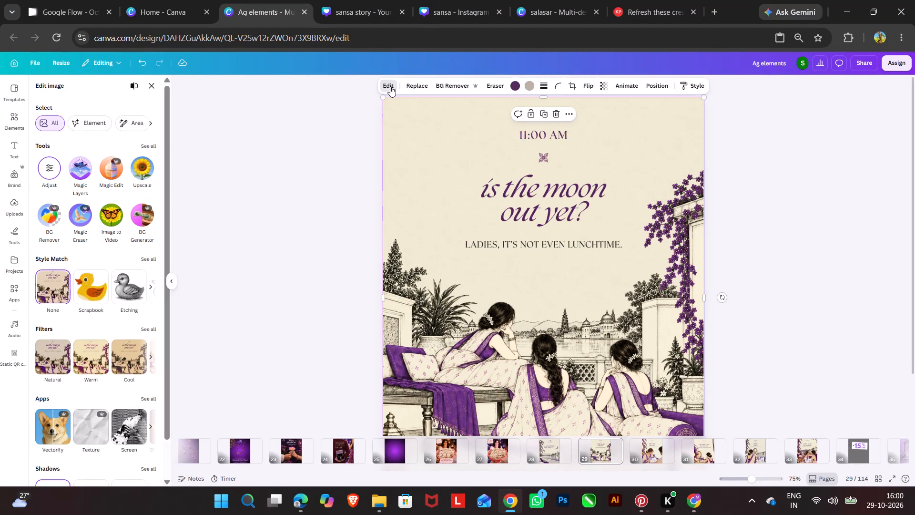
pyautogui.scroll(-3, 639, 280)
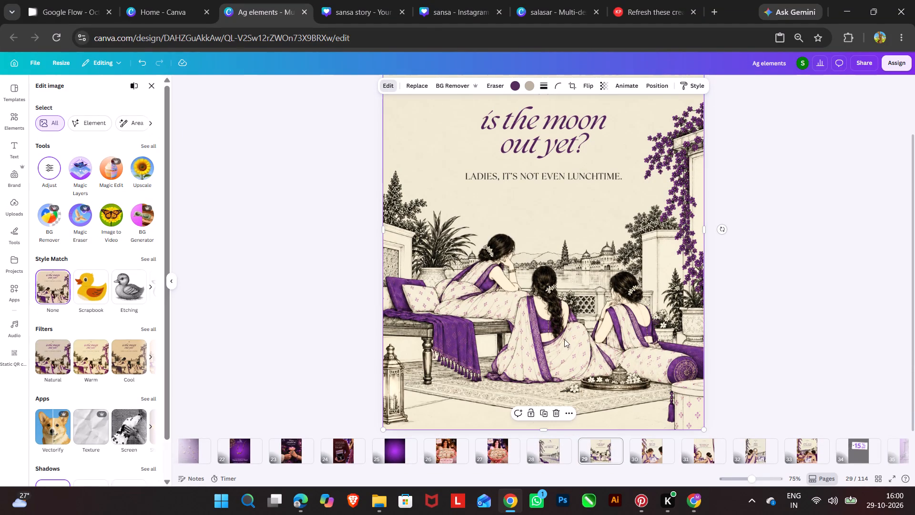
pyautogui.click(542, 429)
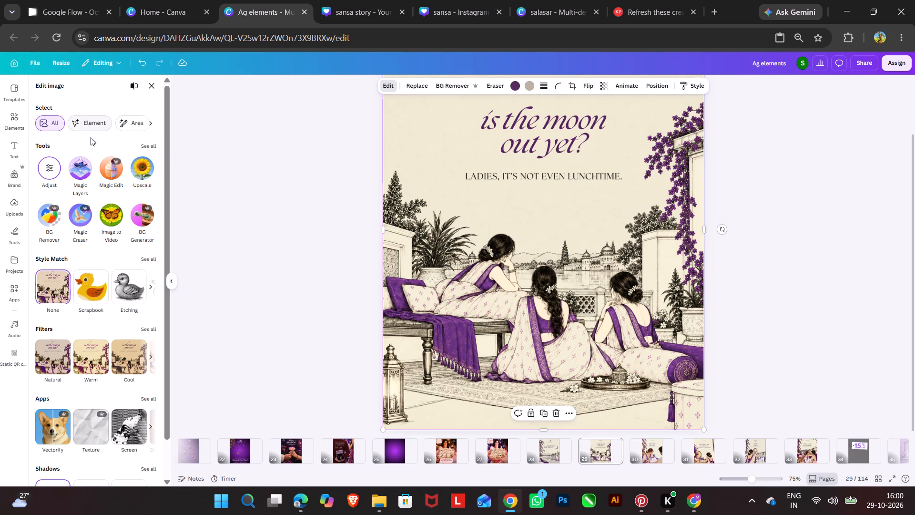
pyautogui.click(80, 170)
pyautogui.scroll(1, 815, 260)
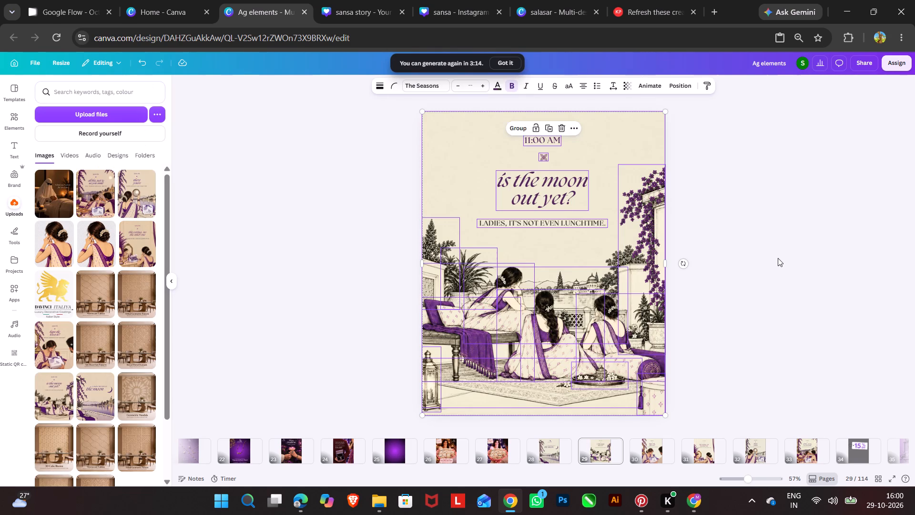
pyautogui.click(778, 258)
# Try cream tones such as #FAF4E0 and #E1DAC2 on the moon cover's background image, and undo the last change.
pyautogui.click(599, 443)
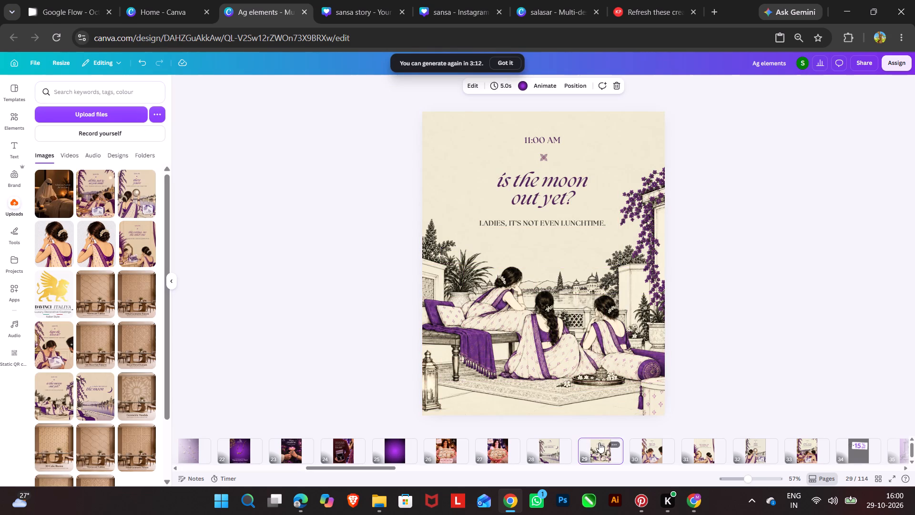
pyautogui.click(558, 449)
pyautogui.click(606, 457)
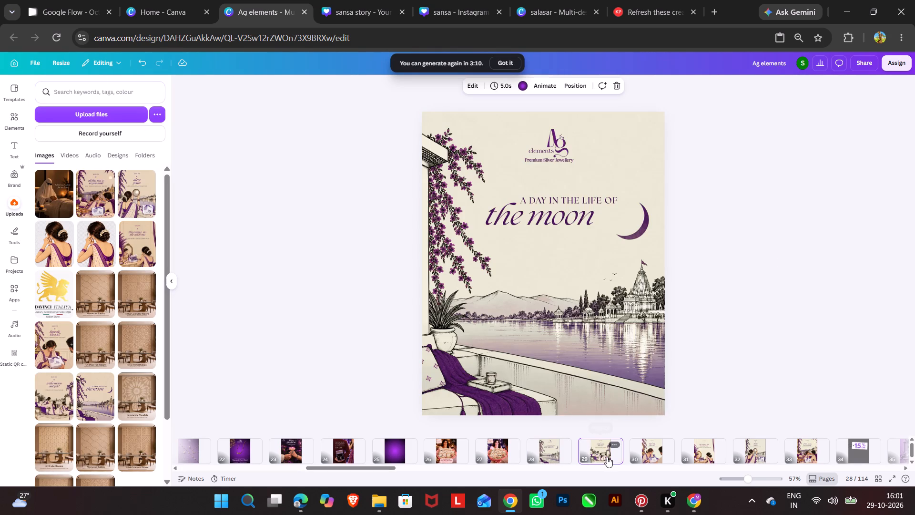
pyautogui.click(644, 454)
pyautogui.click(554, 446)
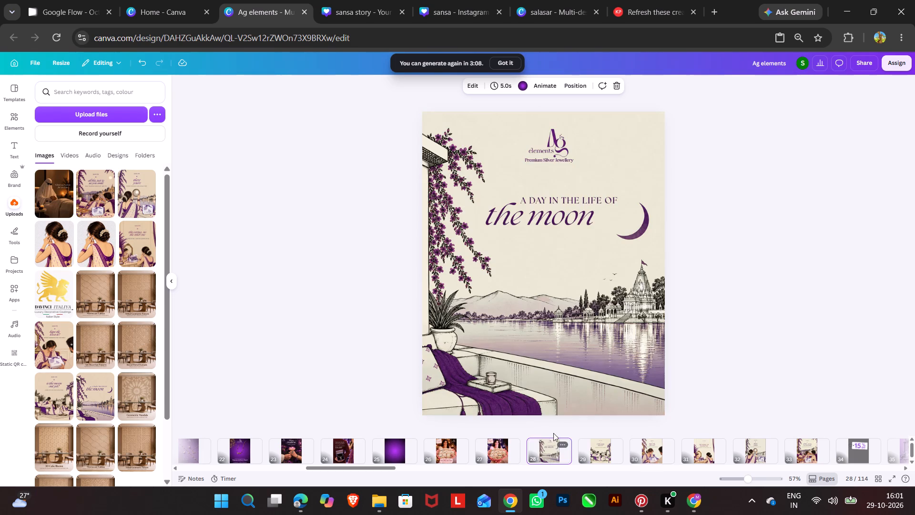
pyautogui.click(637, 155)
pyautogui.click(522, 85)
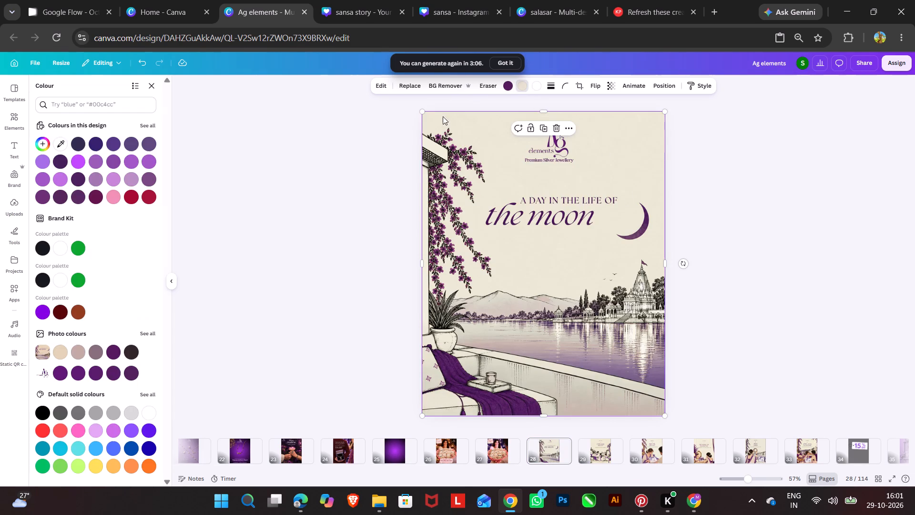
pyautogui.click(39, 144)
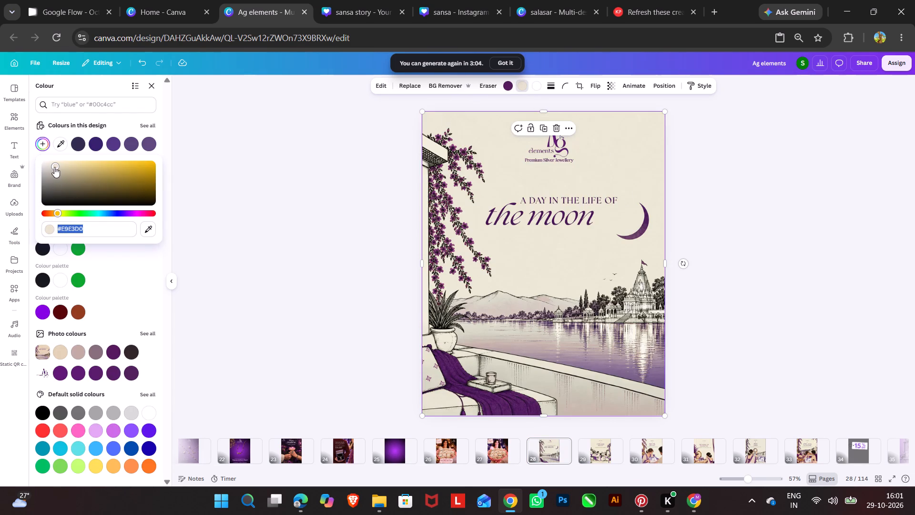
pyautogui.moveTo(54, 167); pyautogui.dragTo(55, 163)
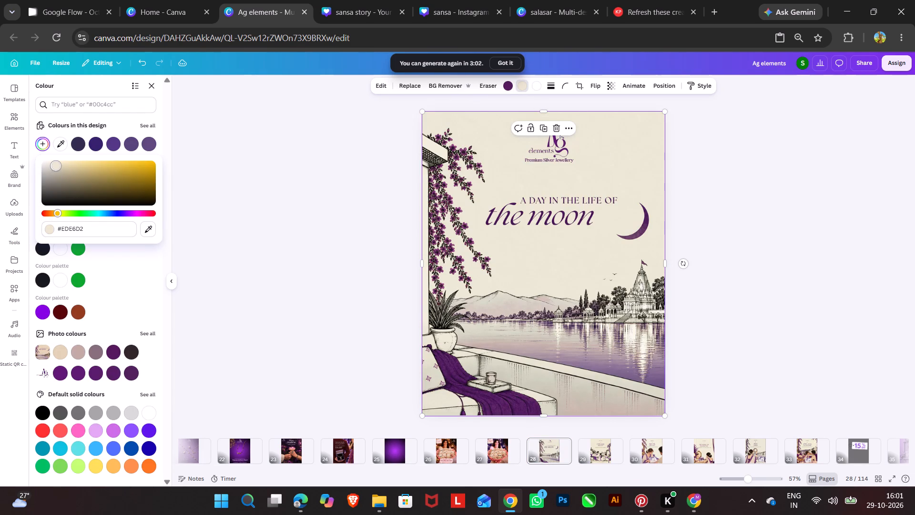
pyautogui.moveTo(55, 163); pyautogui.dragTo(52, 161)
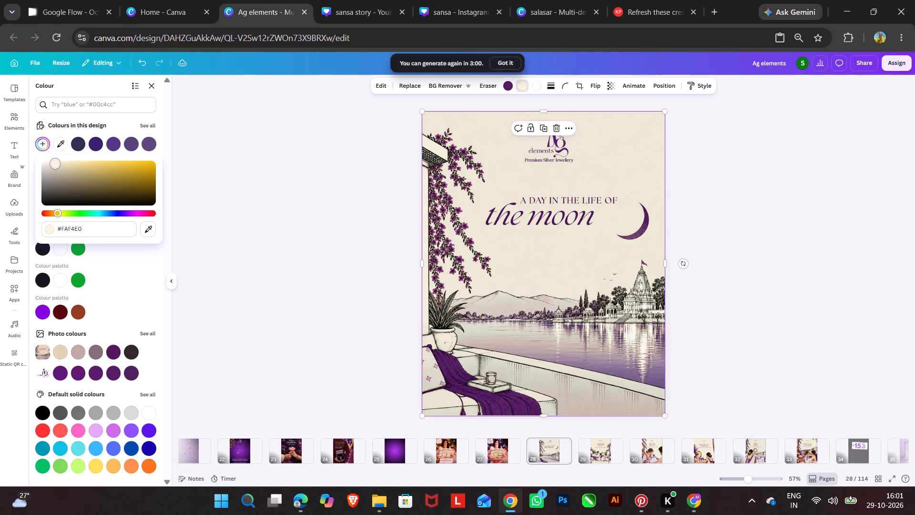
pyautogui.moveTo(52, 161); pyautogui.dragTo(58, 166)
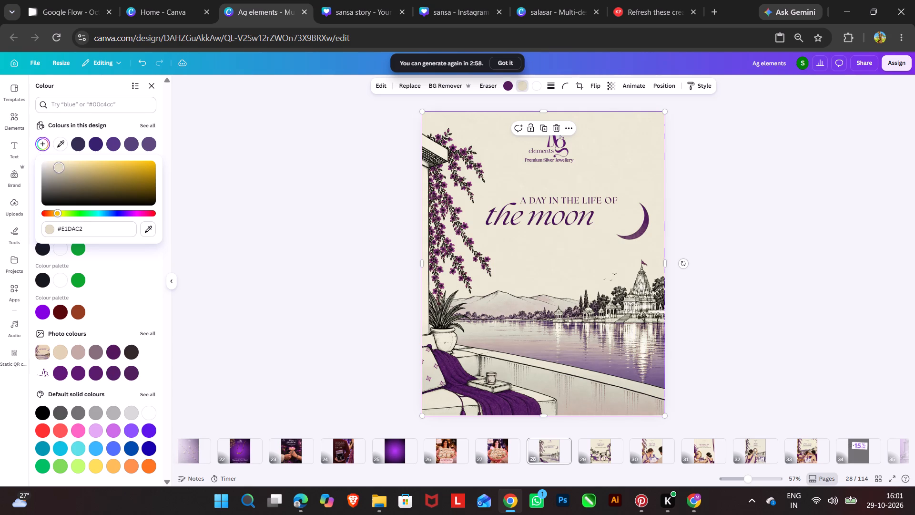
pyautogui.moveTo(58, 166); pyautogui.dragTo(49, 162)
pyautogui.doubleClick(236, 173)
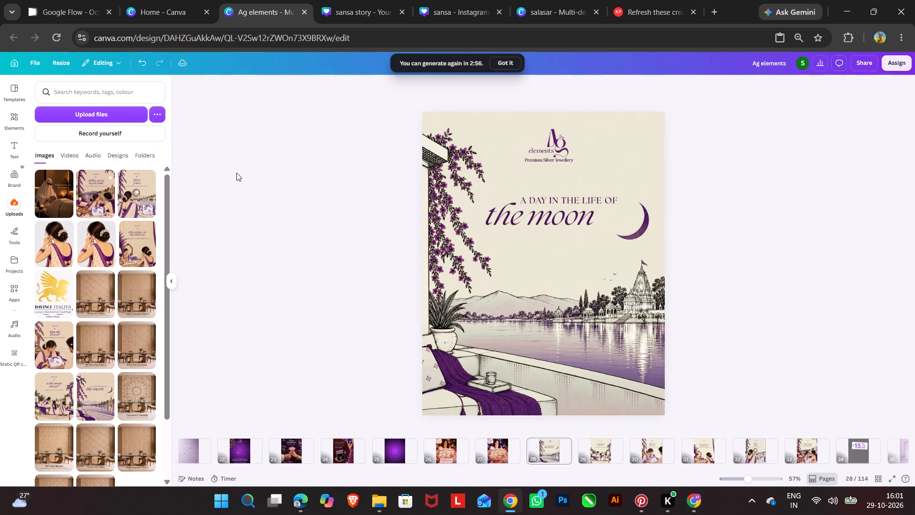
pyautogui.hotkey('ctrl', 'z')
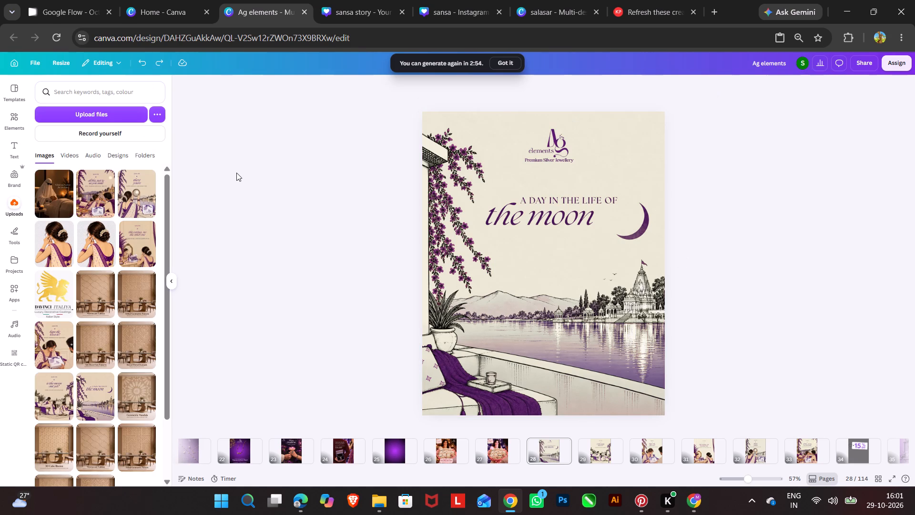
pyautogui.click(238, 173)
# Compare the cream background tones of the story designs on pages 28 to 33.
pyautogui.click(512, 137)
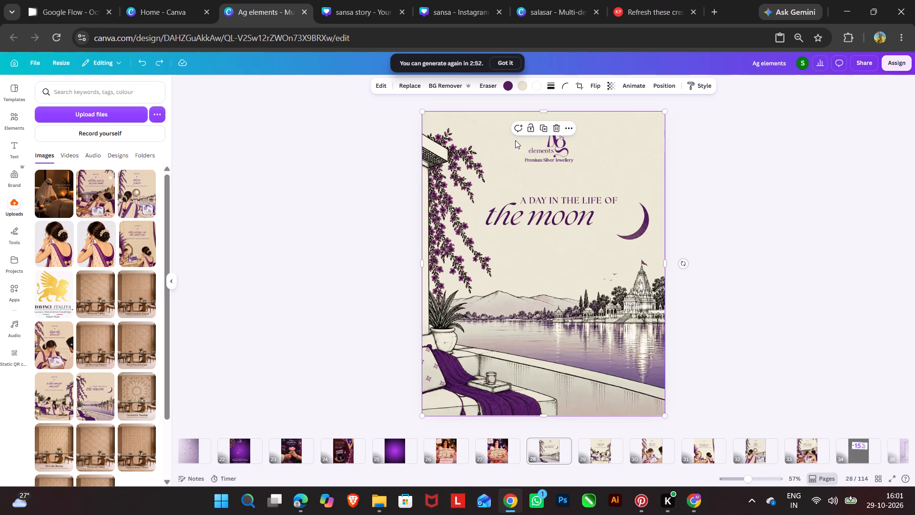
pyautogui.click(615, 450)
pyautogui.click(499, 215)
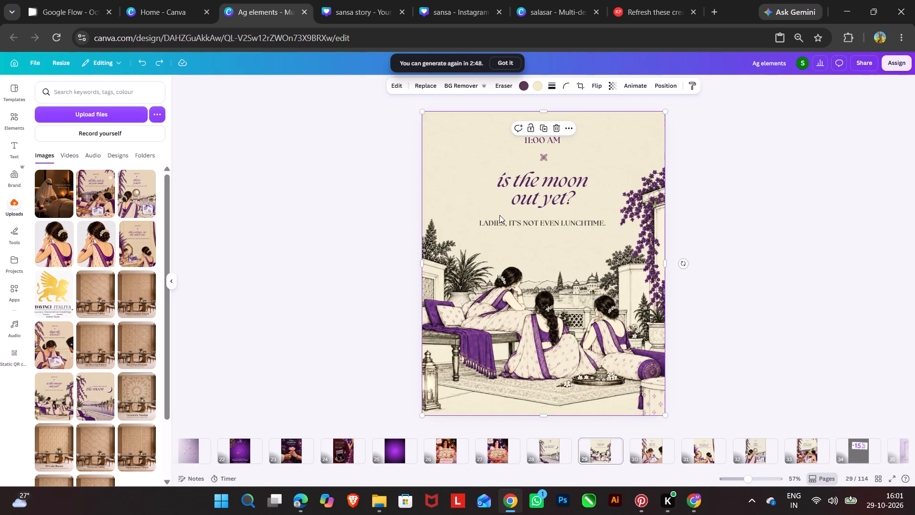
pyautogui.click(532, 83)
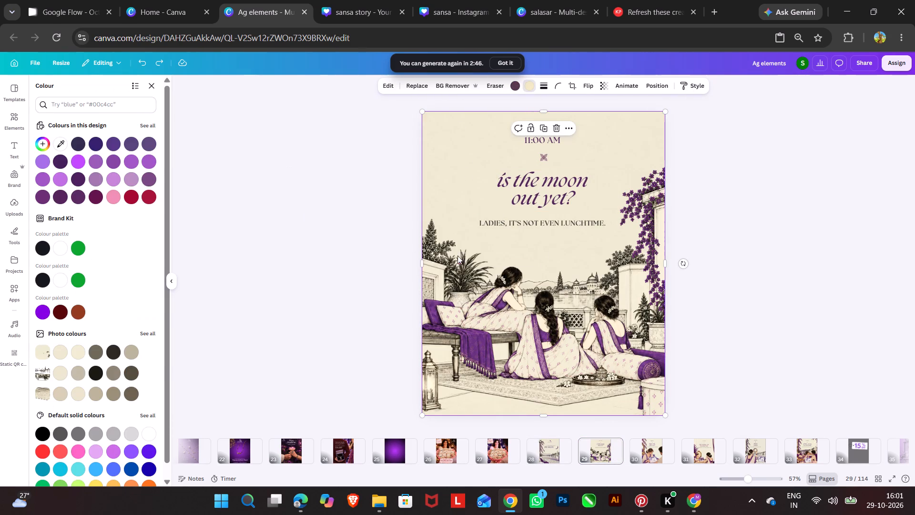
pyautogui.click(658, 451)
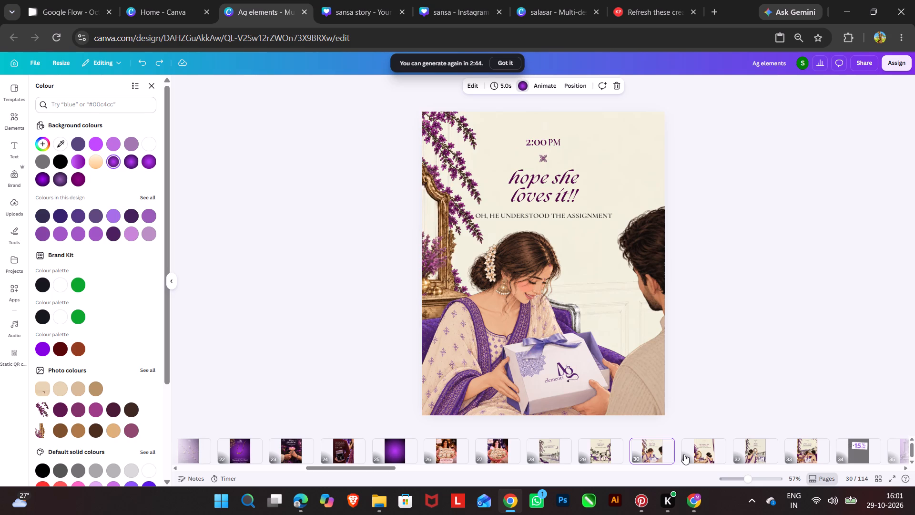
pyautogui.click(684, 454)
pyautogui.click(748, 452)
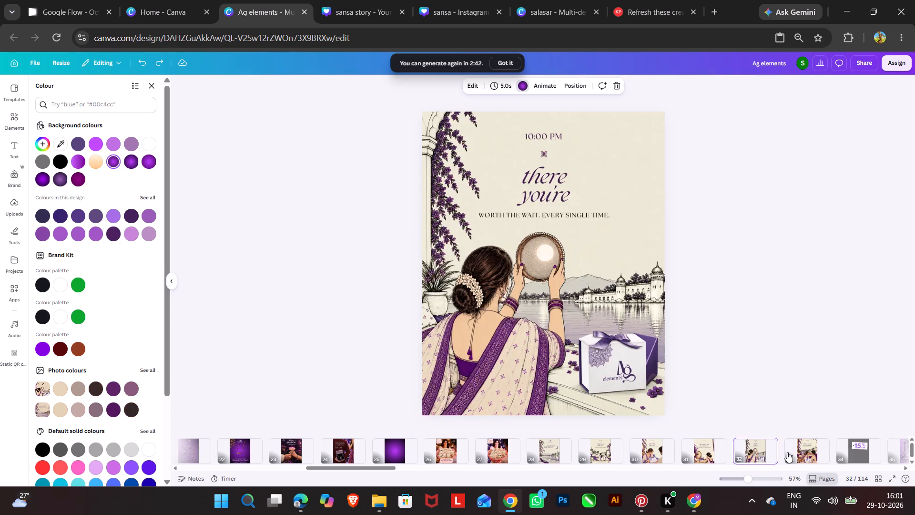
pyautogui.click(801, 452)
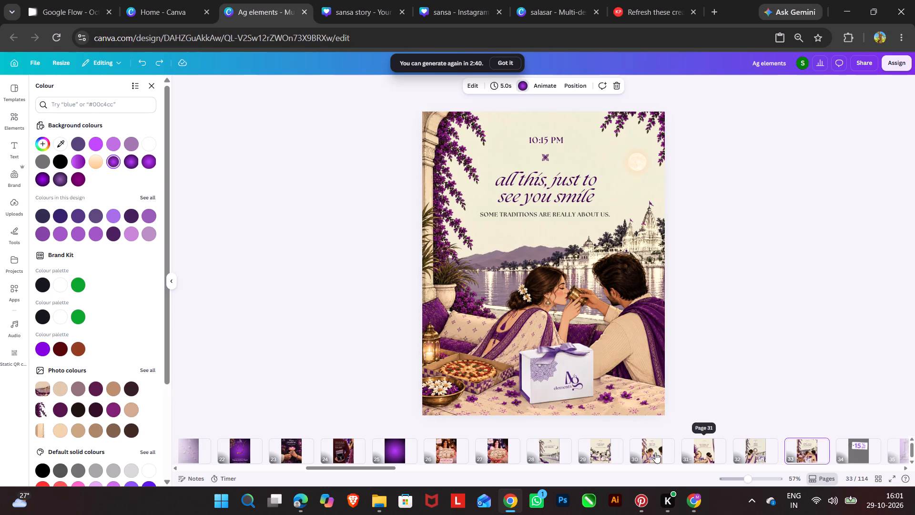
# Recolour the cream tone of the background image on the 10:00 PM page to #FFF9E5.
pyautogui.click(752, 457)
pyautogui.click(653, 200)
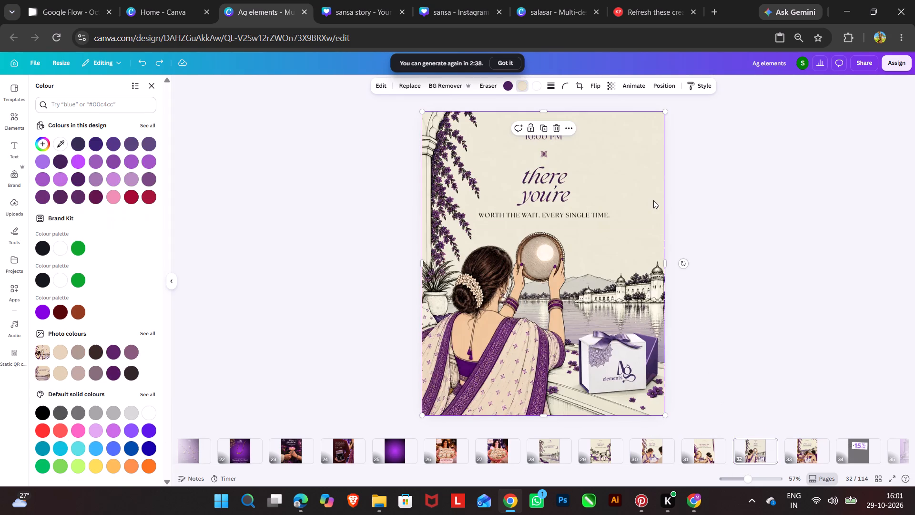
pyautogui.click(377, 82)
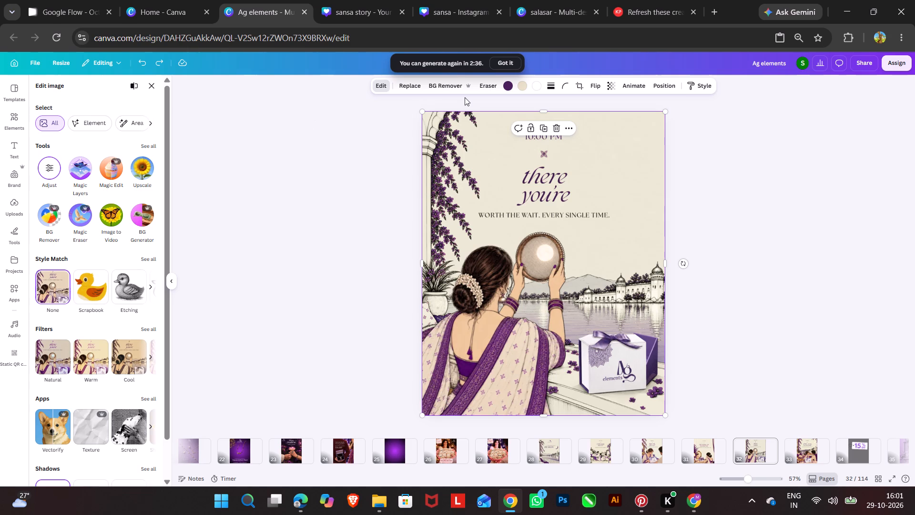
pyautogui.click(521, 85)
pyautogui.click(42, 141)
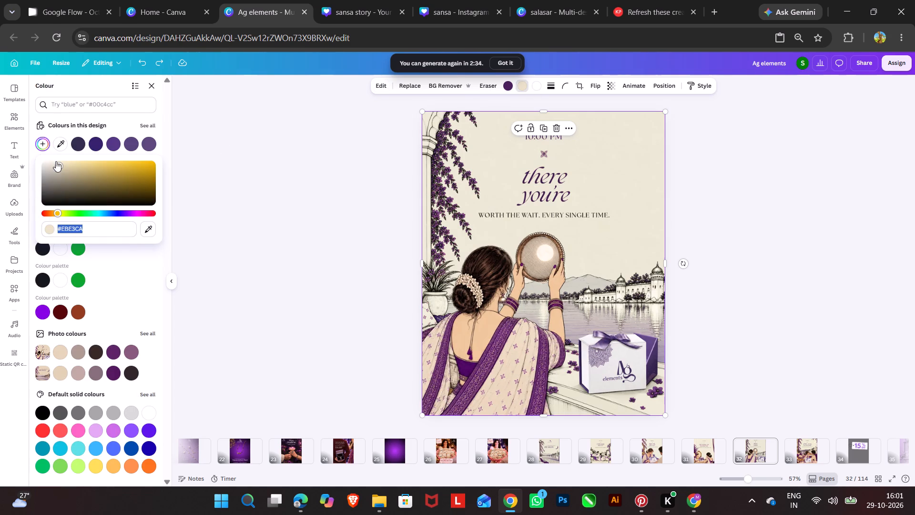
pyautogui.moveTo(58, 164); pyautogui.dragTo(55, 159)
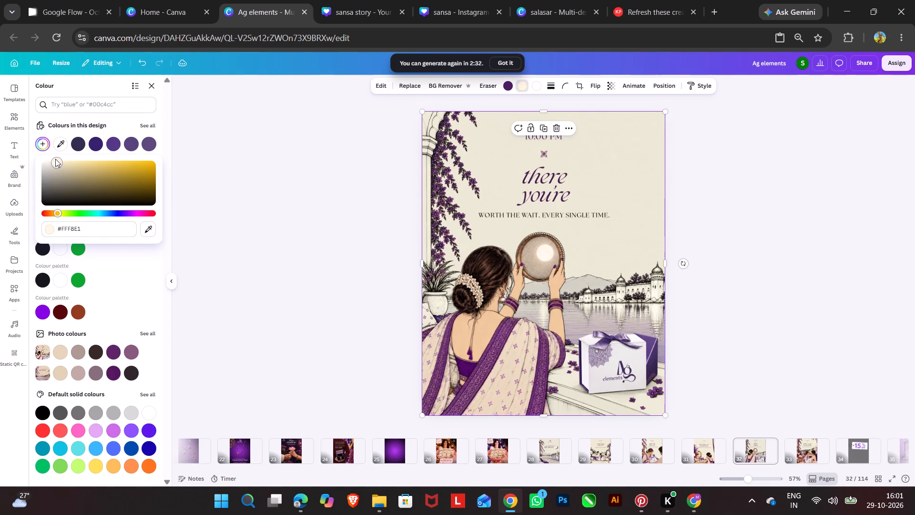
pyautogui.moveTo(55, 159); pyautogui.dragTo(53, 156)
pyautogui.tripleClick(273, 180)
pyautogui.doubleClick(282, 215)
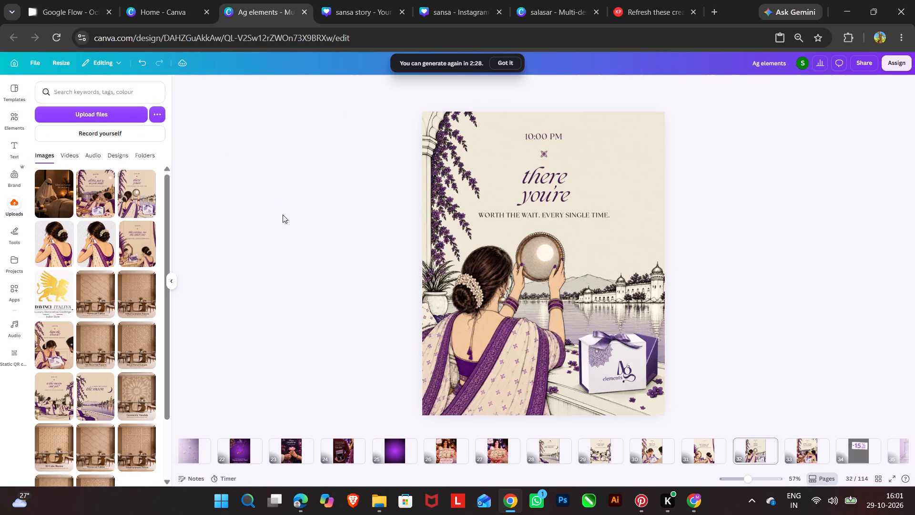
# Remove the bold formatting from the "2:00" text on the 2:00 PM page, after checking it against the 11:00 AM page.
pyautogui.click(653, 455)
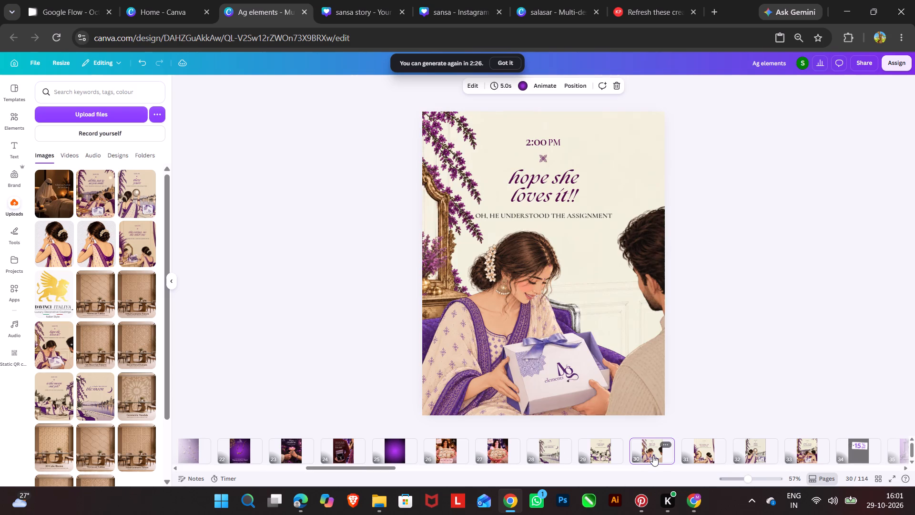
pyautogui.click(599, 456)
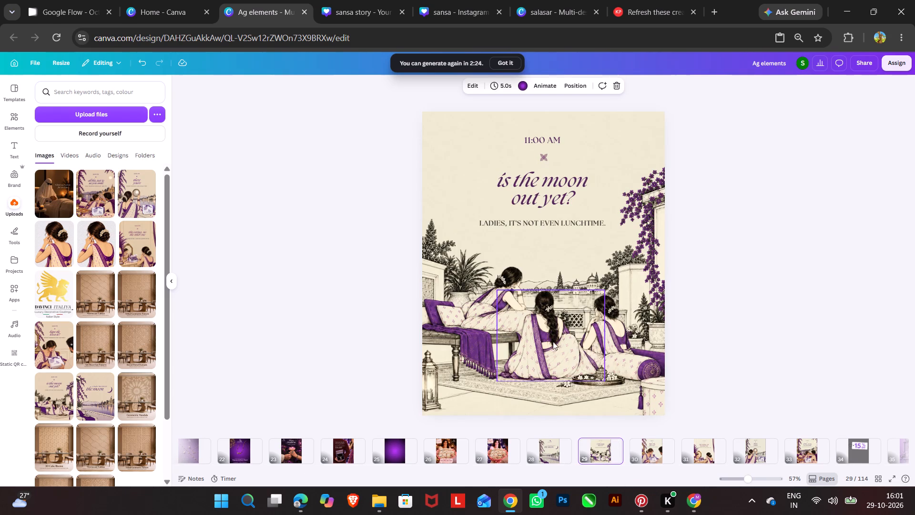
pyautogui.click(663, 449)
pyautogui.click(604, 453)
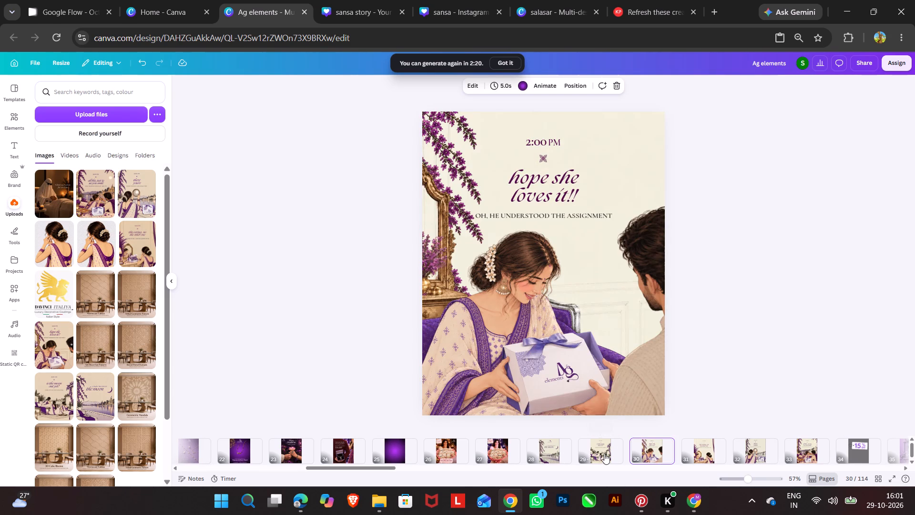
pyautogui.click(666, 458)
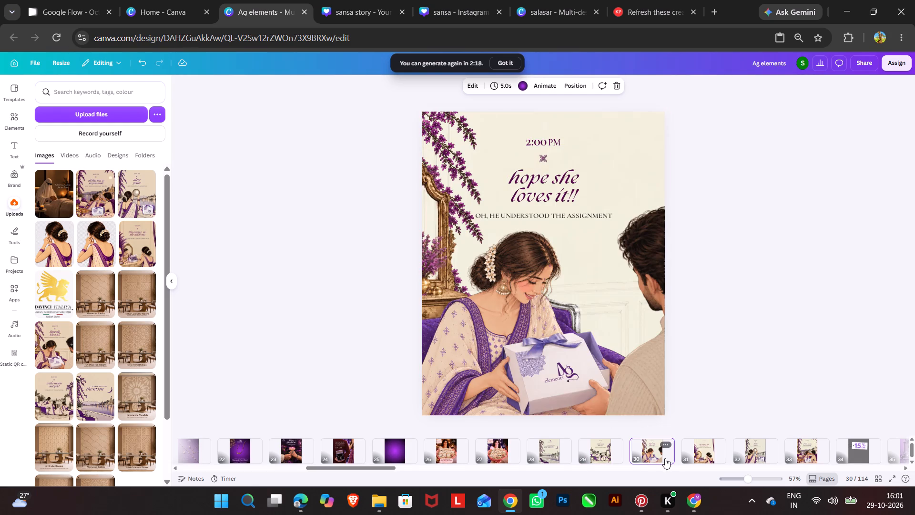
pyautogui.click(530, 144)
pyautogui.click(532, 143)
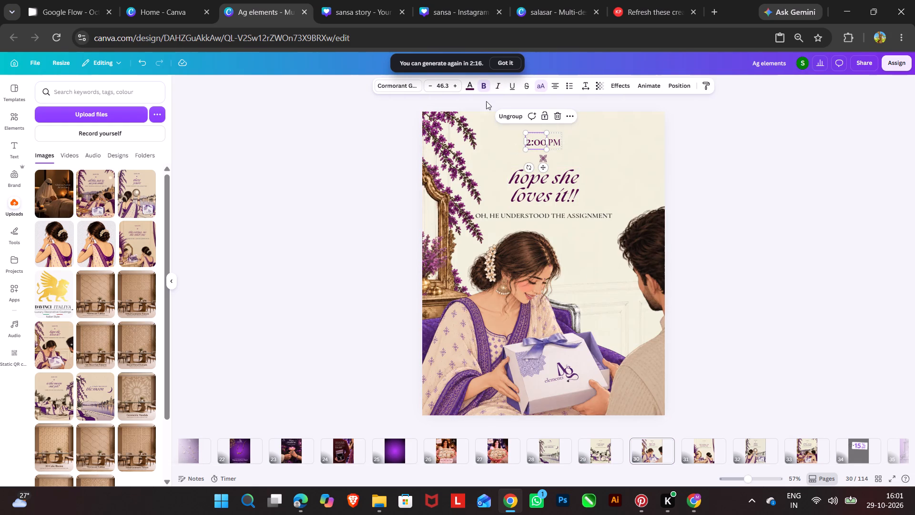
pyautogui.click(483, 84)
pyautogui.doubleClick(741, 183)
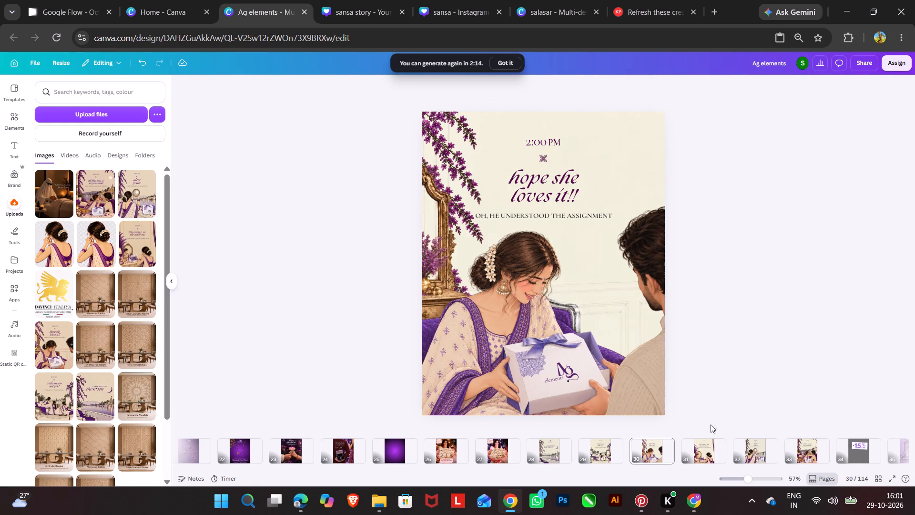
# Review the story designs on pages 29 to 33 for consistent purples, cream backgrounds and text styling.
pyautogui.click(706, 440)
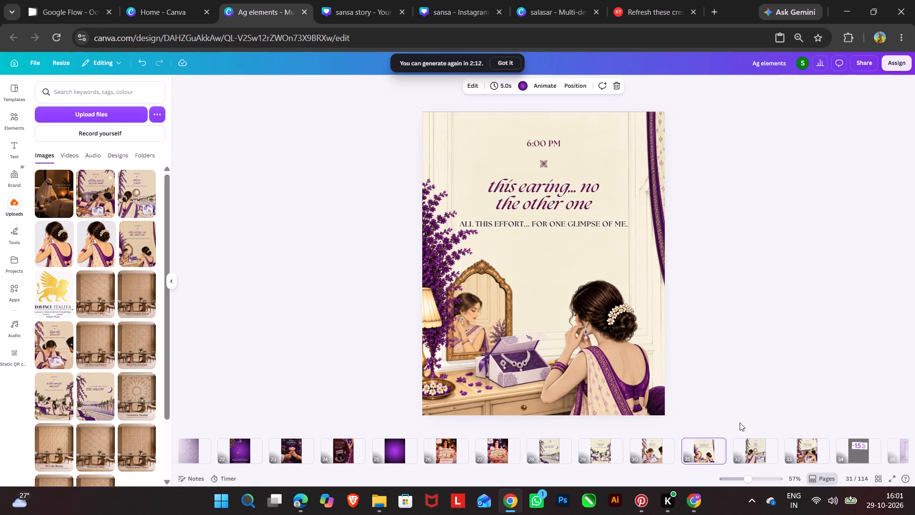
pyautogui.click(748, 443)
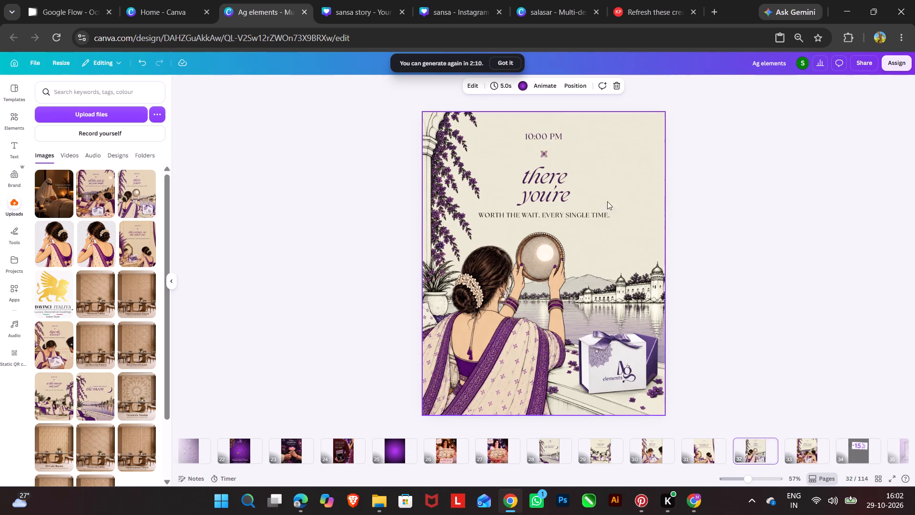
pyautogui.click(806, 450)
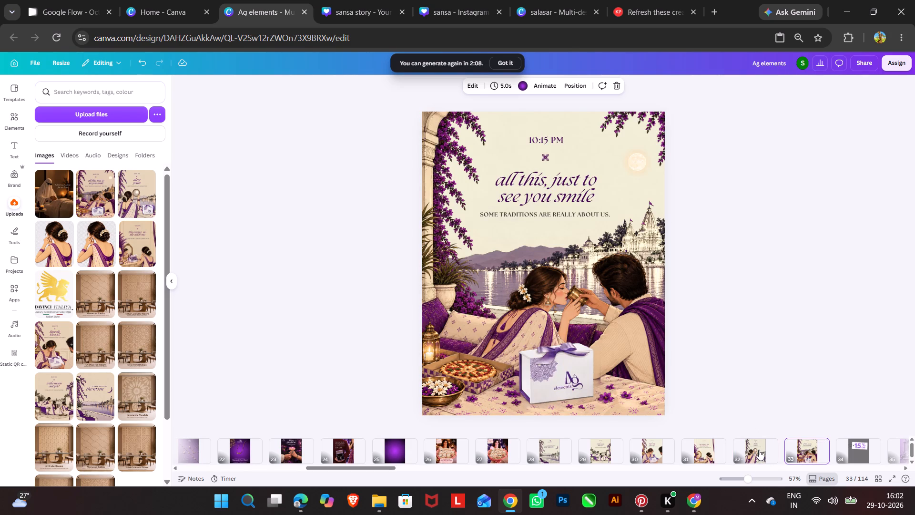
pyautogui.click(759, 450)
pyautogui.click(712, 452)
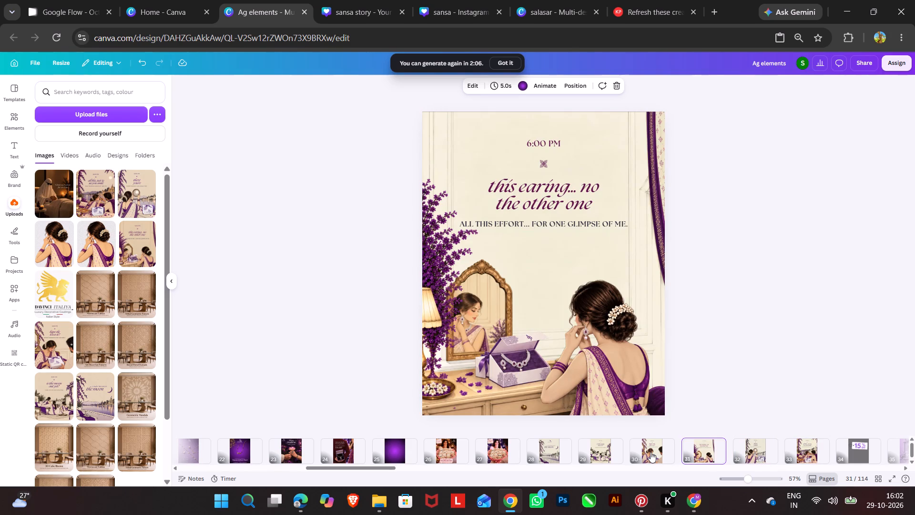
pyautogui.click(651, 452)
pyautogui.click(599, 453)
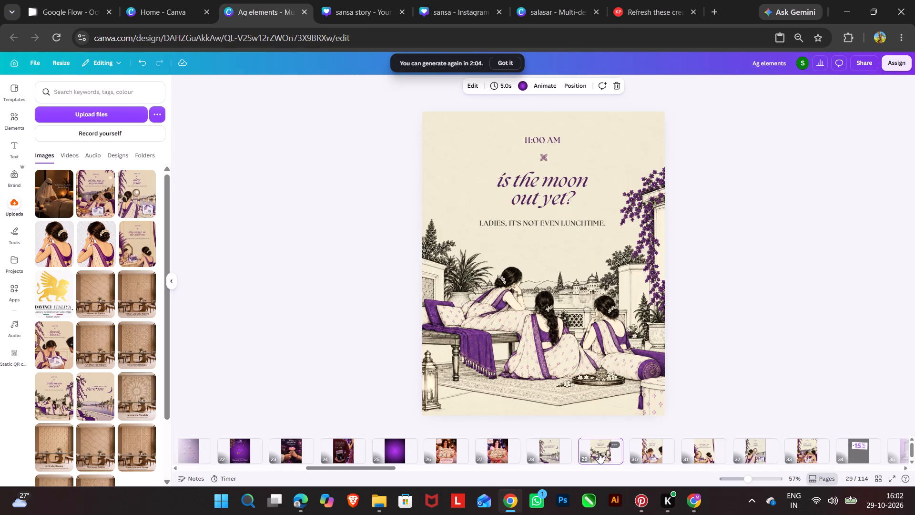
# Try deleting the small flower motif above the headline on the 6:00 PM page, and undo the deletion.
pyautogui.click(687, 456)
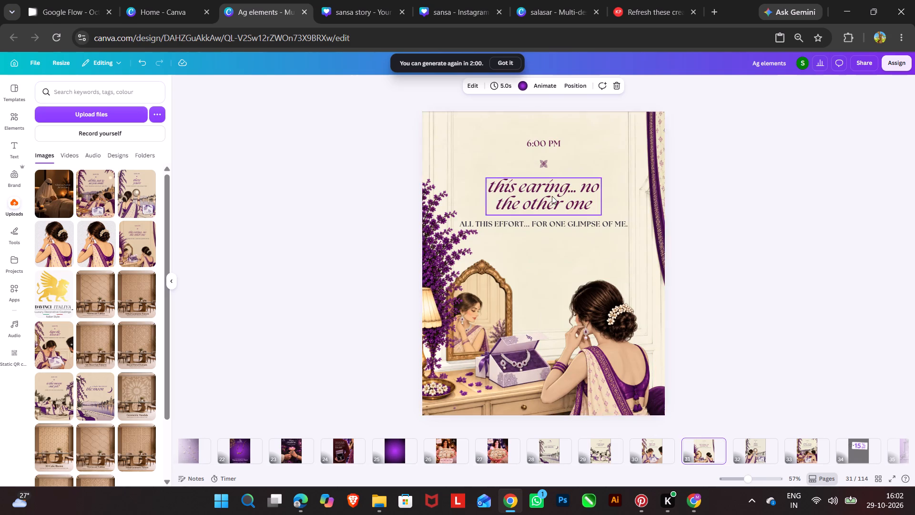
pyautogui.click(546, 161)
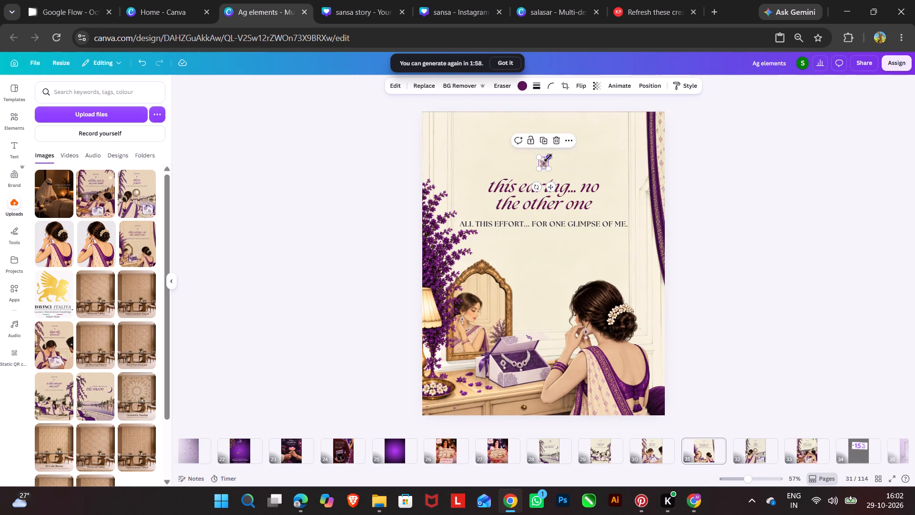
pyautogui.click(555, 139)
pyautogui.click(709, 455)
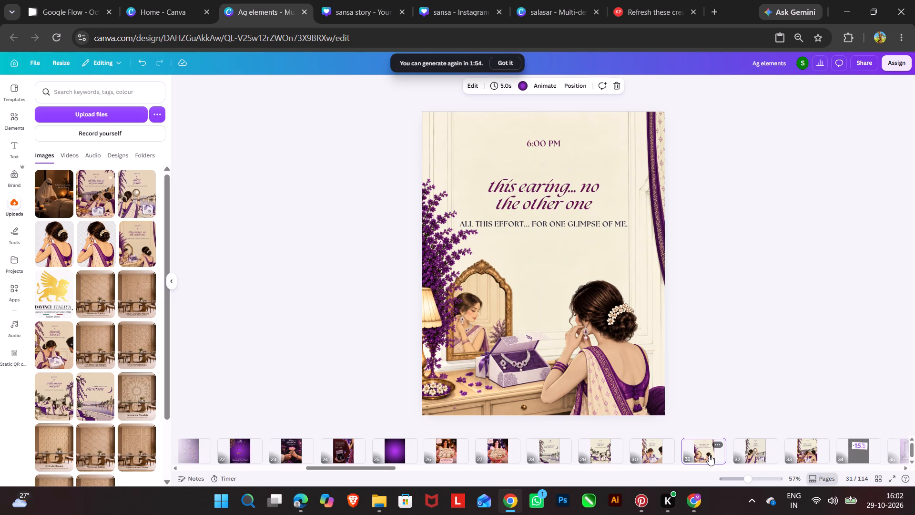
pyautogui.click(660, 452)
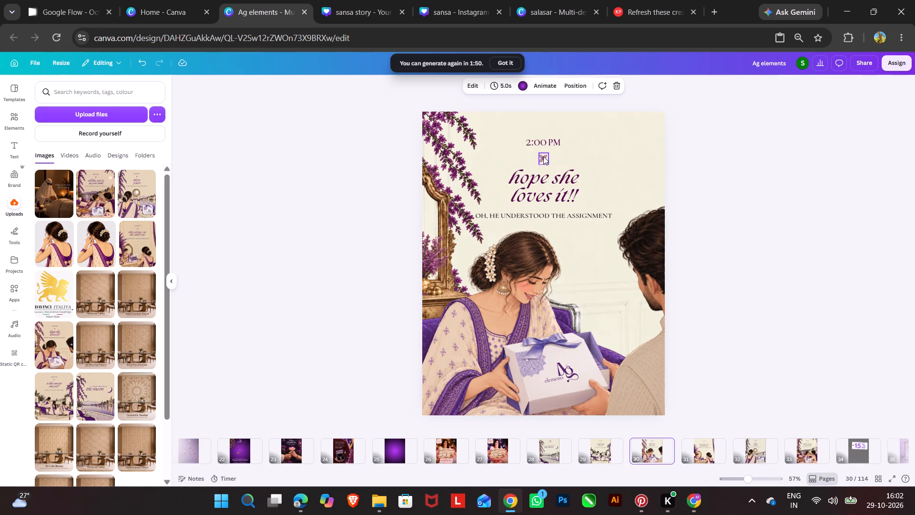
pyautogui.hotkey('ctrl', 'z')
# Compare the colours and text styling of the story designs across pages 28 to 33.
pyautogui.click(709, 445)
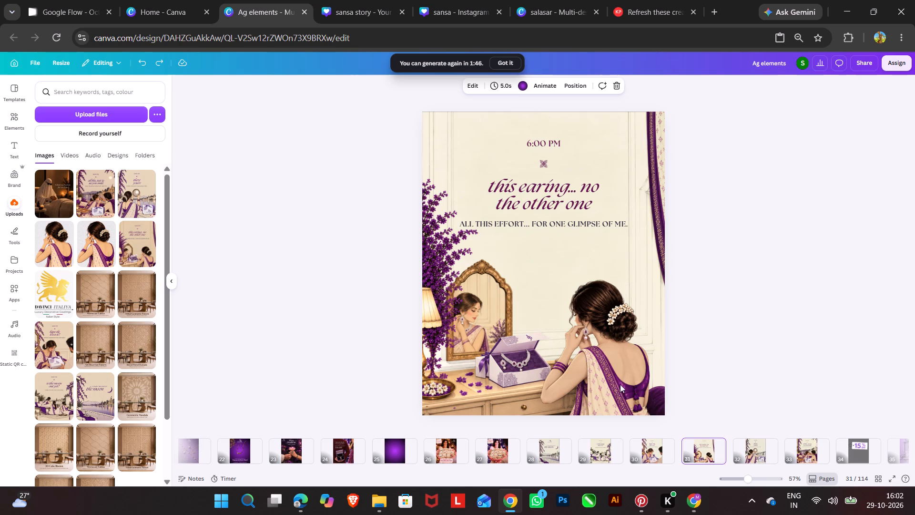
pyautogui.click(757, 453)
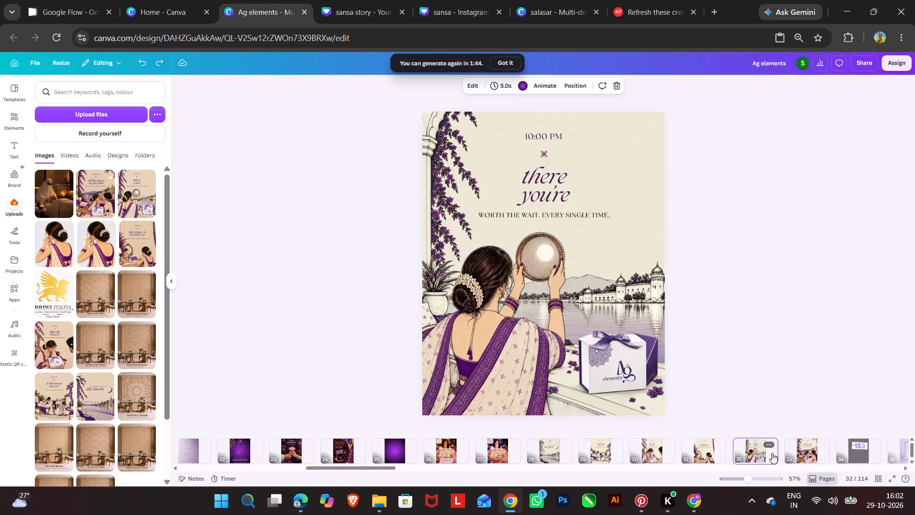
pyautogui.click(803, 449)
pyautogui.click(762, 451)
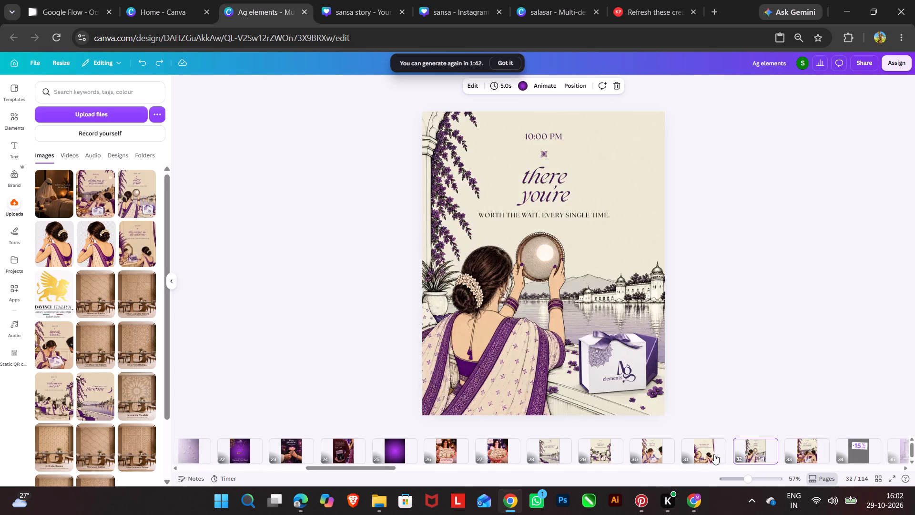
pyautogui.click(714, 454)
pyautogui.click(661, 455)
pyautogui.click(606, 456)
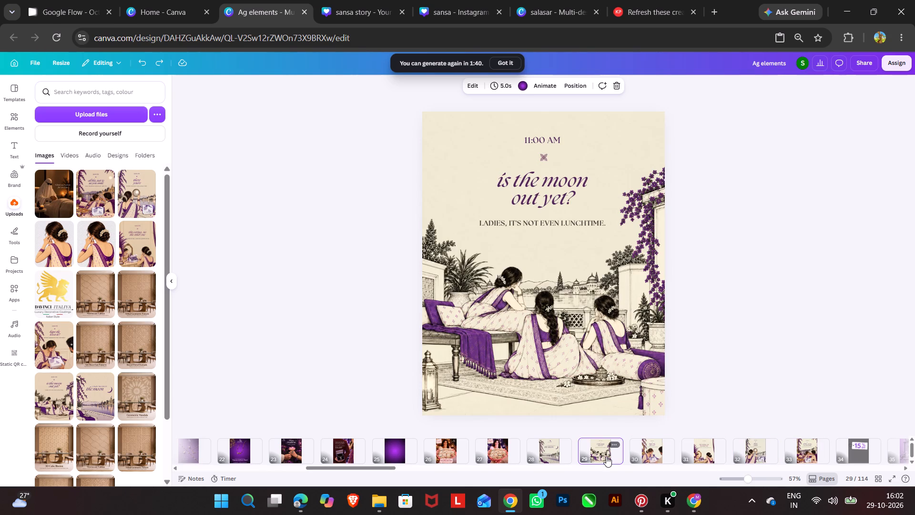
pyautogui.click(555, 453)
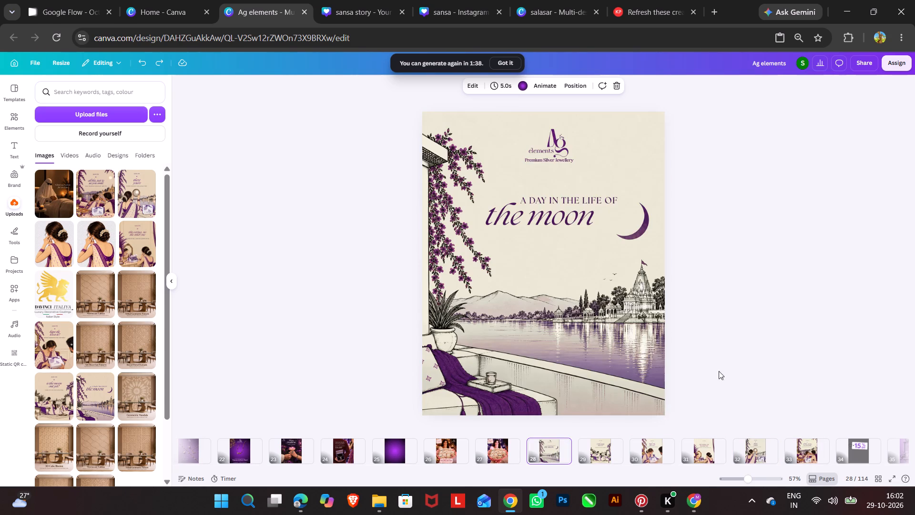
pyautogui.click(606, 456)
pyautogui.doubleClick(761, 323)
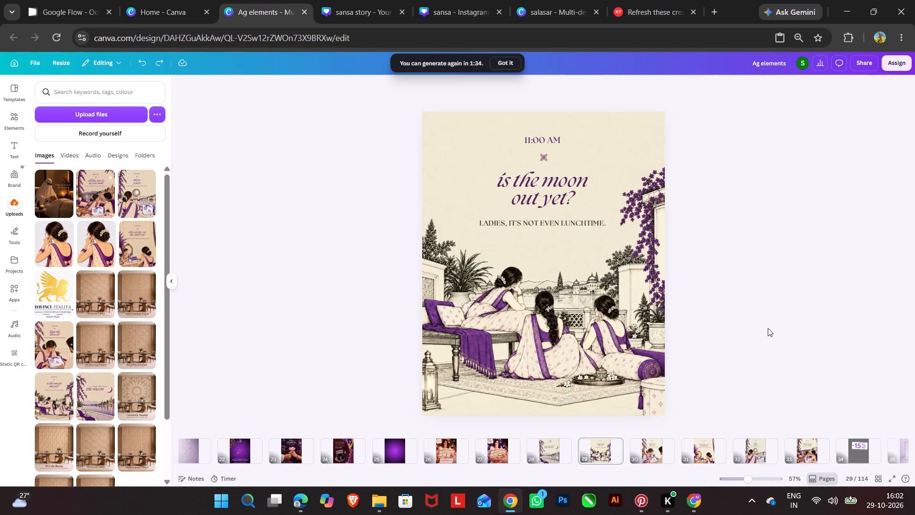
pyautogui.click(651, 453)
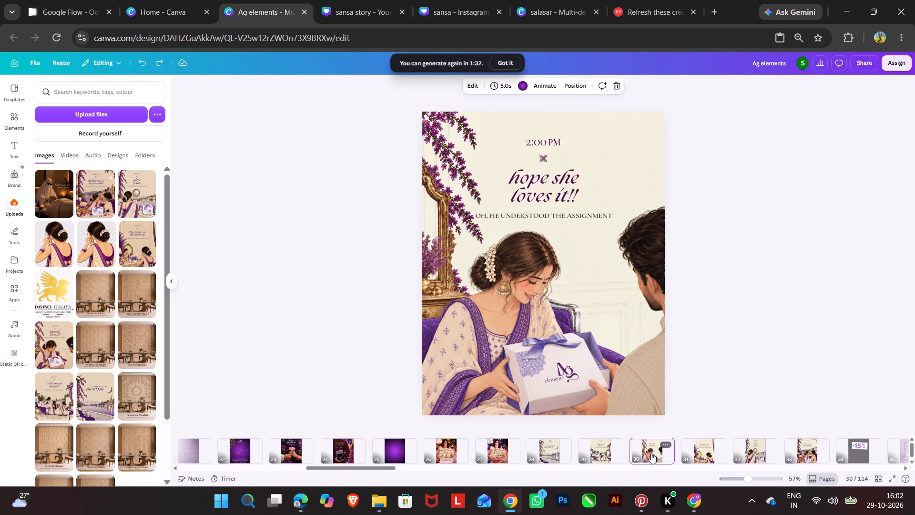
pyautogui.click(651, 453)
pyautogui.click(614, 453)
pyautogui.click(565, 336)
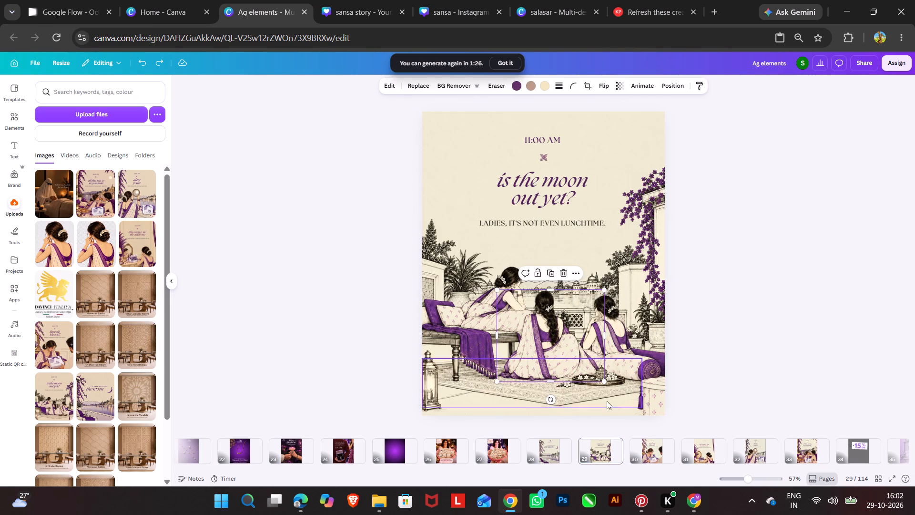
pyautogui.click(662, 455)
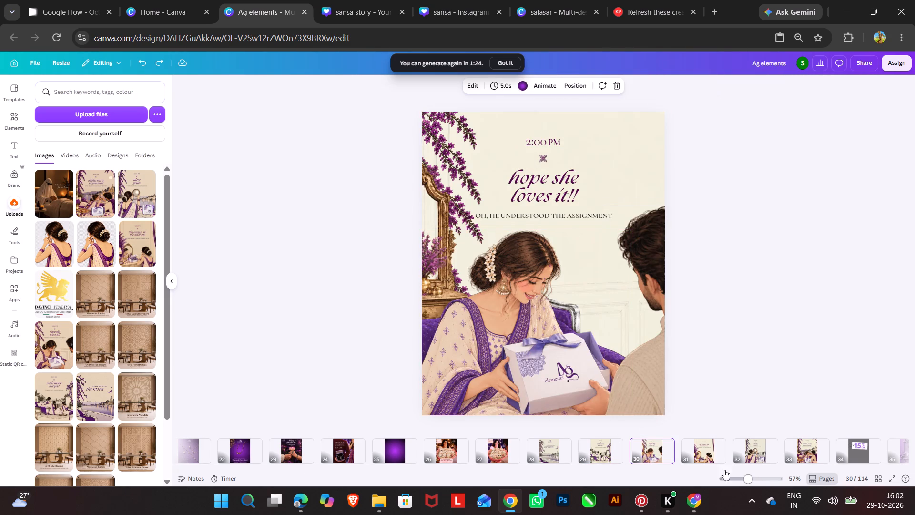
pyautogui.click(708, 455)
pyautogui.click(662, 455)
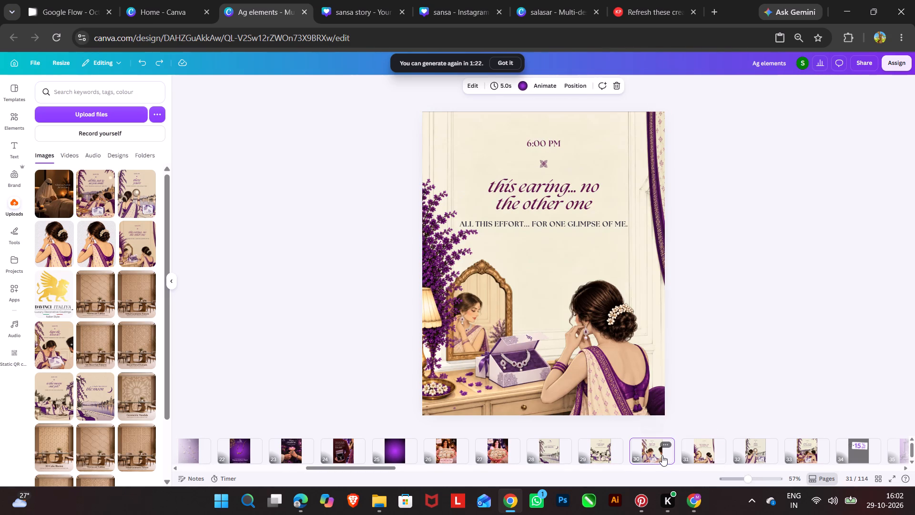
pyautogui.click(600, 453)
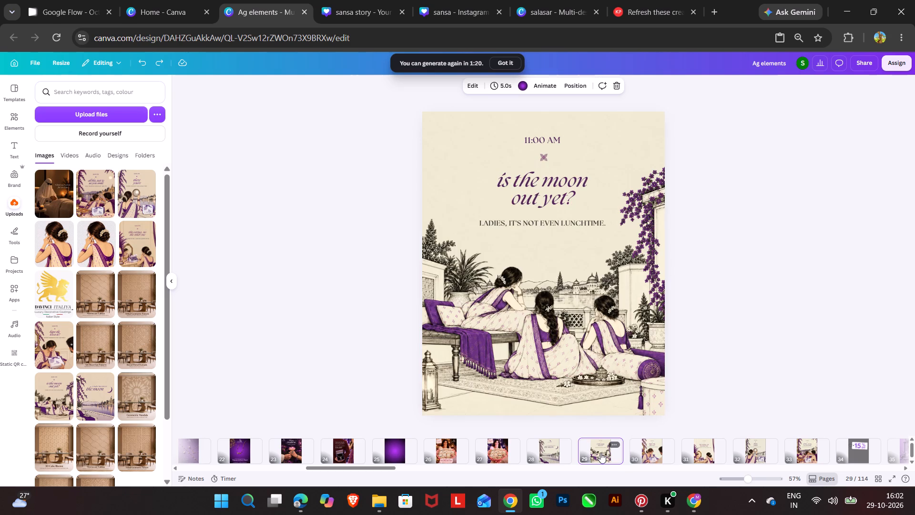
# Recolour the purple tone of the moon cover's background image on page 28 to #5F2166.
pyautogui.click(543, 460)
pyautogui.click(504, 400)
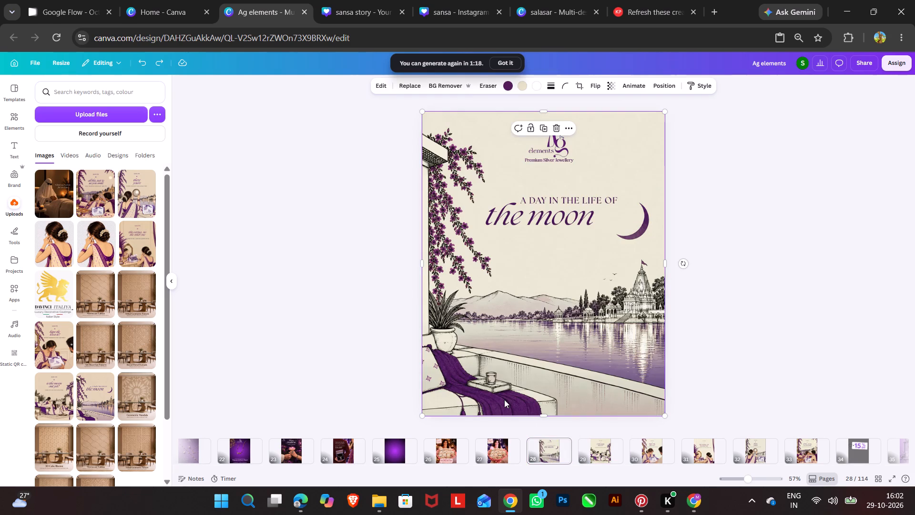
pyautogui.click(511, 86)
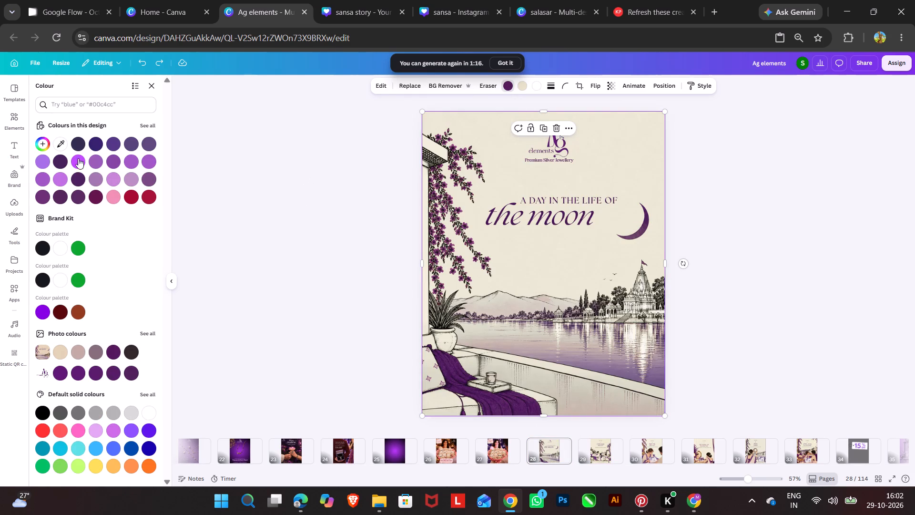
pyautogui.click(41, 145)
pyautogui.click(121, 189)
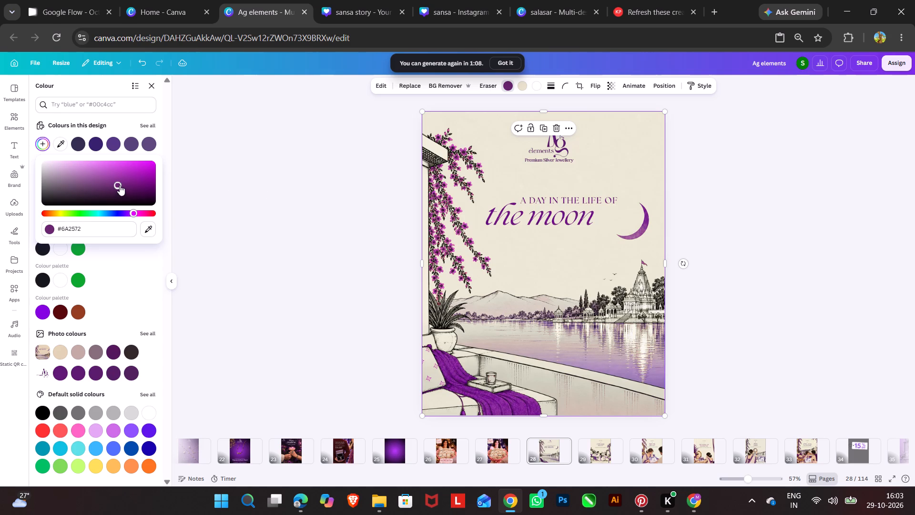
pyautogui.click(119, 184)
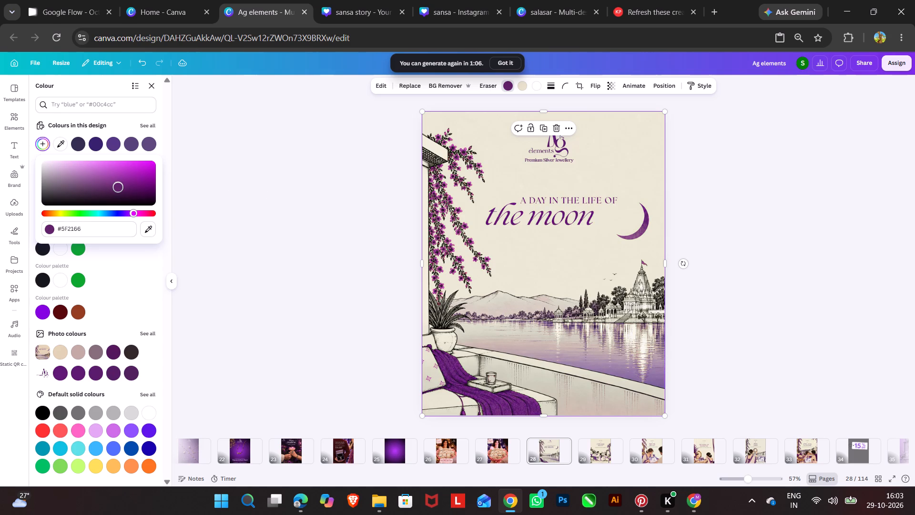
pyautogui.tripleClick(306, 182)
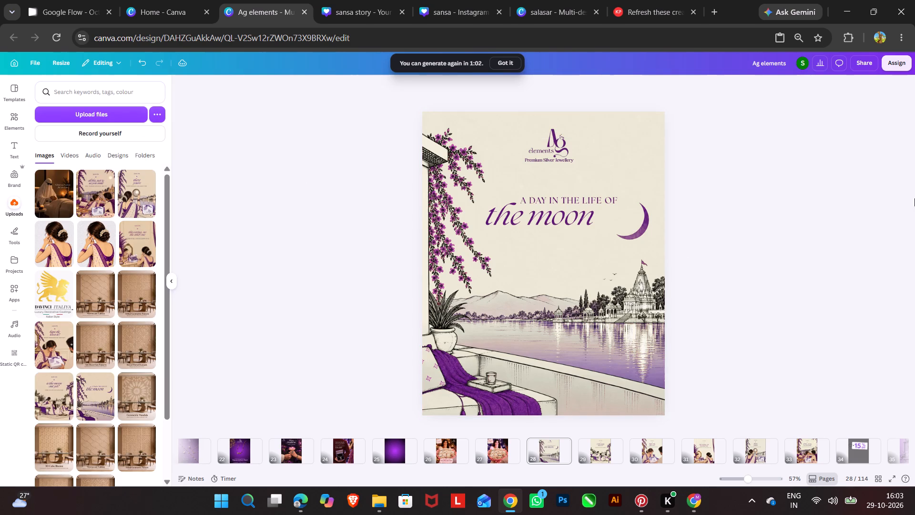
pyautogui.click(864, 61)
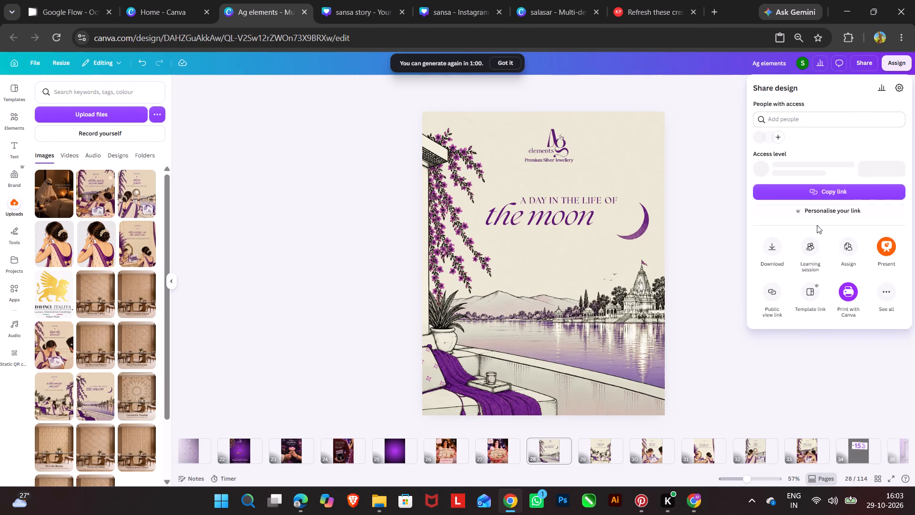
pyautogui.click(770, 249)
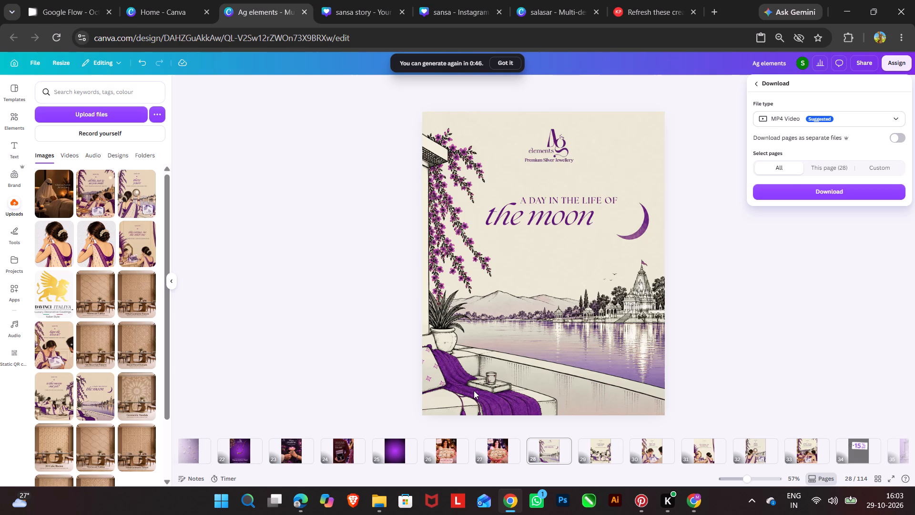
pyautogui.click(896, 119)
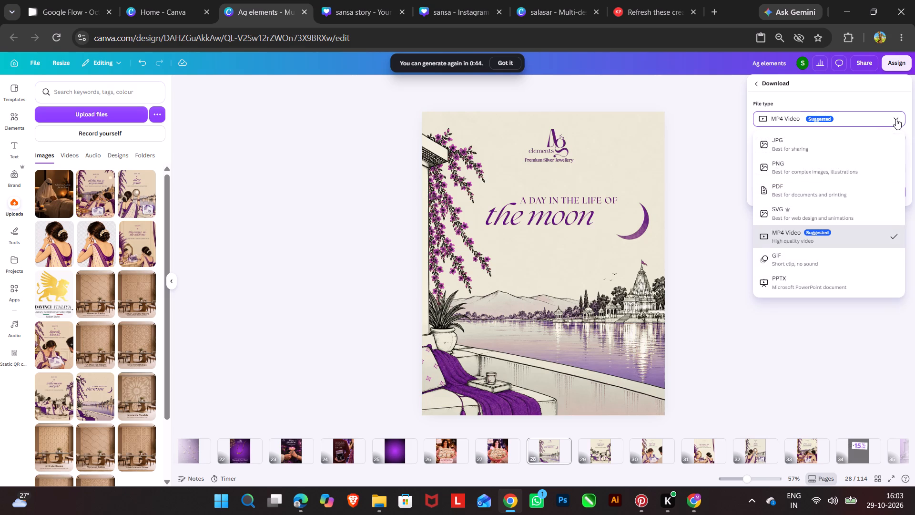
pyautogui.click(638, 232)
# Open the image editing options for the moon cover's background image.
pyautogui.click(596, 267)
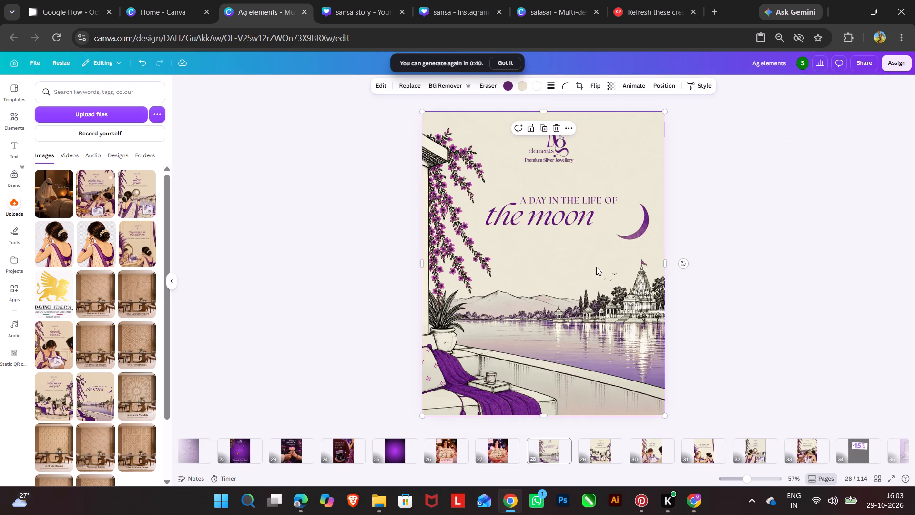
pyautogui.click(380, 82)
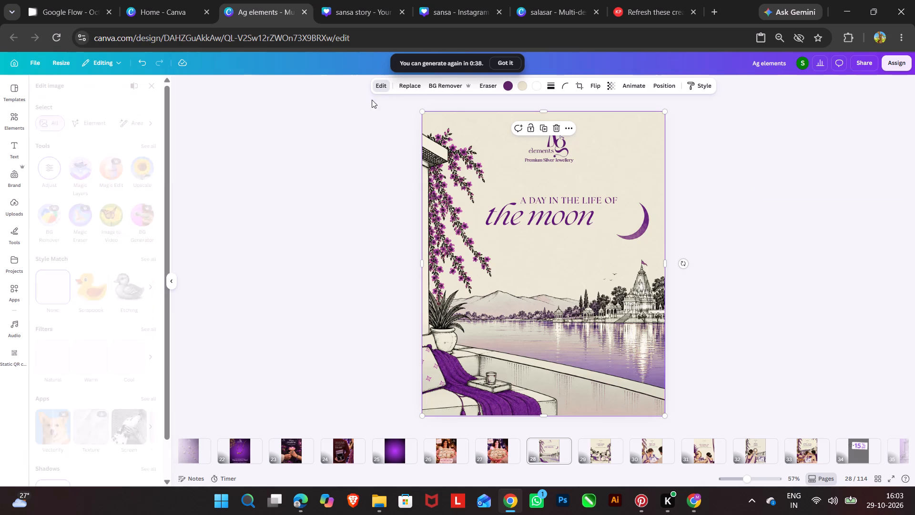
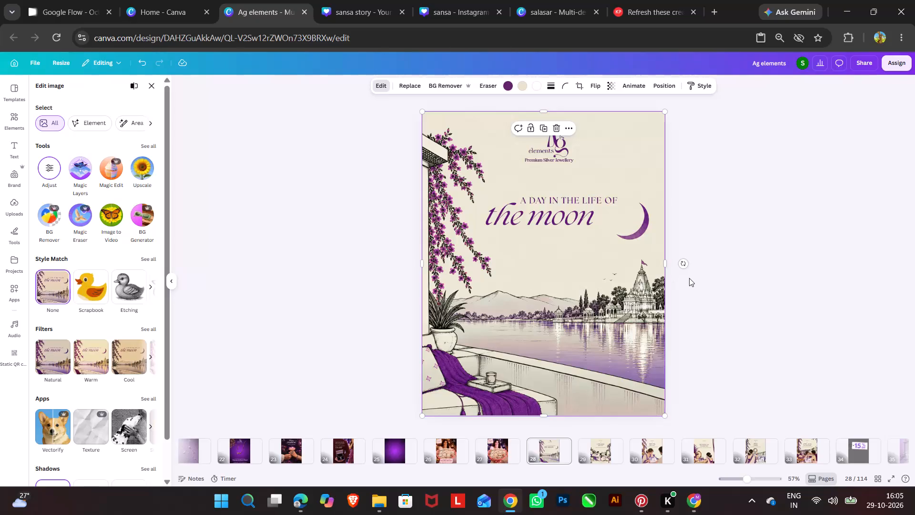
# Undo the last purple recolouring of the moon cover's background image on page 28 and deselect the image.
pyautogui.hotkey('ctrl', 'z')
pyautogui.hotkey('ctrl', 'z')
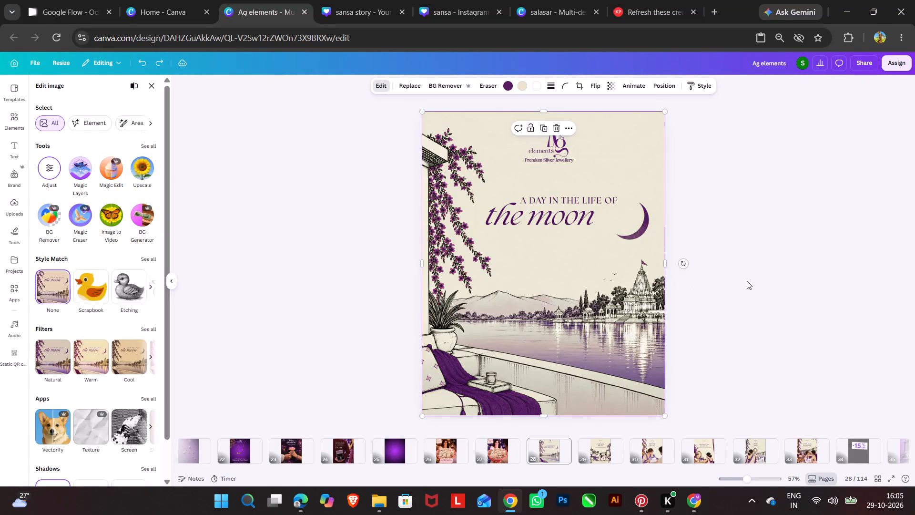
pyautogui.click(747, 281)
pyautogui.click(747, 281)
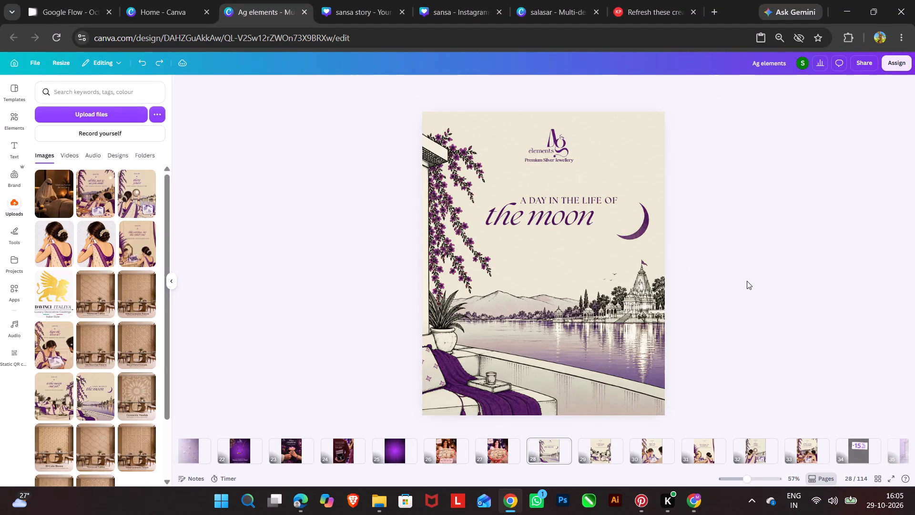
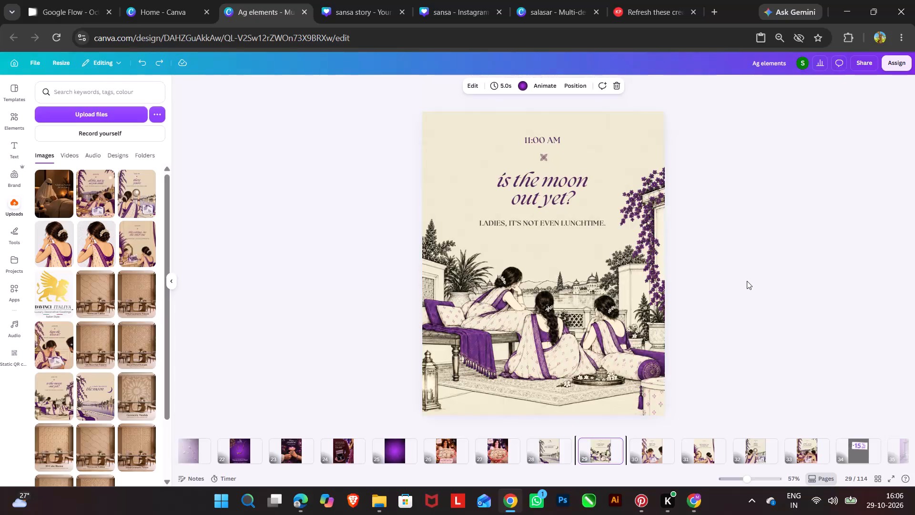
# Review the story pages from 30 to 33 in order, checking that their purples, cream backgrounds and text styling match.
pyautogui.press('Right')
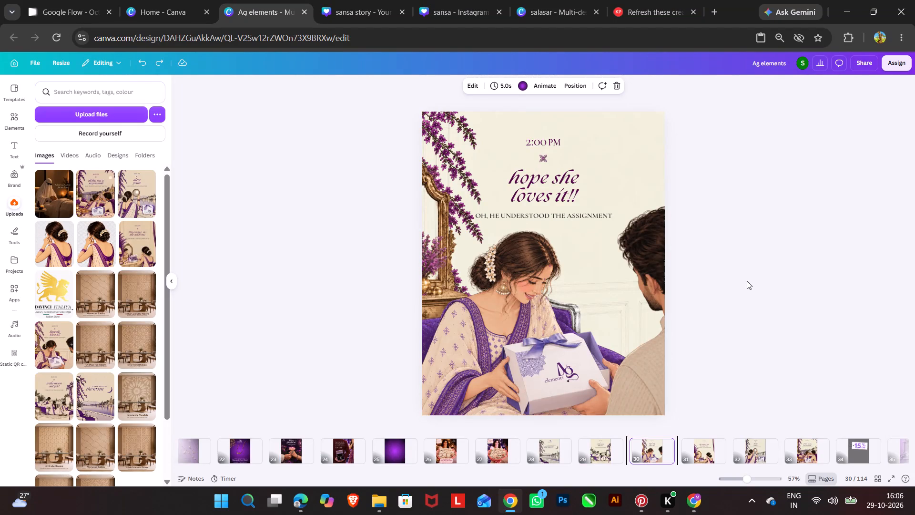
pyautogui.press('Right')
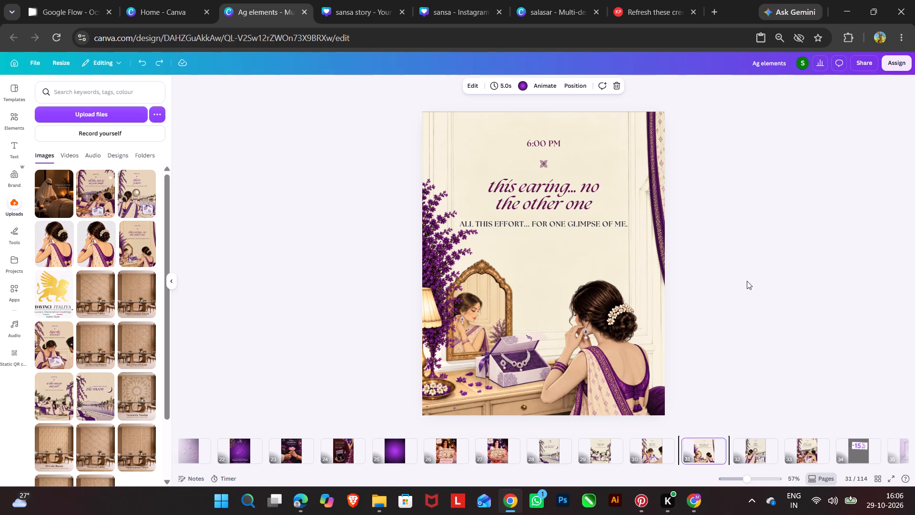
pyautogui.press('Right')
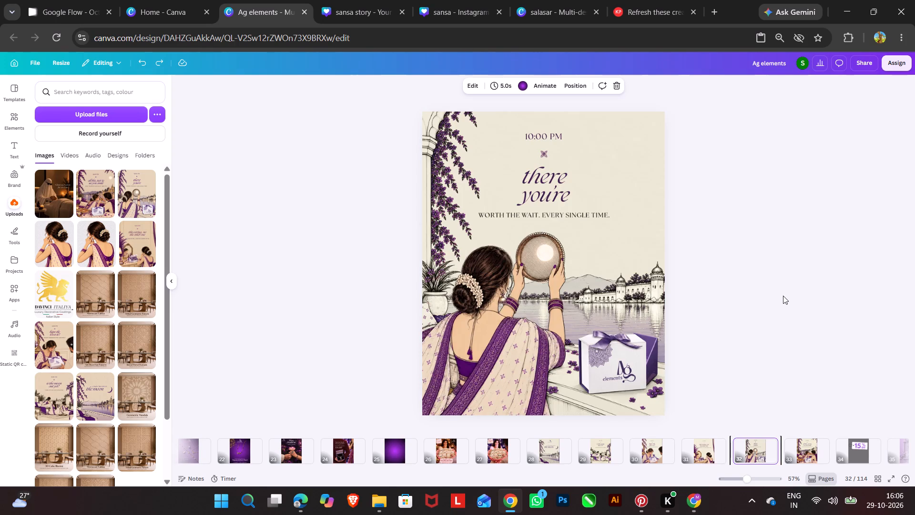
pyautogui.press('Right')
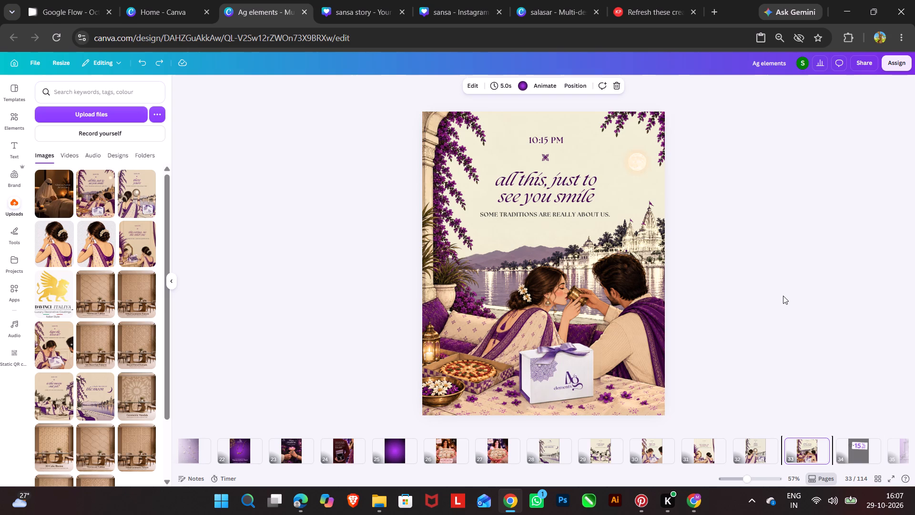
pyautogui.press('Right')
pyautogui.press('Left')
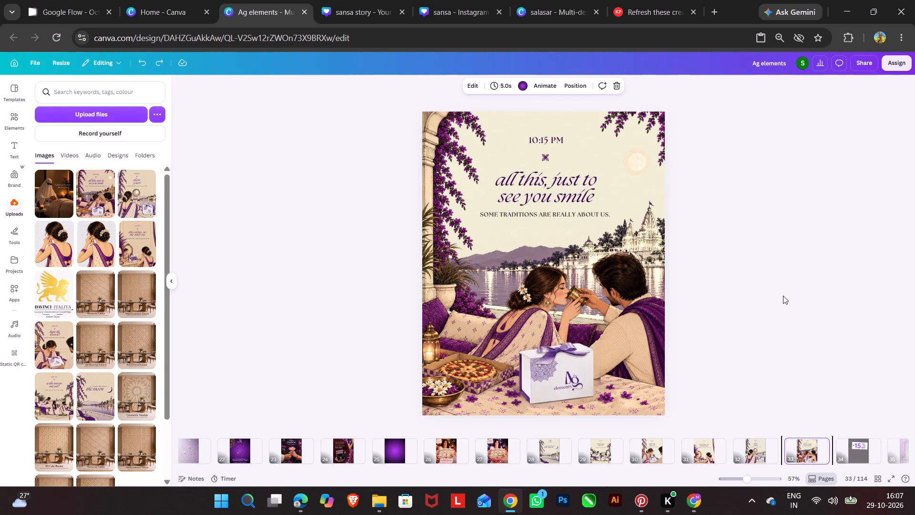
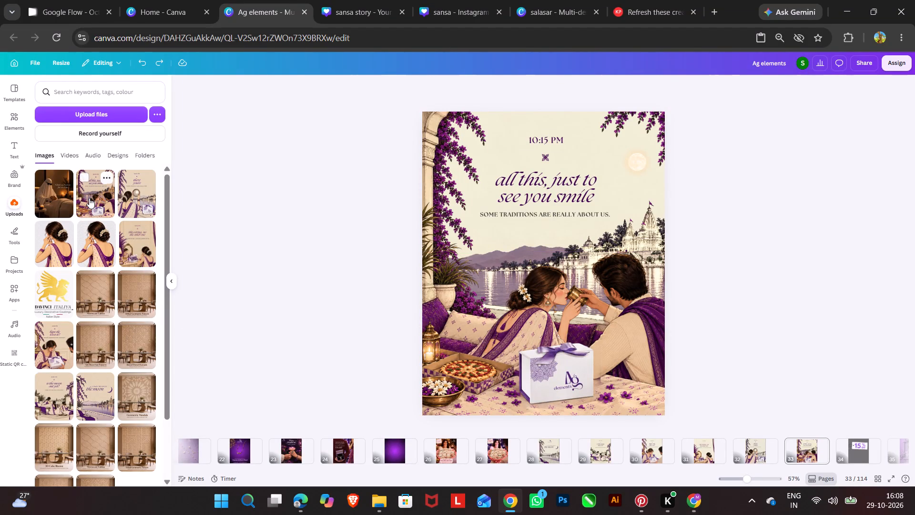
# Move the eight purple-and-cream uploads, the story images and the woman cut-outs, from the uploaded images to the Bin.
pyautogui.click(81, 177)
pyautogui.click(129, 178)
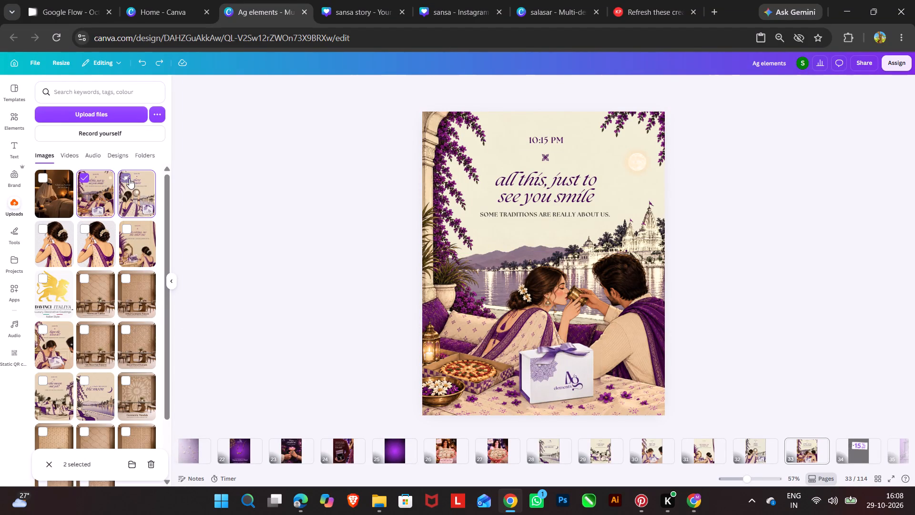
pyautogui.click(41, 229)
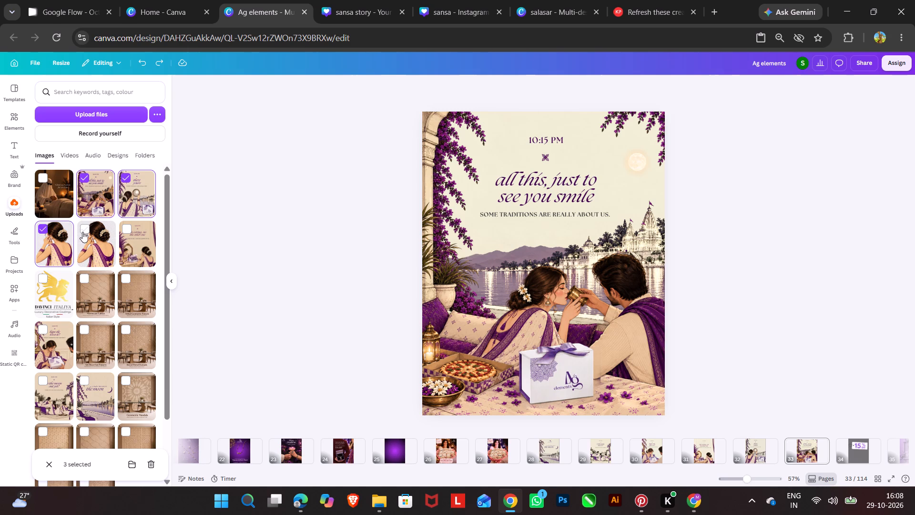
pyautogui.click(85, 227)
pyautogui.click(124, 225)
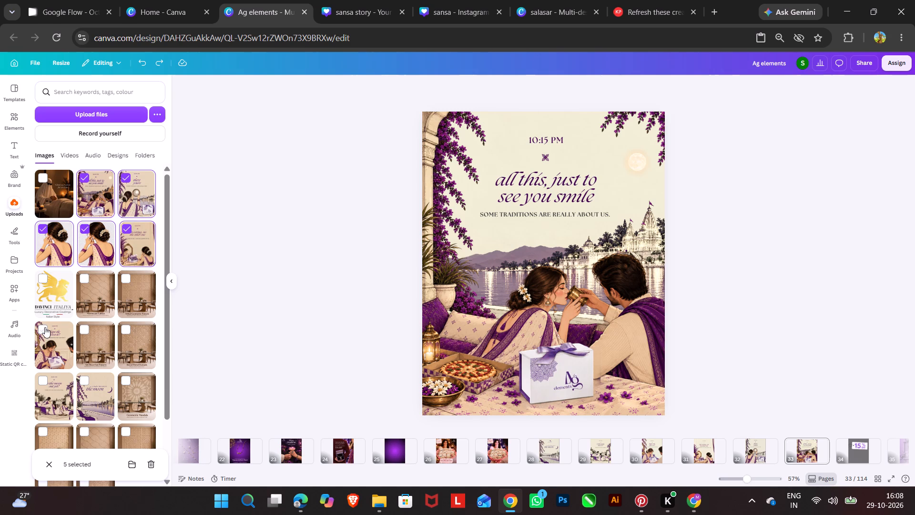
pyautogui.click(45, 327)
pyautogui.click(41, 382)
pyautogui.click(81, 379)
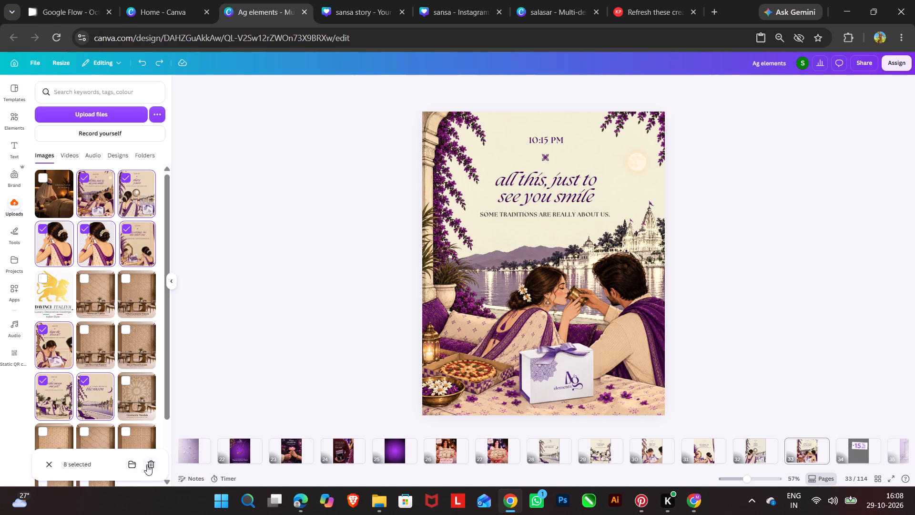
pyautogui.click(147, 464)
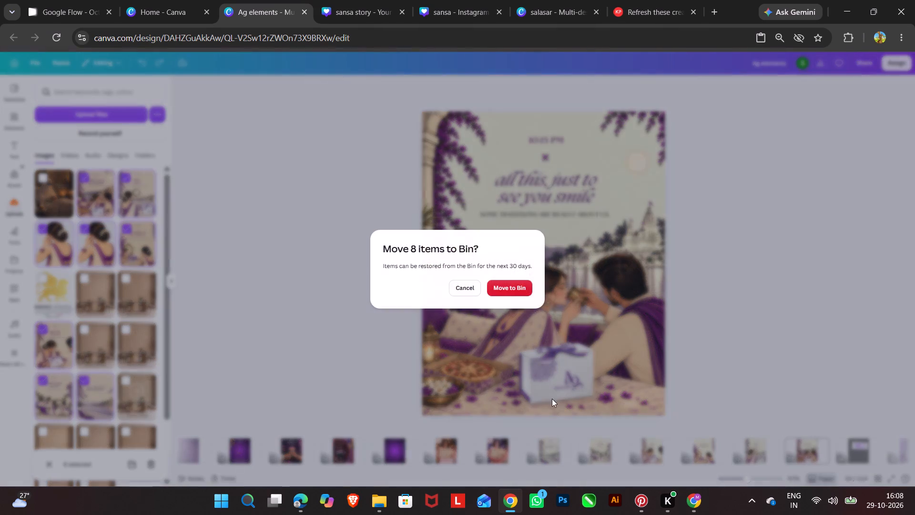
pyautogui.click(517, 285)
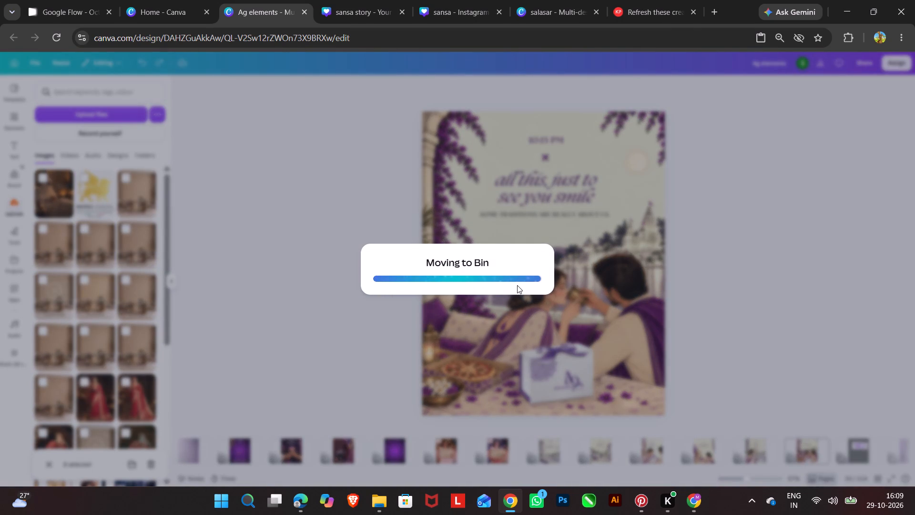
pyautogui.click(351, 239)
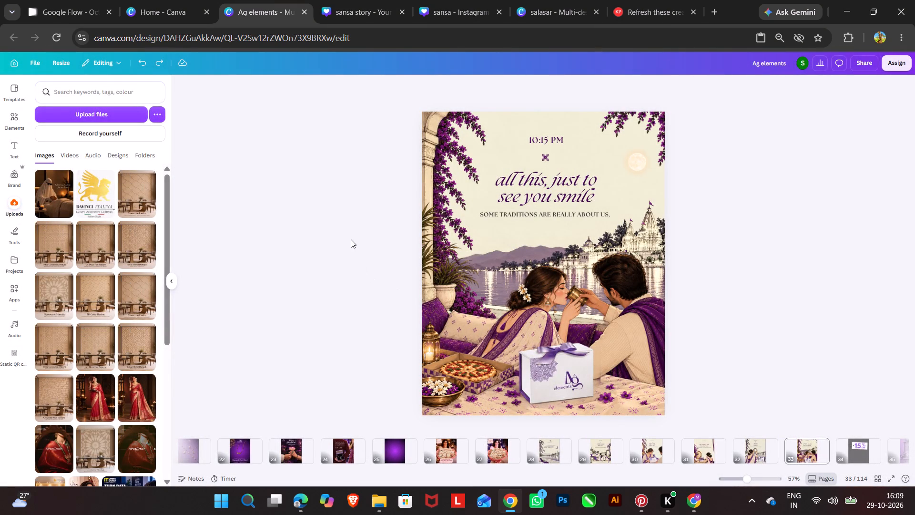
# Move six more uploaded images to the Bin, including both red-sari photos, both dark red portraits and the "ERROR de Principiante!" thumbnail.
pyautogui.scroll(-4, 54, 399)
pyautogui.scroll(3, 63, 324)
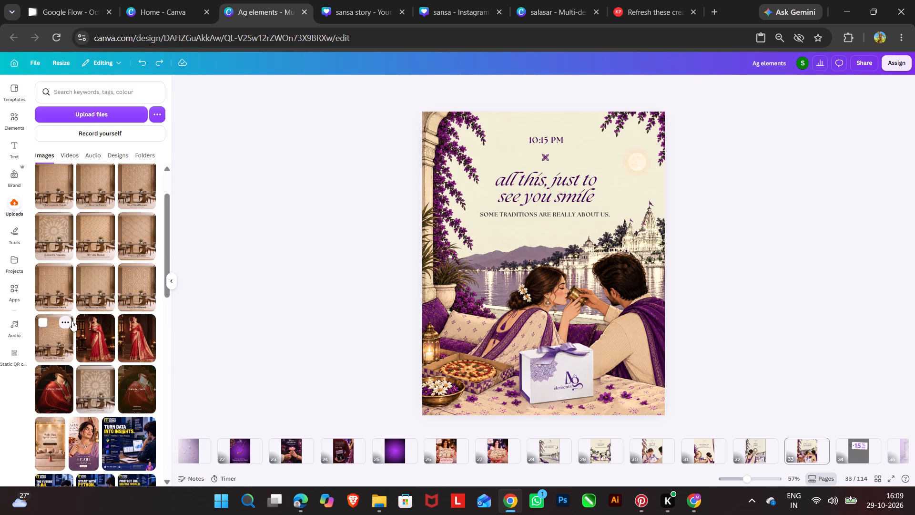
pyautogui.click(82, 322)
pyautogui.click(120, 319)
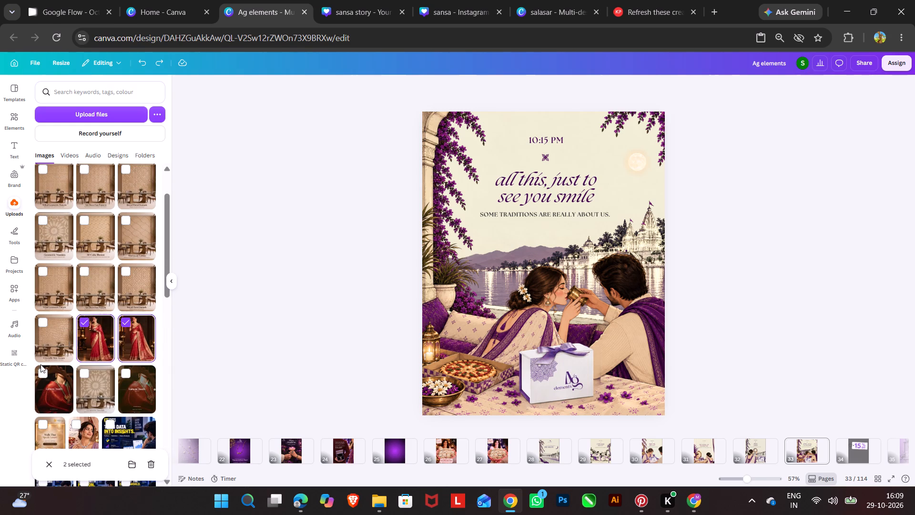
pyautogui.click(39, 373)
pyautogui.click(131, 371)
pyautogui.scroll(-6, 115, 349)
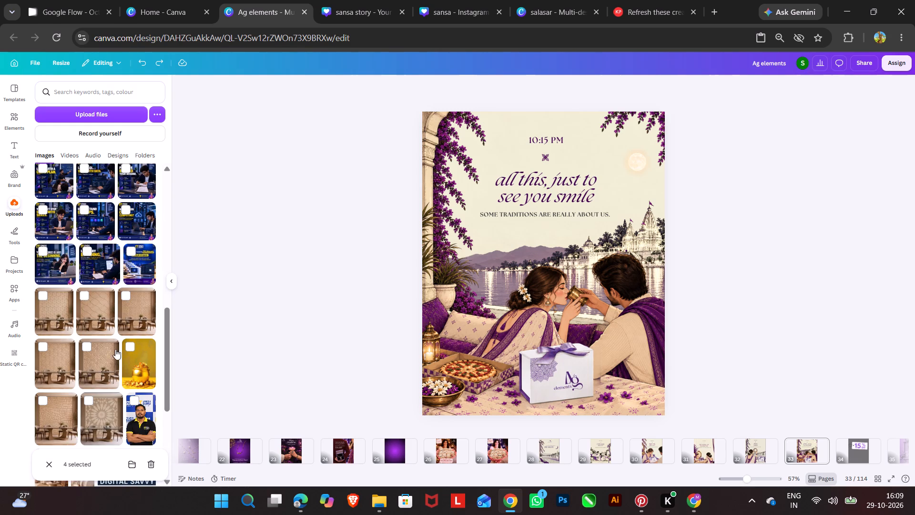
pyautogui.scroll(-10, 115, 349)
pyautogui.scroll(8, 114, 349)
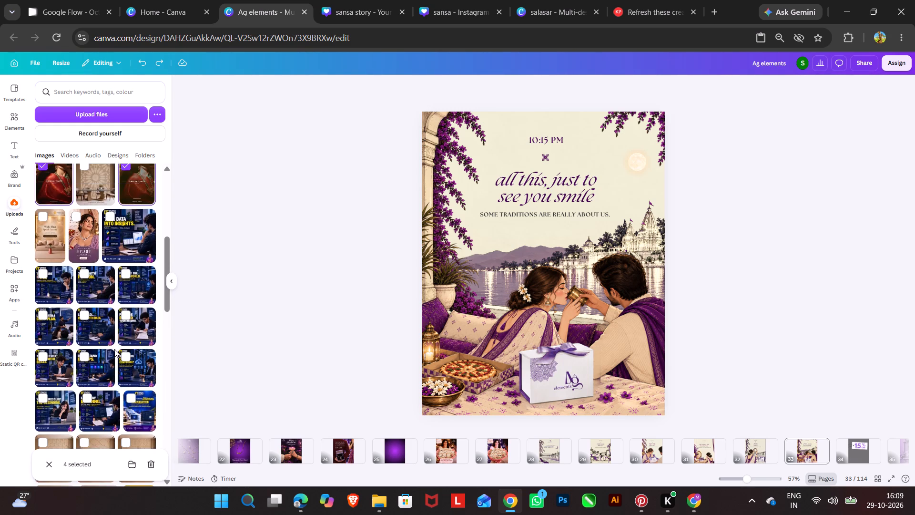
pyautogui.scroll(2, 114, 349)
pyautogui.scroll(-4, 54, 327)
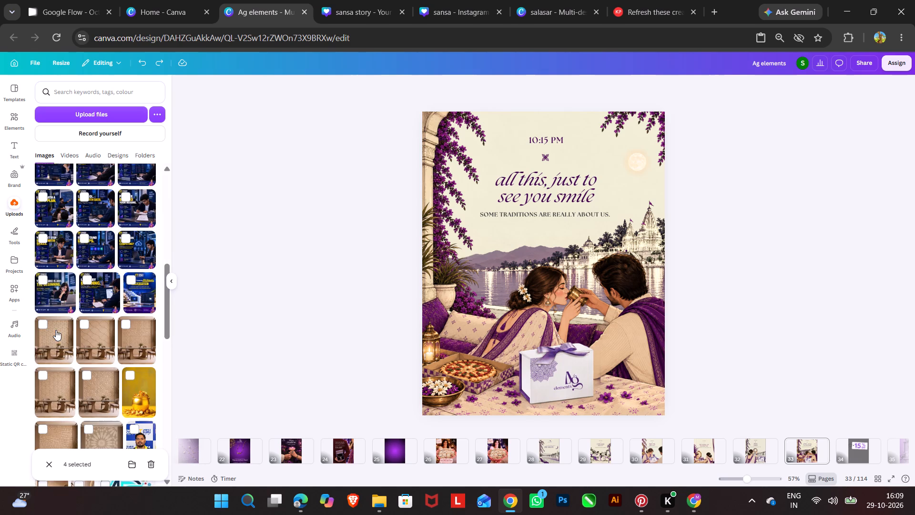
pyautogui.scroll(-17, 62, 332)
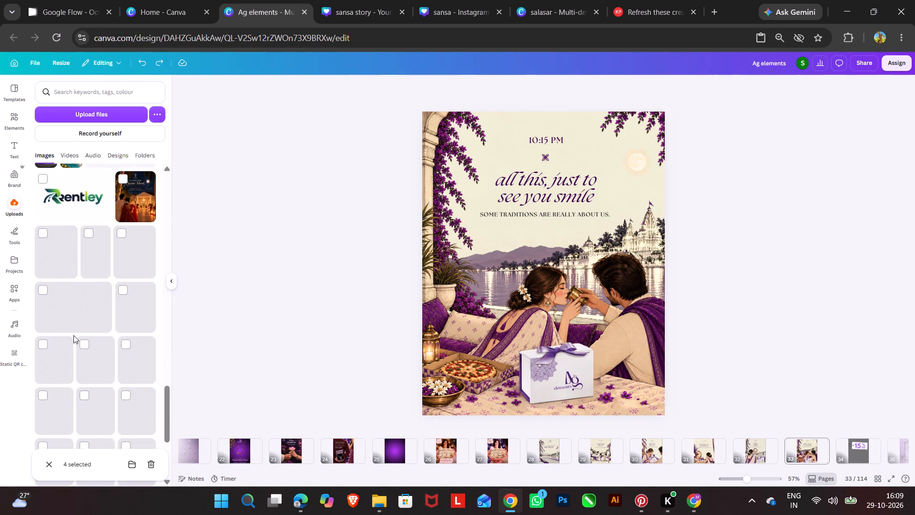
pyautogui.scroll(-4, 121, 381)
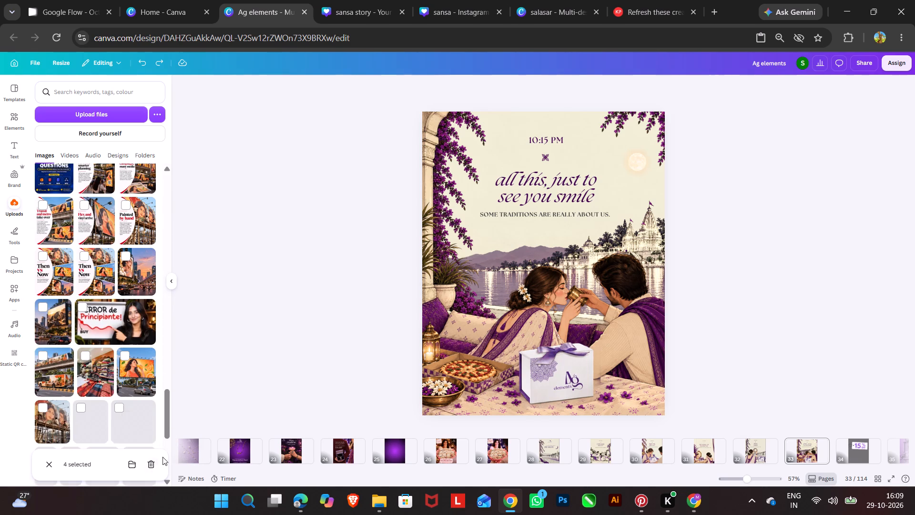
pyautogui.click(152, 460)
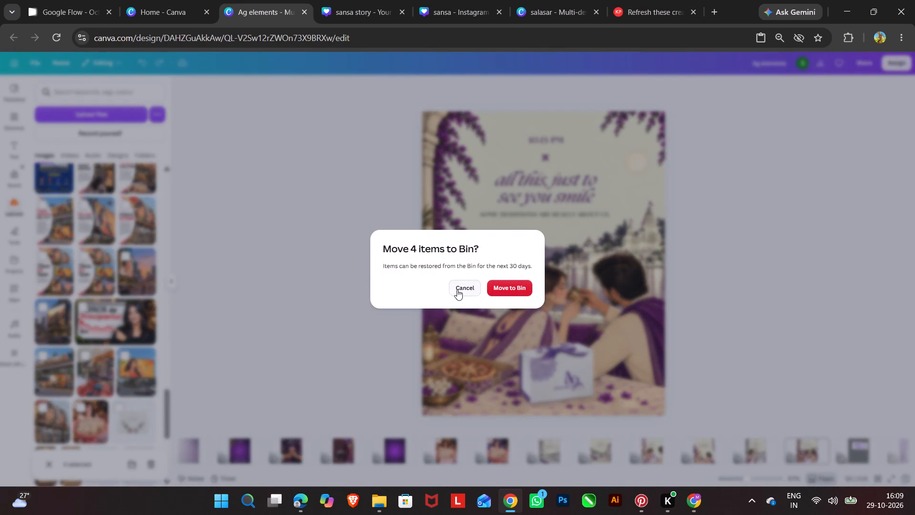
pyautogui.click(457, 289)
pyautogui.click(81, 308)
pyautogui.scroll(7, 91, 331)
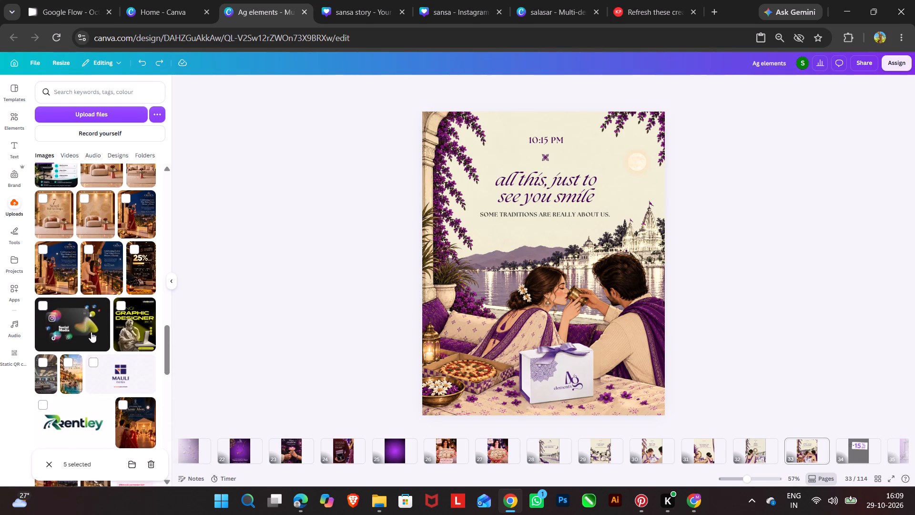
pyautogui.scroll(6, 92, 334)
pyautogui.click(74, 292)
pyautogui.scroll(4, 107, 343)
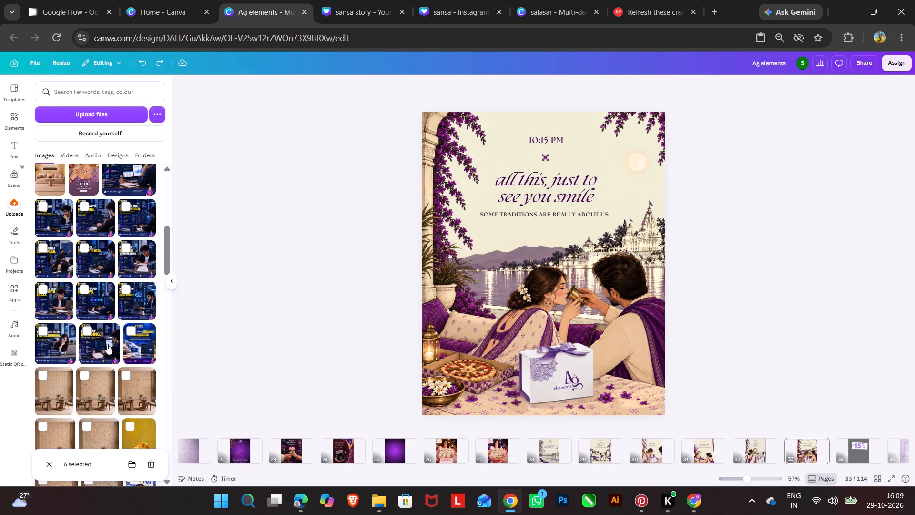
pyautogui.scroll(3, 107, 344)
pyautogui.click(151, 463)
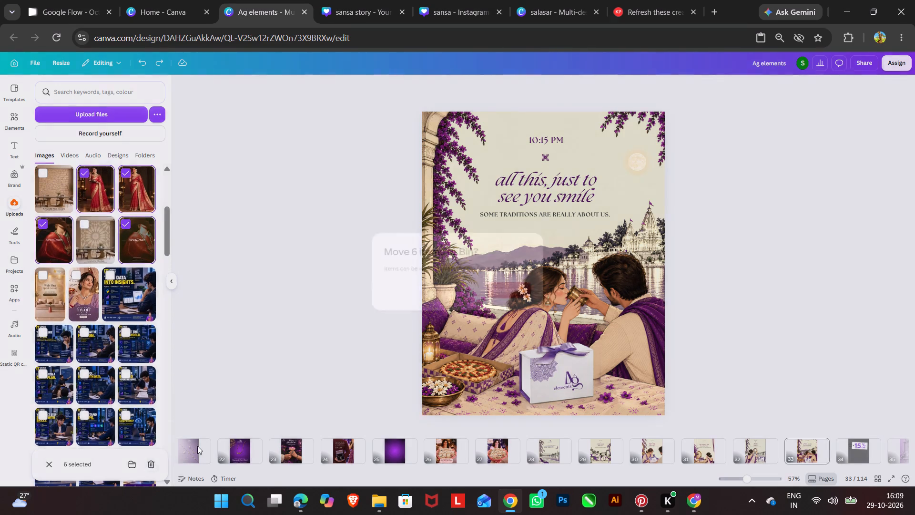
pyautogui.click(503, 288)
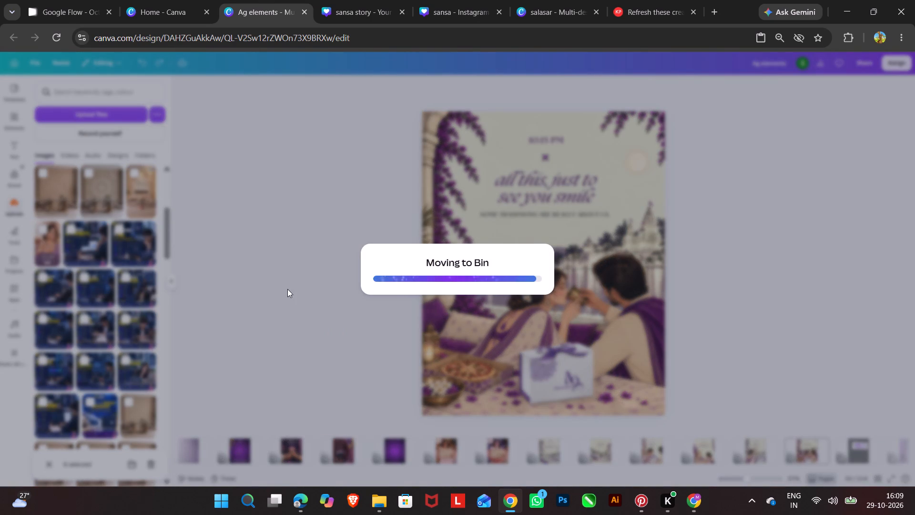
pyautogui.click(287, 289)
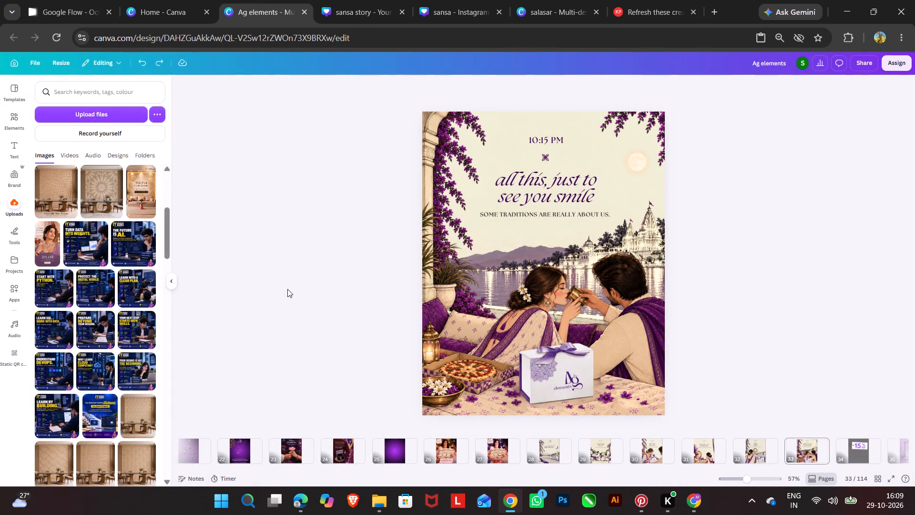
# On page 33, recolour the light brown tone of the couple-by-the-lake image to the muted grey orange #A87D68.
pyautogui.click(652, 458)
pyautogui.click(534, 365)
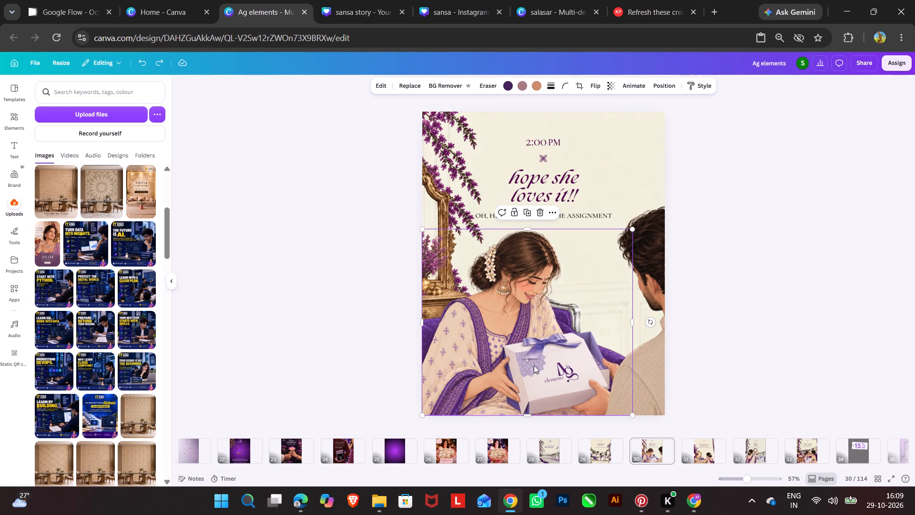
pyautogui.click(799, 445)
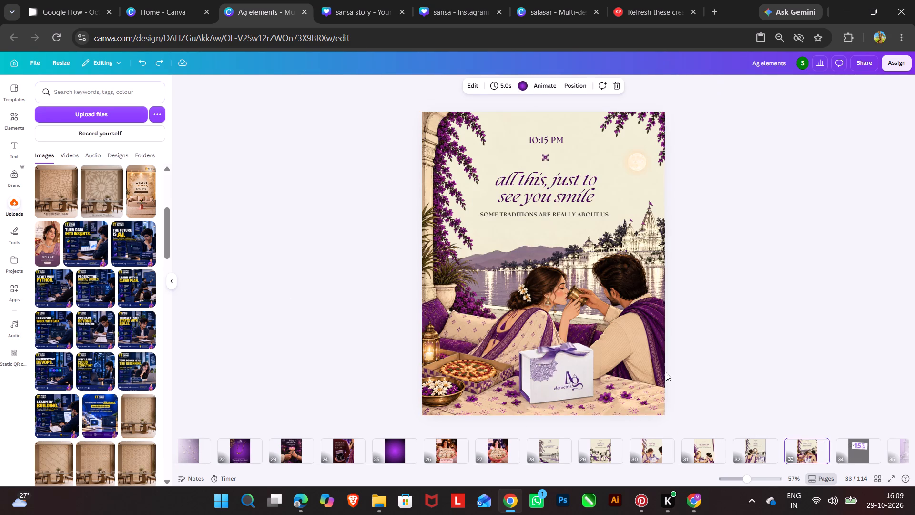
pyautogui.click(529, 301)
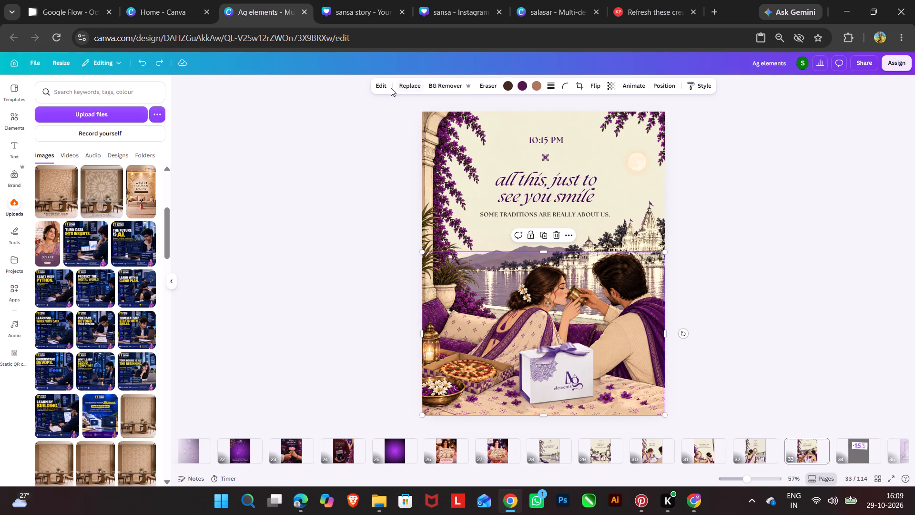
pyautogui.click(537, 85)
pyautogui.click(42, 144)
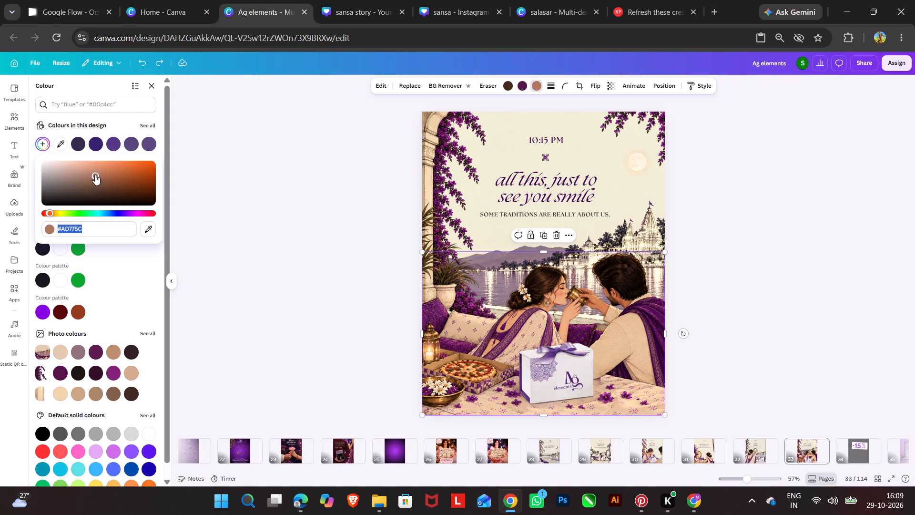
pyautogui.moveTo(95, 175); pyautogui.dragTo(87, 178)
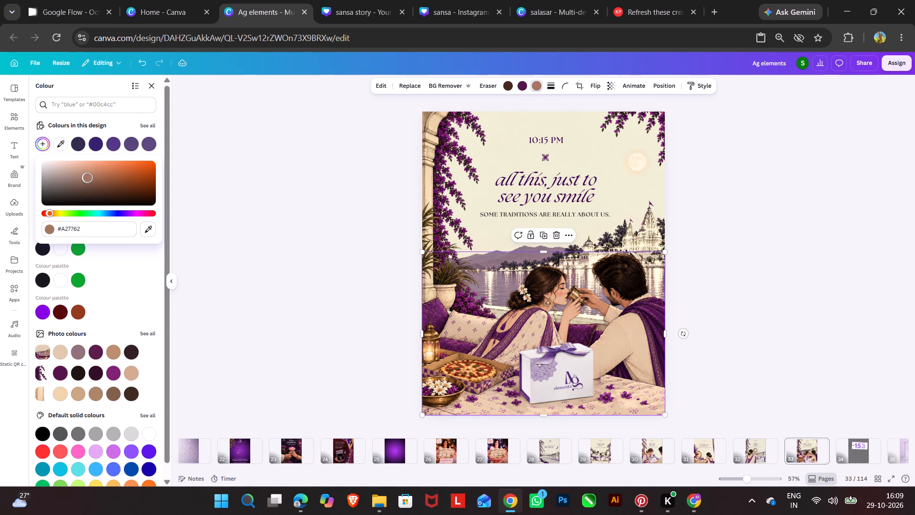
pyautogui.moveTo(87, 178); pyautogui.dragTo(87, 176)
pyautogui.moveTo(87, 176); pyautogui.dragTo(86, 176)
# On page 31, recolour the orange tone of the mirror image to #B68A74 and deselect it.
pyautogui.click(762, 455)
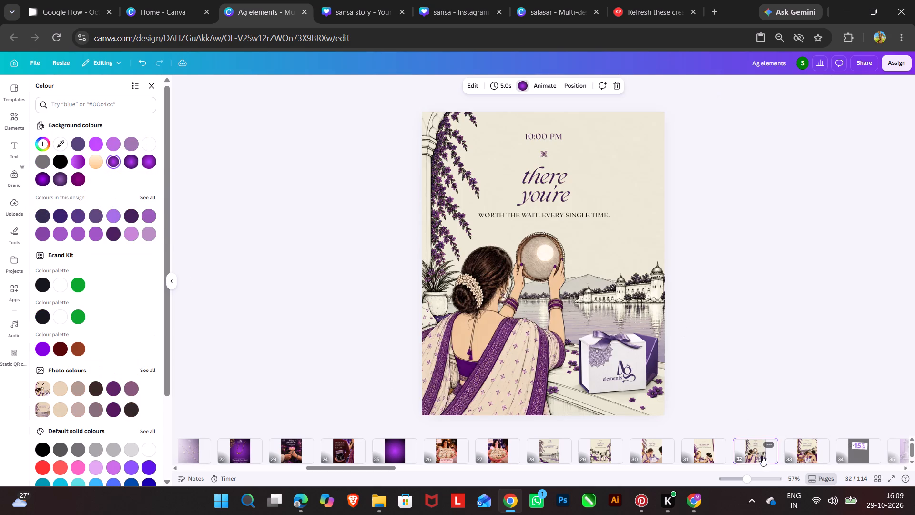
pyautogui.click(710, 454)
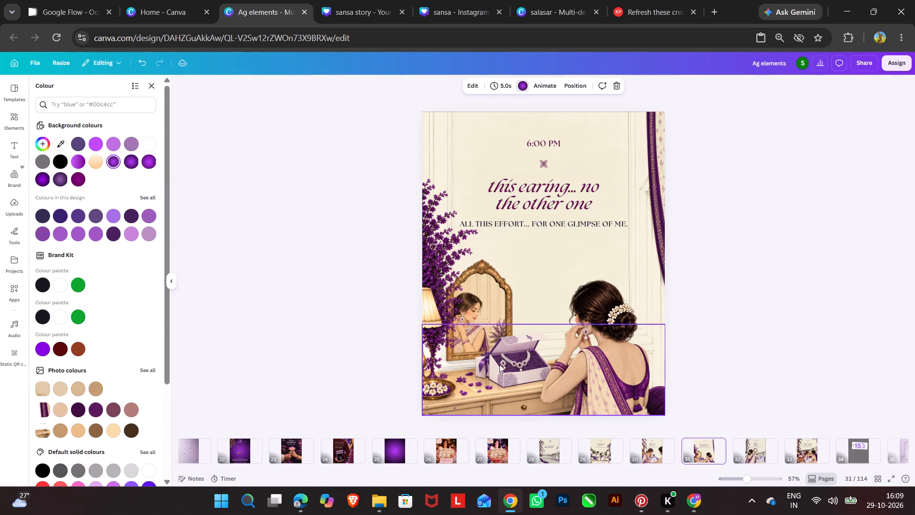
pyautogui.click(474, 303)
pyautogui.click(485, 296)
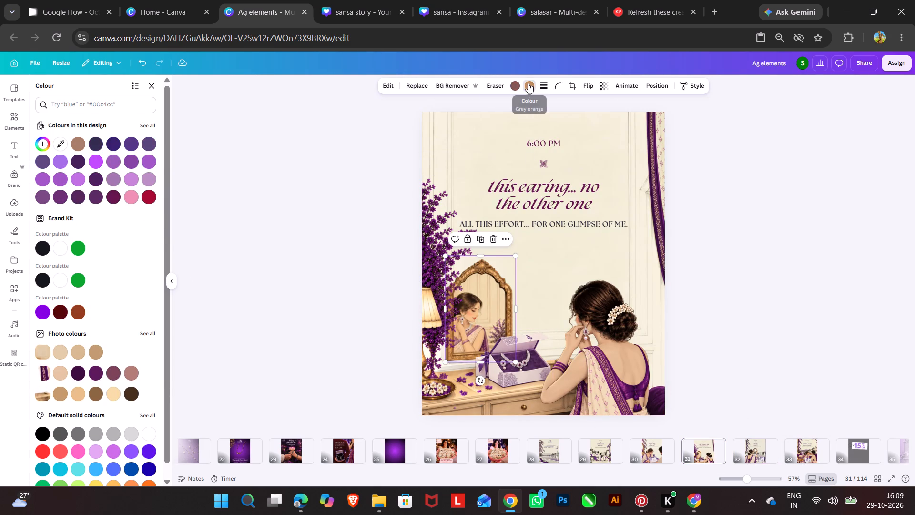
pyautogui.click(47, 140)
pyautogui.click(77, 141)
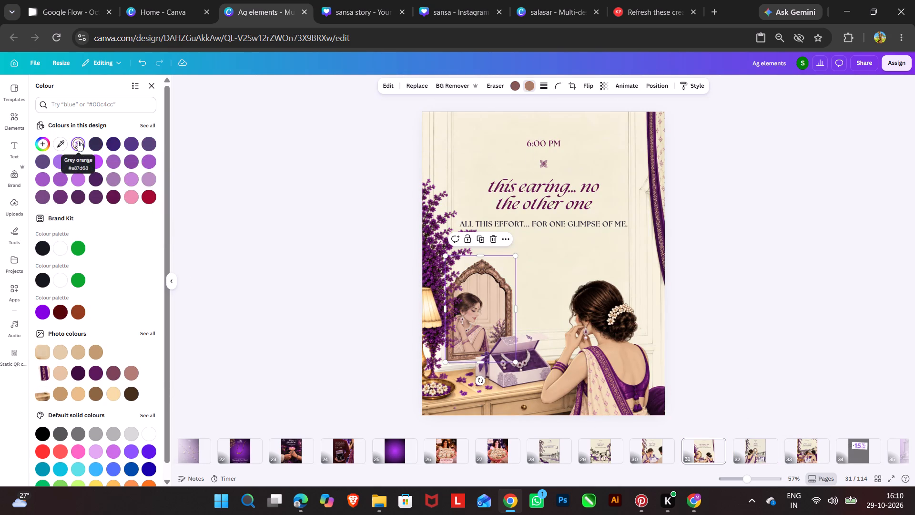
pyautogui.click(41, 150)
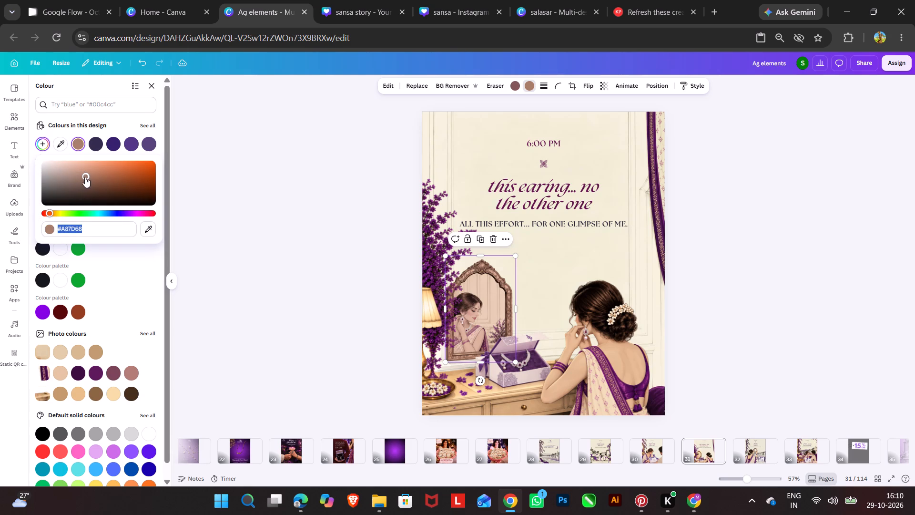
pyautogui.click(85, 176)
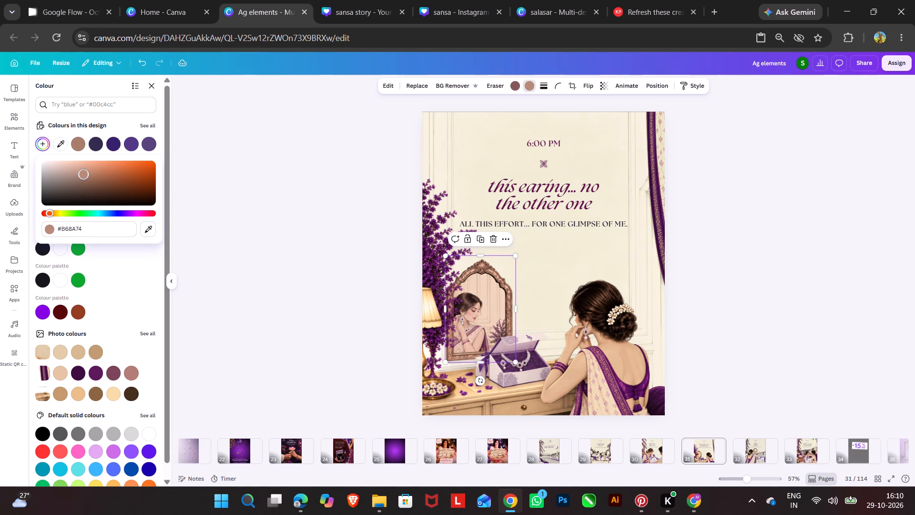
pyautogui.tripleClick(380, 174)
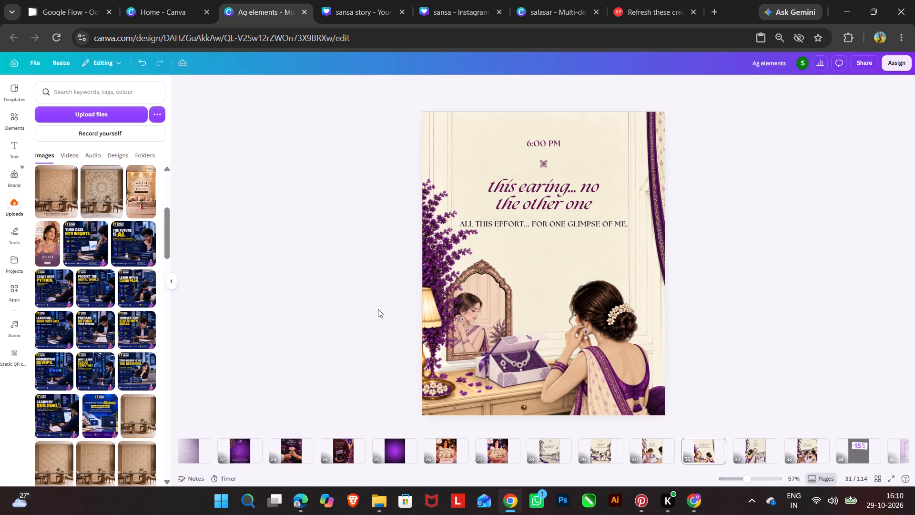
pyautogui.doubleClick(789, 348)
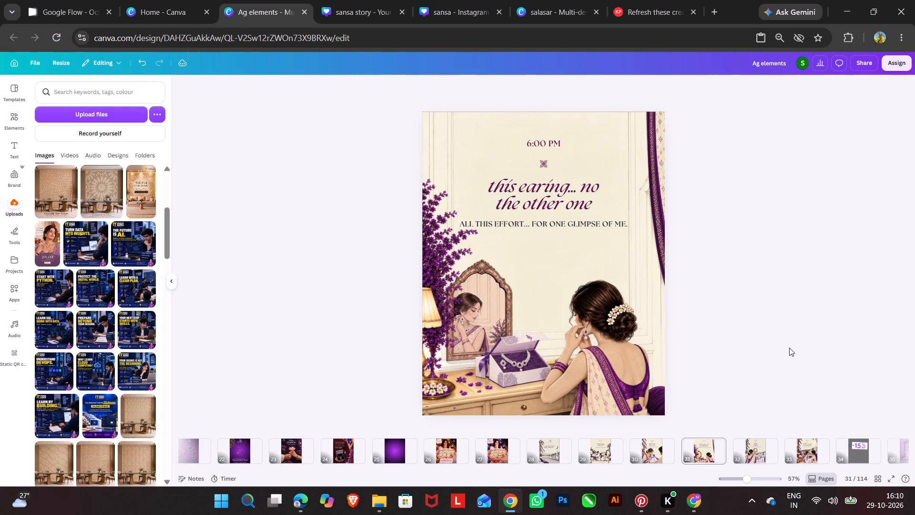
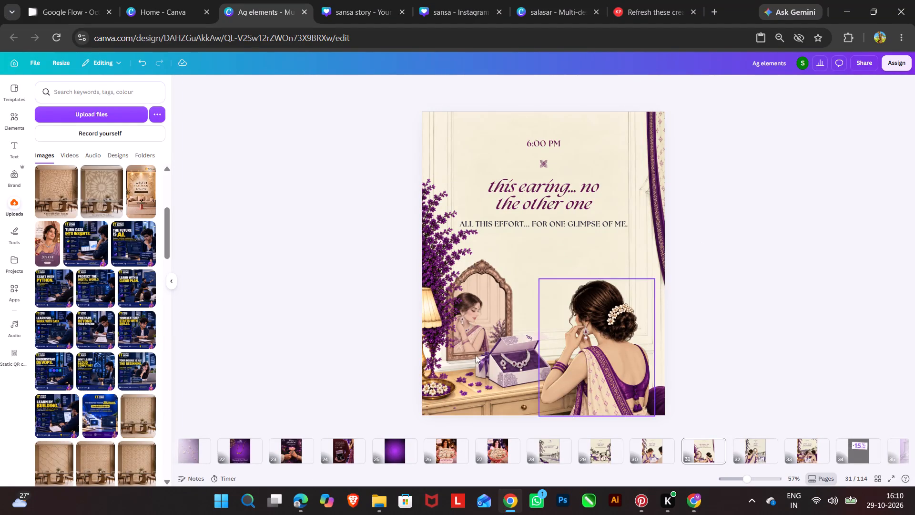
# Browse the Girlfriend Day and timed illustrated-story pages, roughly pages 27 to 33, to examine their headings and layouts.
pyautogui.scroll(13, 505, 325)
pyautogui.scroll(-10, 505, 325)
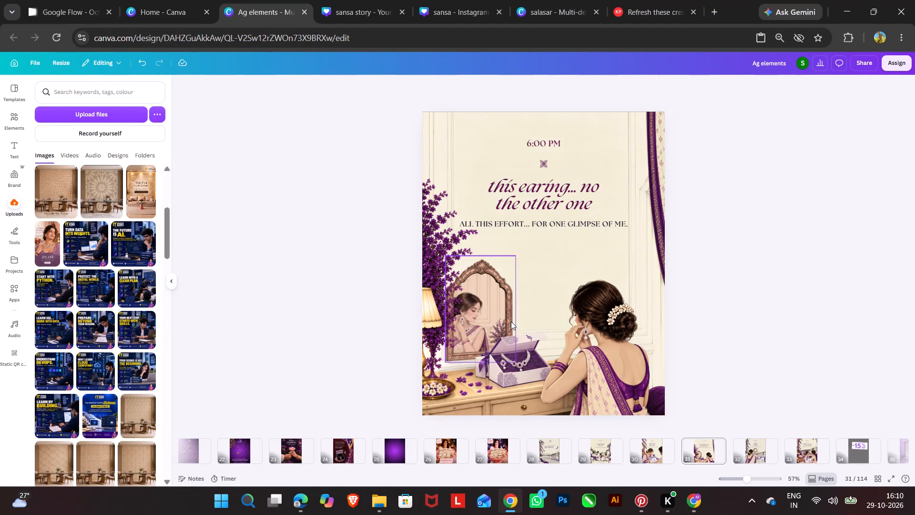
pyautogui.scroll(-10, 517, 339)
pyautogui.scroll(2, 519, 351)
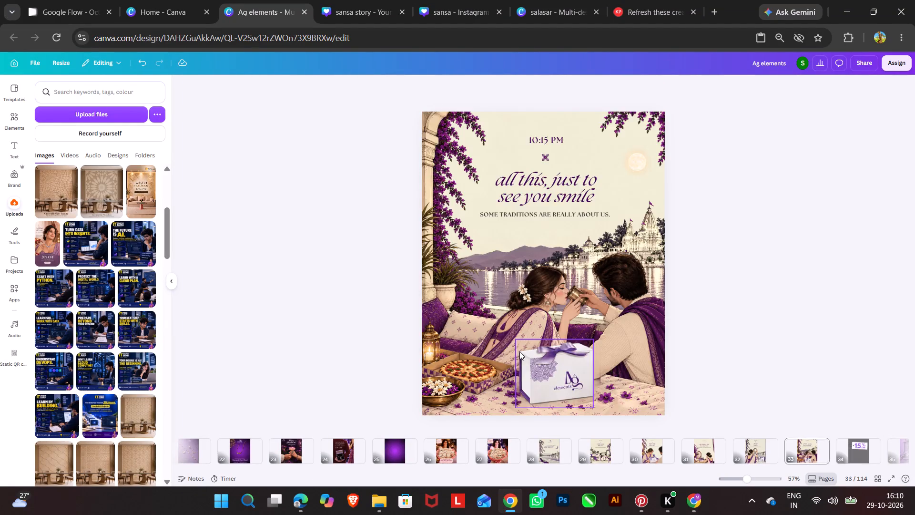
pyautogui.scroll(18, 519, 351)
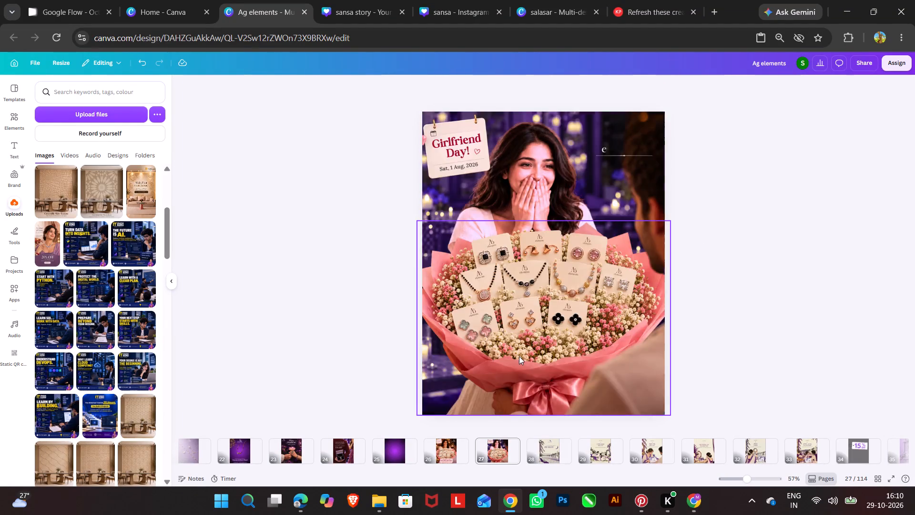
pyautogui.scroll(-12, 518, 358)
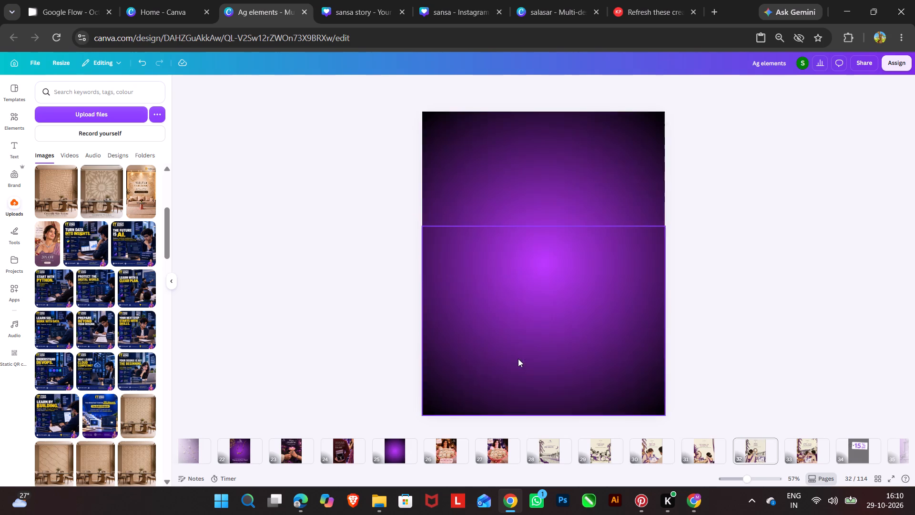
pyautogui.scroll(6, 518, 359)
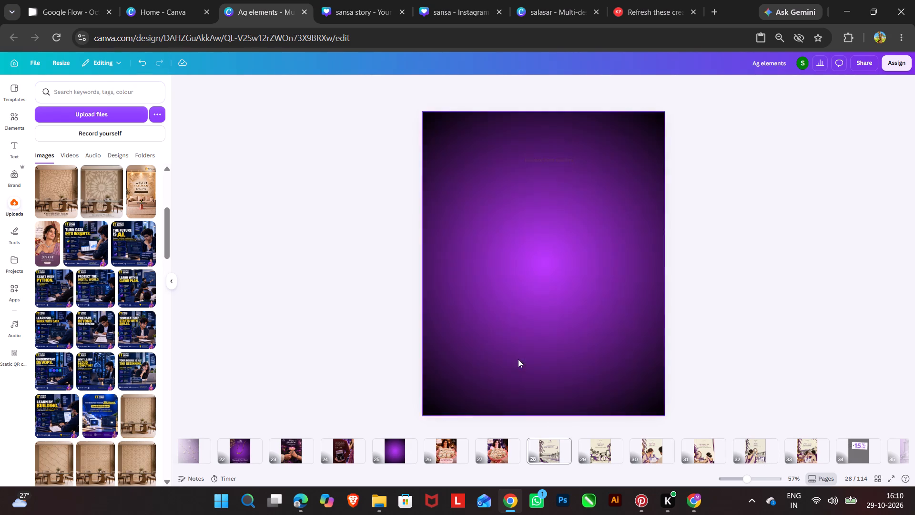
pyautogui.scroll(-3, 518, 359)
pyautogui.scroll(1, 518, 359)
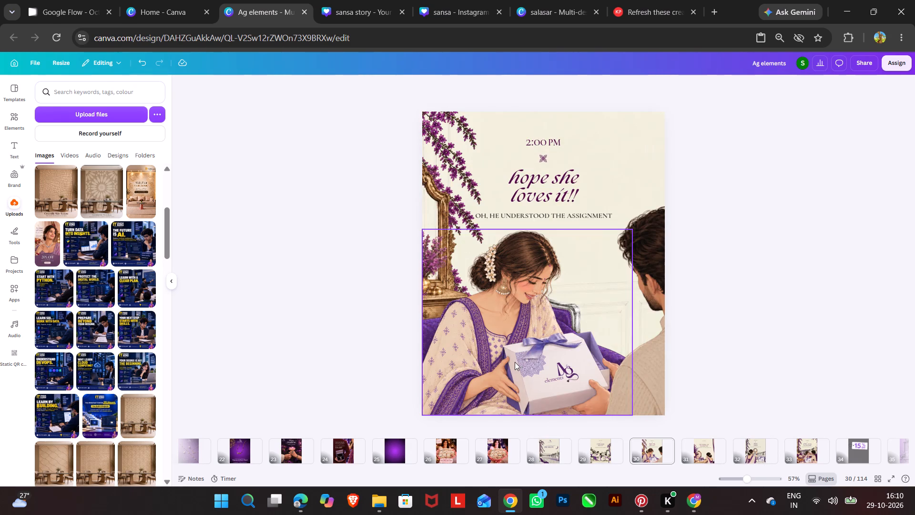
pyautogui.scroll(1, 506, 361)
pyautogui.scroll(-1, 506, 361)
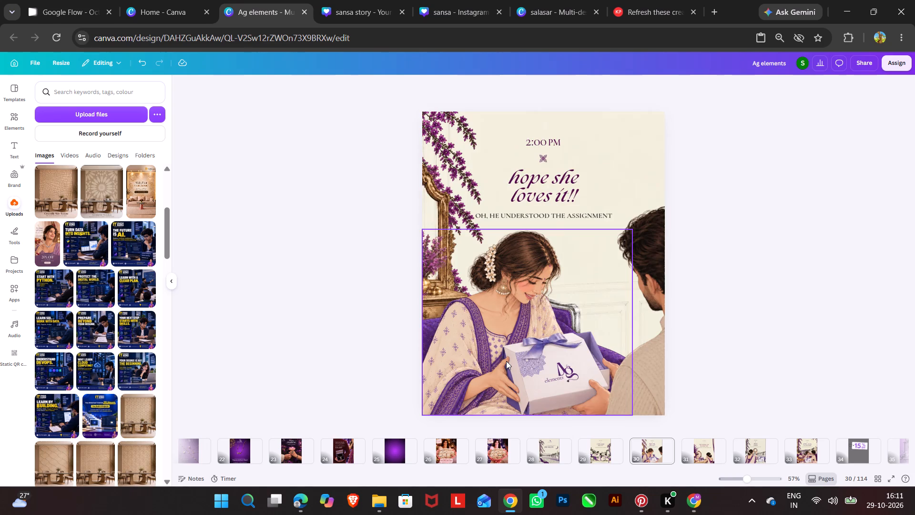
# On page 30, slightly widen the "hope she loves it!!" heading's text box and set its letter spacing to 61.
pyautogui.click(530, 199)
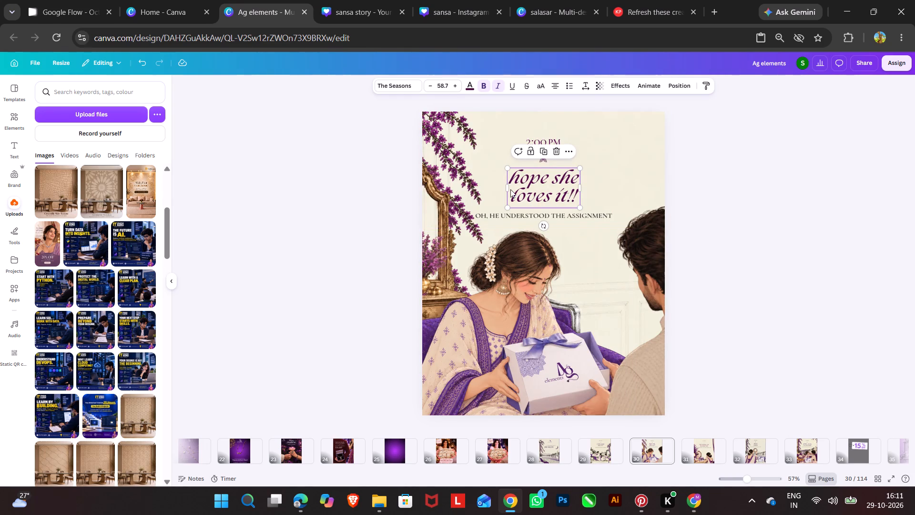
pyautogui.moveTo(506, 189); pyautogui.dragTo(500, 189)
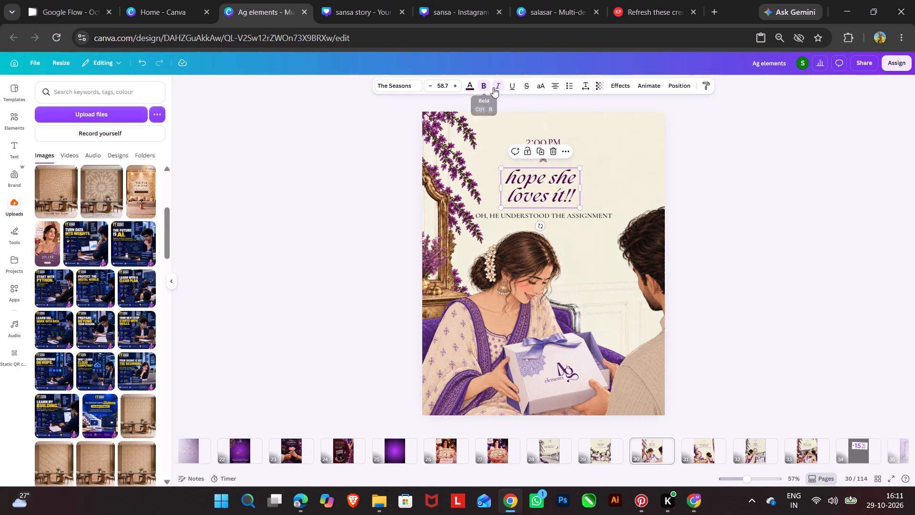
pyautogui.click(587, 87)
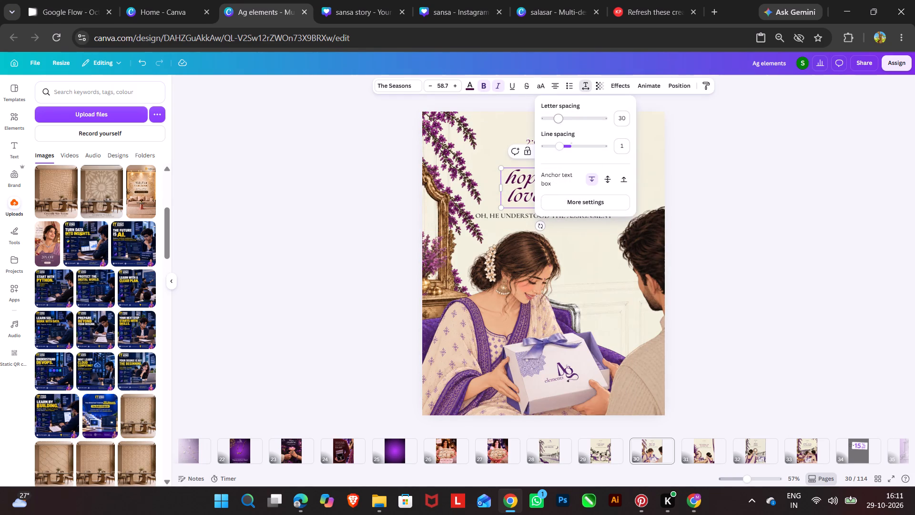
pyautogui.click(559, 120)
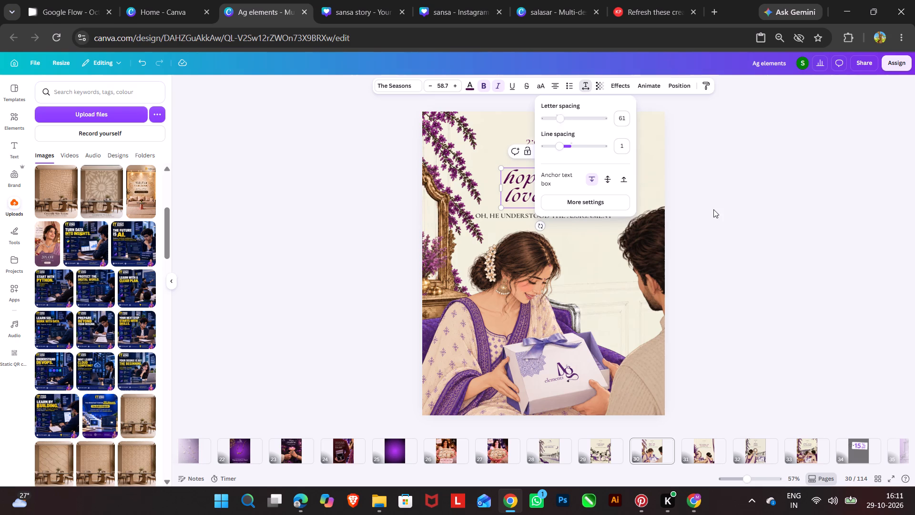
pyautogui.doubleClick(713, 209)
# Centre the "hope she loves it!!" heading horizontally on the page.
pyautogui.rightClick(561, 197)
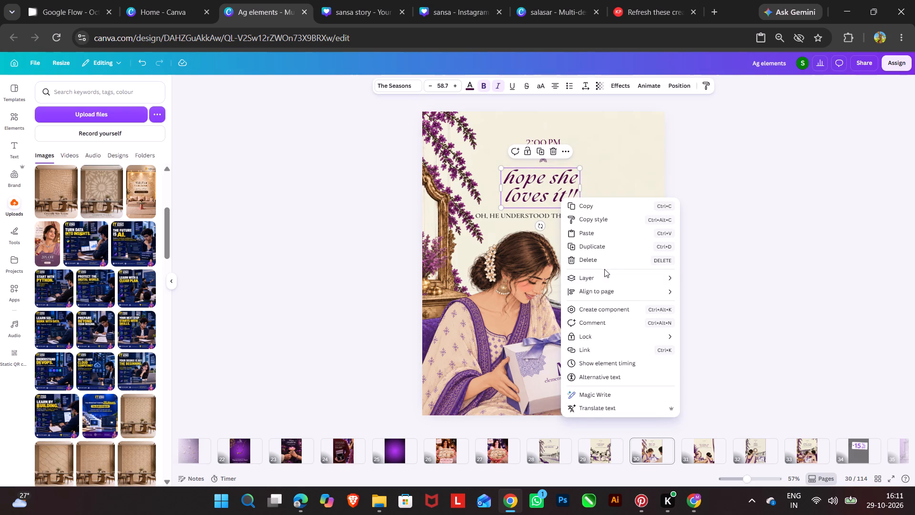
pyautogui.click(603, 293)
pyautogui.click(694, 302)
pyautogui.click(801, 274)
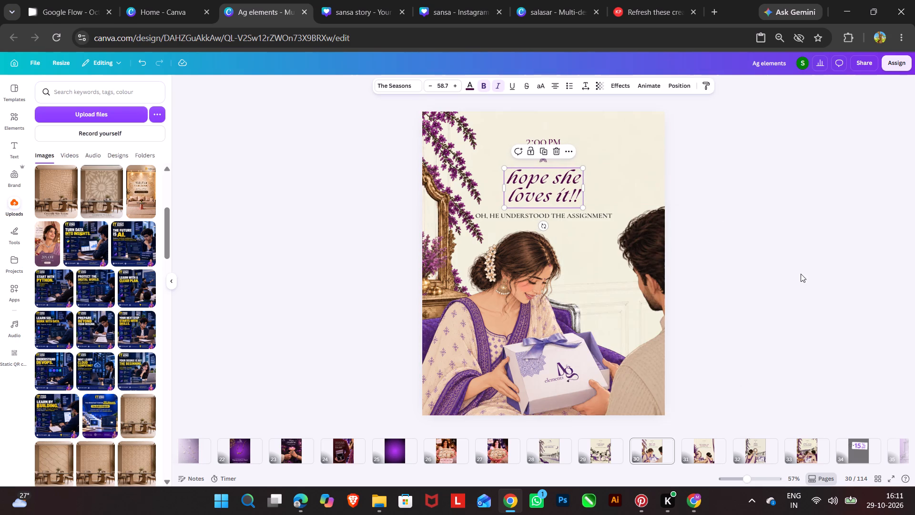
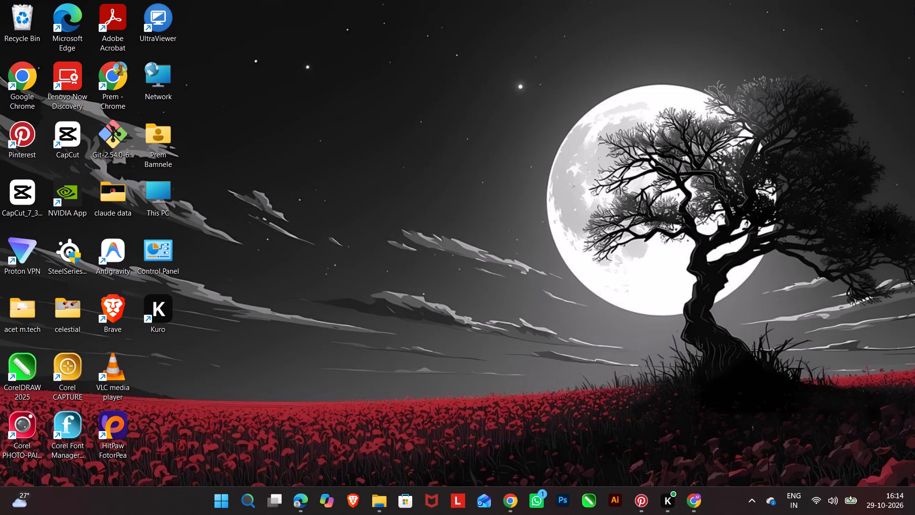
# Switch to the Ag elements design in Chrome and compare the headings and layouts of the illustrated moon-story pages 28 to 33.
pyautogui.click(454, 317)
pyautogui.click(508, 505)
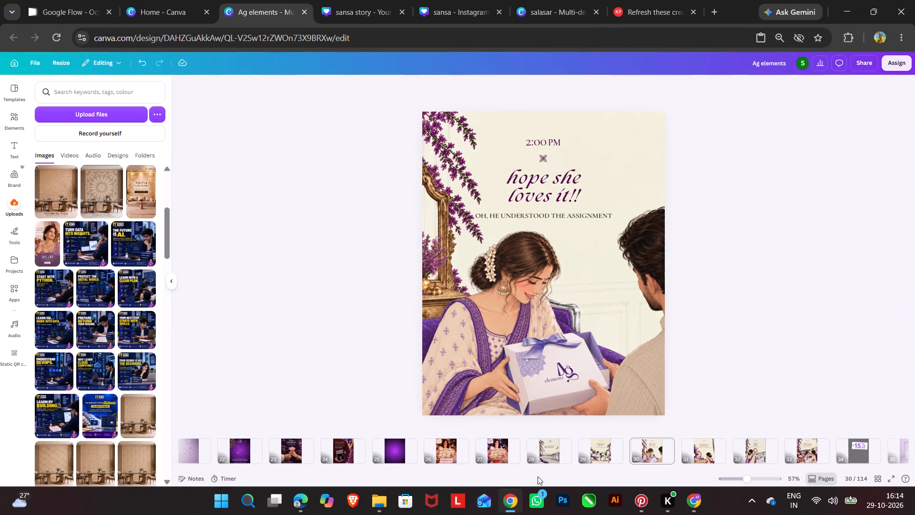
pyautogui.click(764, 284)
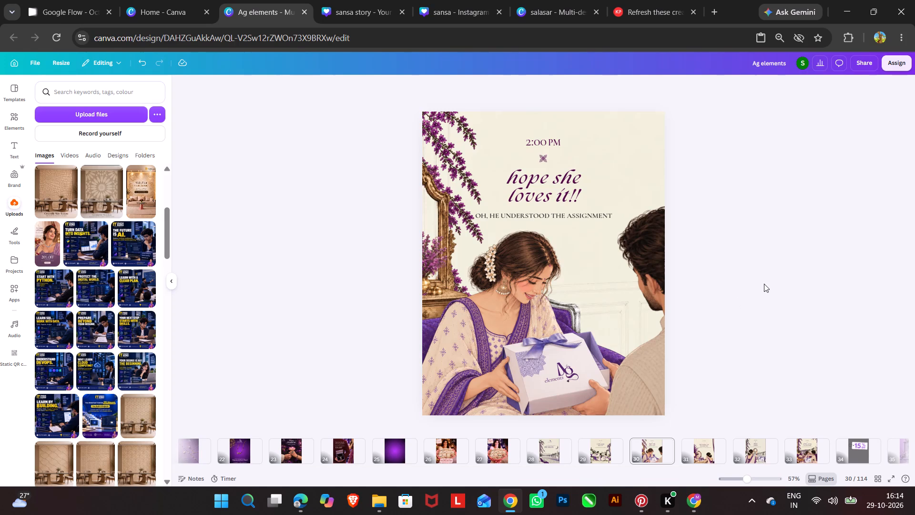
pyautogui.click(552, 445)
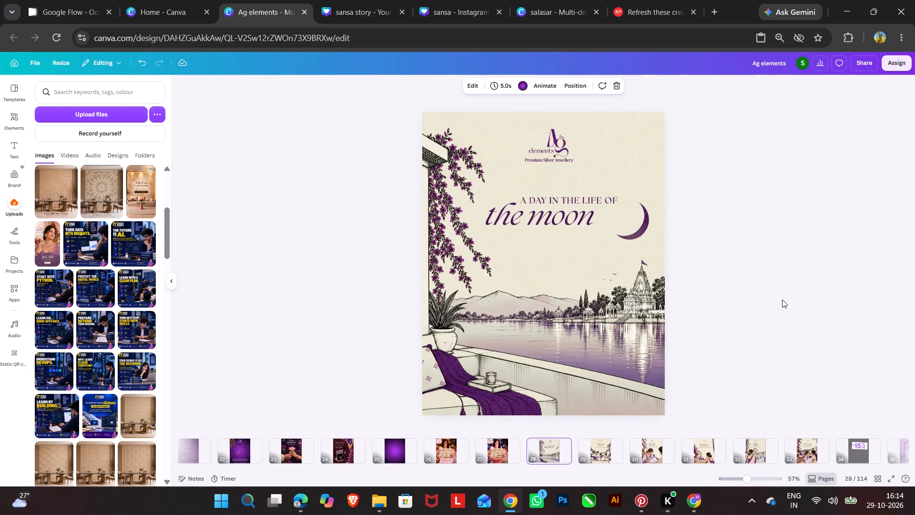
pyautogui.press('Right')
pyautogui.press('Right')
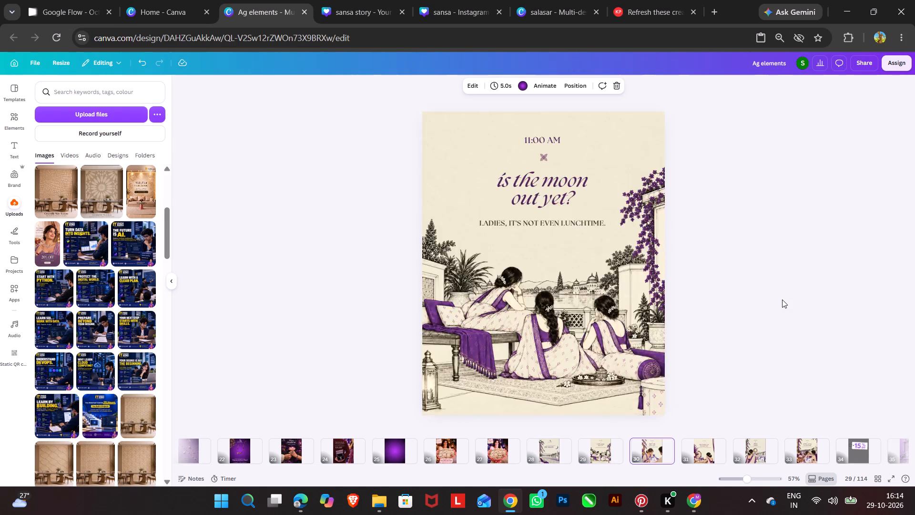
pyautogui.press('Right')
pyautogui.press('Right')
pyautogui.press('Right')
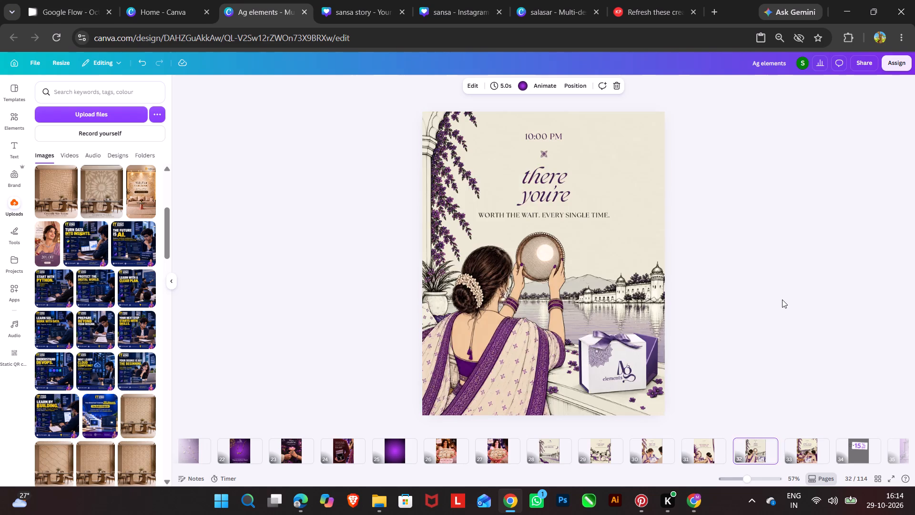
pyautogui.press('Right')
pyautogui.press('Left')
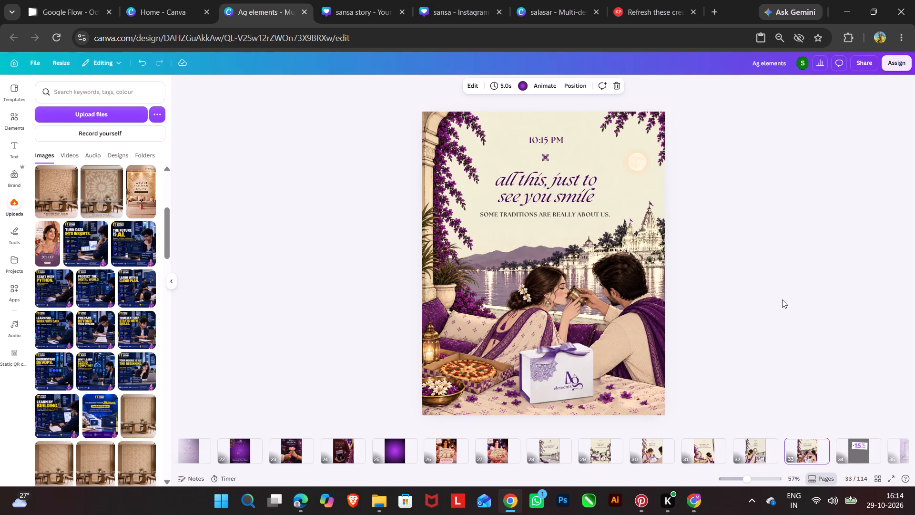
pyautogui.press('Left')
pyautogui.press('Left')
pyautogui.press('Left')
pyautogui.press('Left')
pyautogui.press('Left')
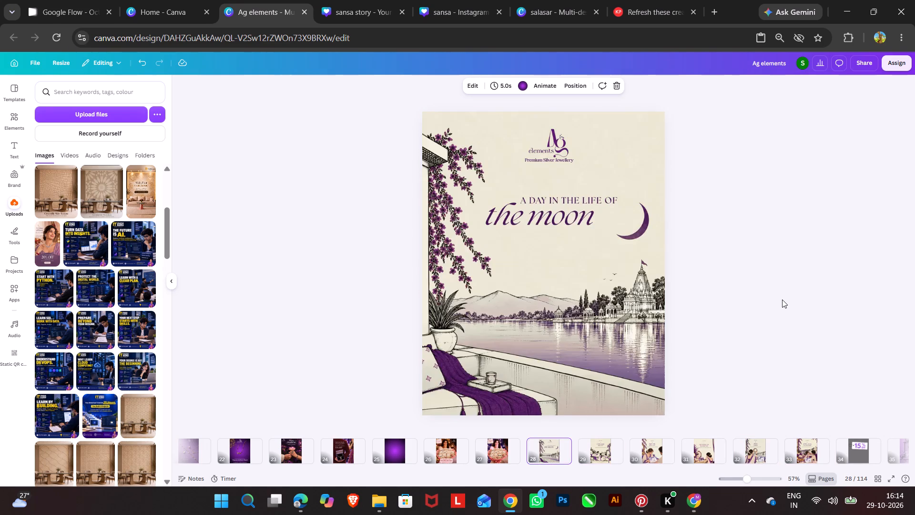
pyautogui.press('Right')
pyautogui.press('Right')
pyautogui.press('Left')
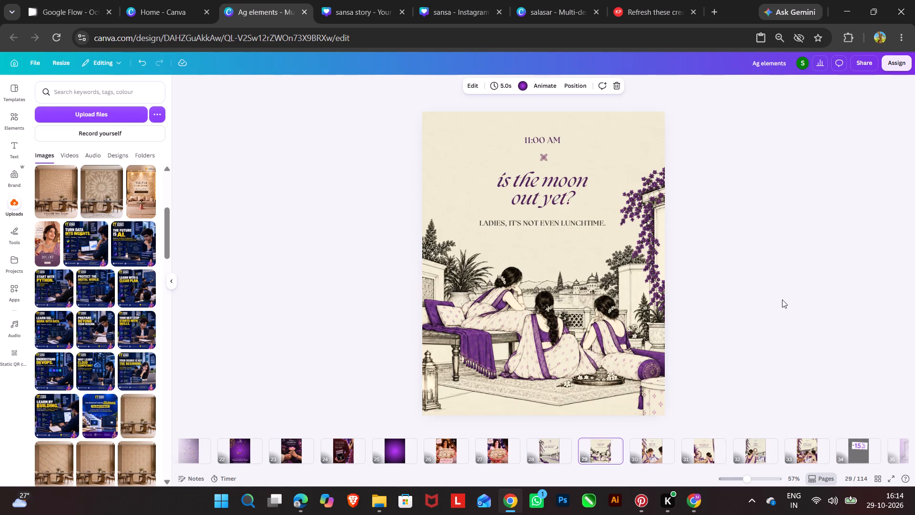
pyautogui.press('Right')
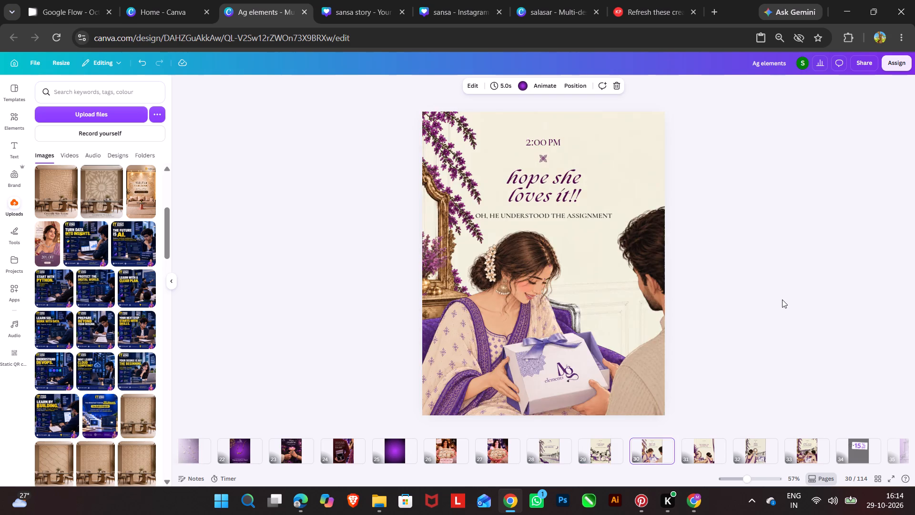
pyautogui.press('Right')
pyautogui.press('Right')
pyautogui.press('Right')
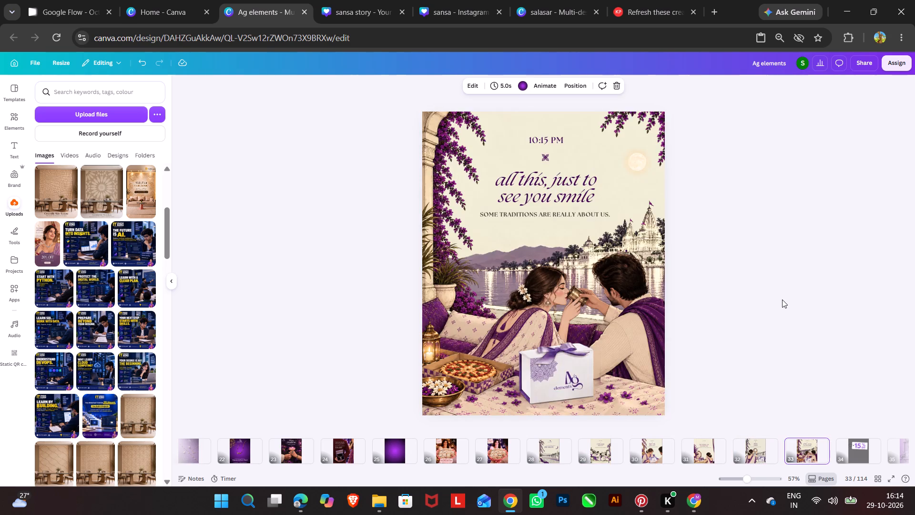
pyautogui.press('Left')
pyautogui.press('Left')
pyautogui.press('Left')
pyautogui.press('Left')
pyautogui.press('Right')
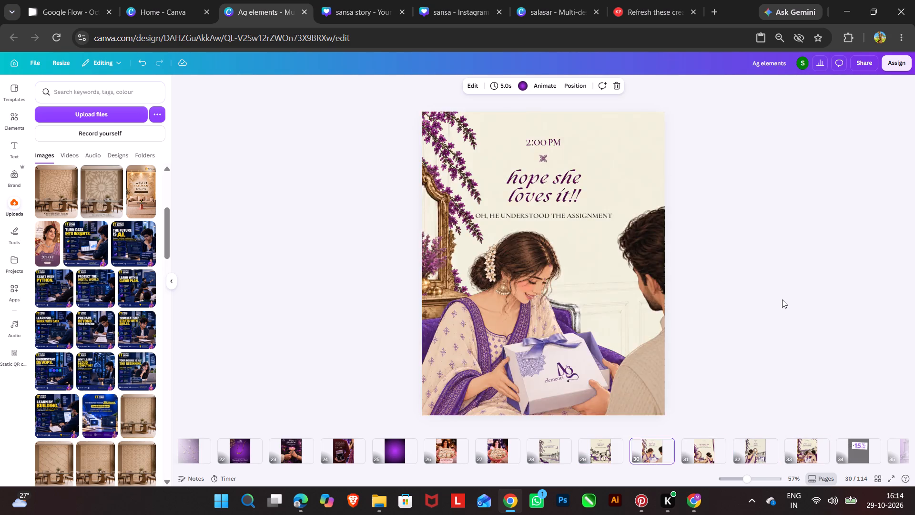
# Browse the jewellery and festival pages from page 31 to the Akshaya Tritiya post on page 48, and return to the illustrated story pages.
pyautogui.press('Right')
pyautogui.press('Right')
pyautogui.press('Right')
pyautogui.press('Right')
pyautogui.press('Right')
pyautogui.press('Right')
pyautogui.press('Right')
pyautogui.press('Right')
pyautogui.press('Right')
pyautogui.press('Right')
pyautogui.press('Right')
pyautogui.press('Right')
pyautogui.press('Right')
pyautogui.press('Right')
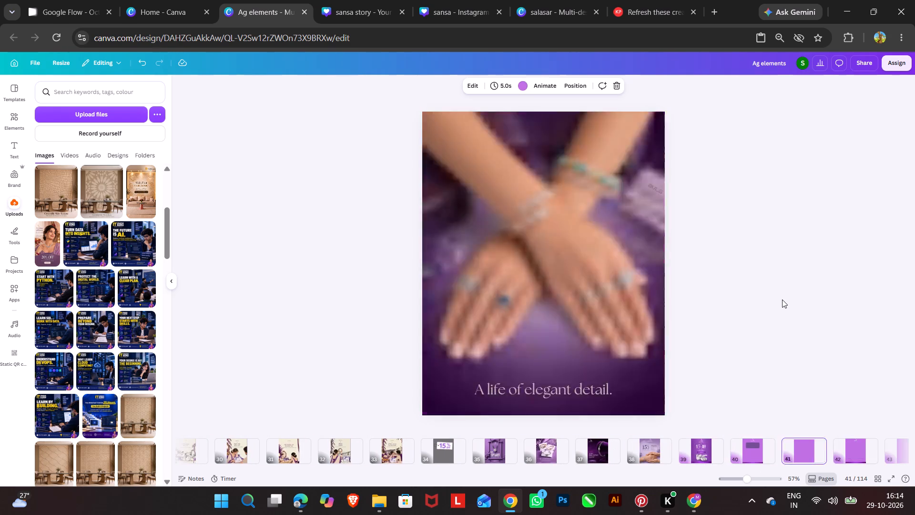
pyautogui.press('Right')
pyautogui.press('Right')
pyautogui.press('Right')
pyautogui.press('Right')
pyautogui.press('Right')
pyautogui.press('Right')
pyautogui.press('Right')
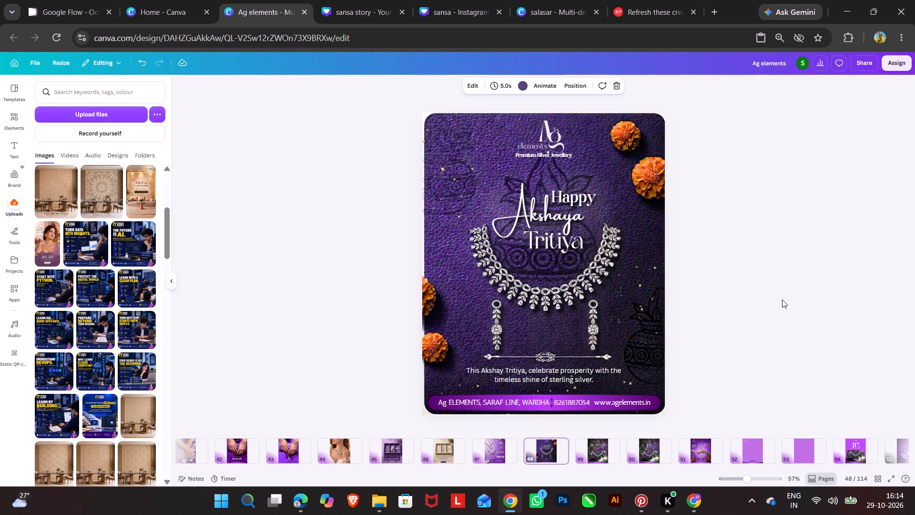
pyautogui.press('Left')
pyautogui.press('Left')
pyautogui.press('Left')
pyautogui.press('Left')
pyautogui.press('Left')
pyautogui.press('Left')
pyautogui.press('Left')
pyautogui.press('Left')
pyautogui.press('Left')
pyautogui.press('Left')
pyautogui.press('Left')
pyautogui.press('Left')
pyautogui.press('Left')
pyautogui.press('Left')
pyautogui.press('Left')
pyautogui.press('Left')
pyautogui.press('Left')
pyautogui.press('Left')
pyautogui.press('Left')
pyautogui.press('Left')
pyautogui.press('Left')
pyautogui.press('Left')
pyautogui.press('Left')
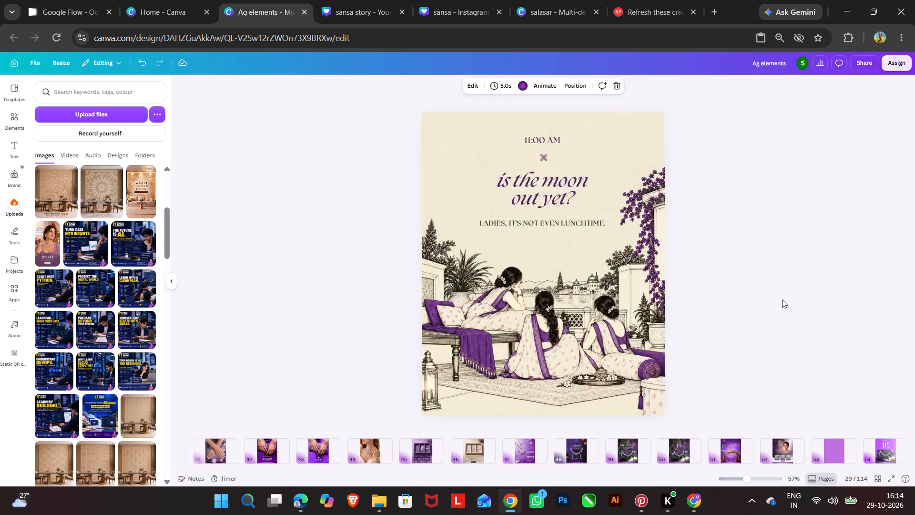
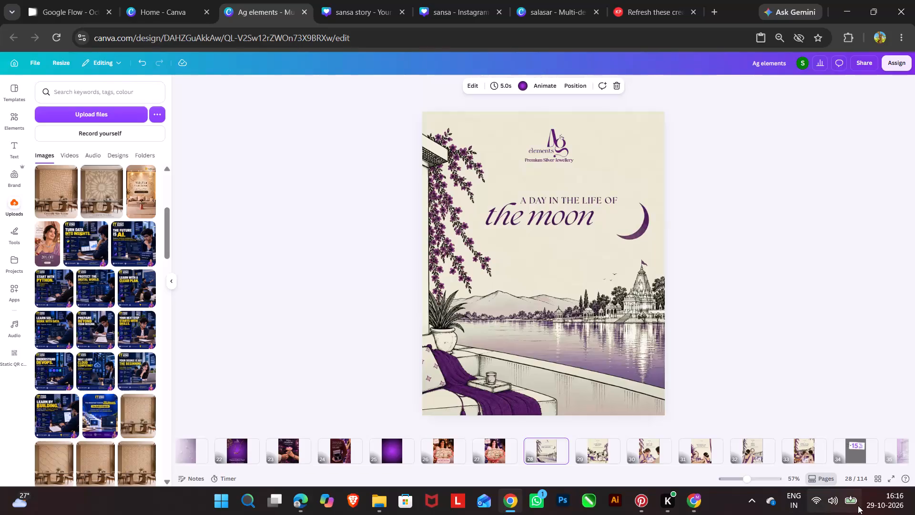
# Lower the computer's system volume to zero and return to the Ag elements design.
pyautogui.click(830, 505)
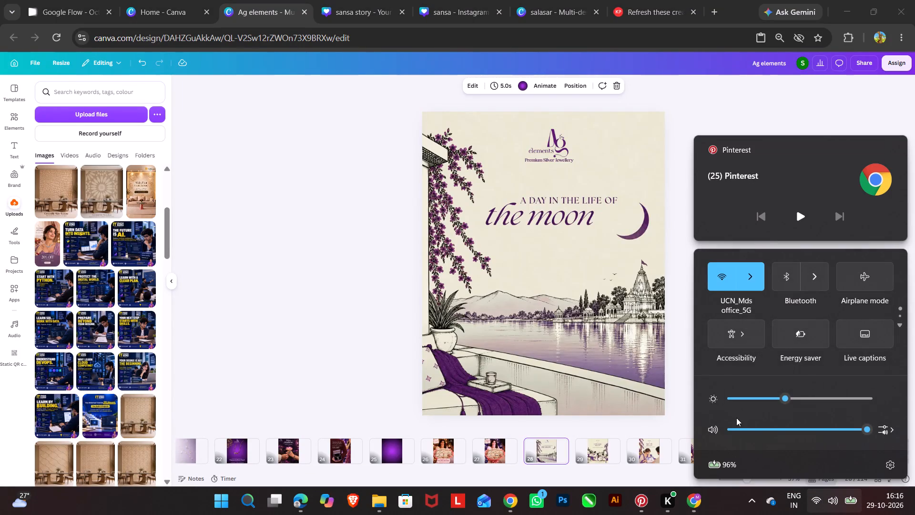
pyautogui.moveTo(737, 428); pyautogui.dragTo(607, 416)
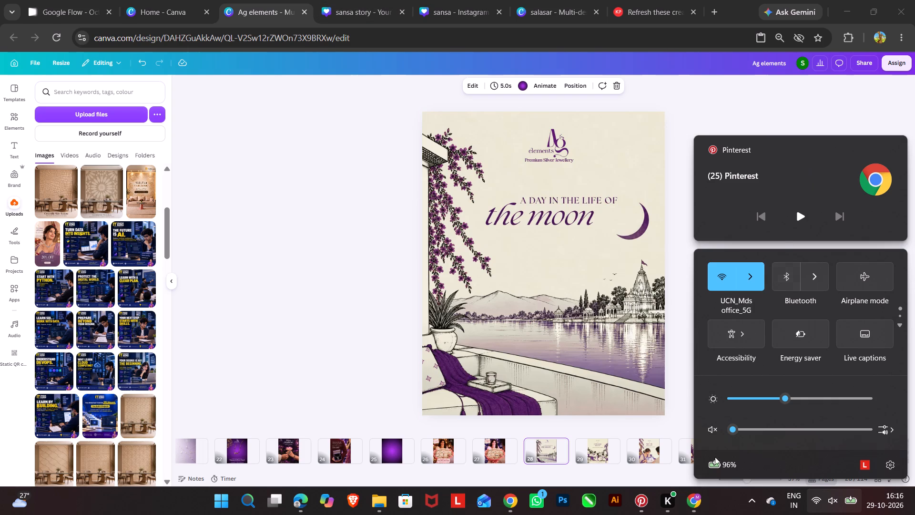
pyautogui.click(696, 500)
pyautogui.click(696, 500)
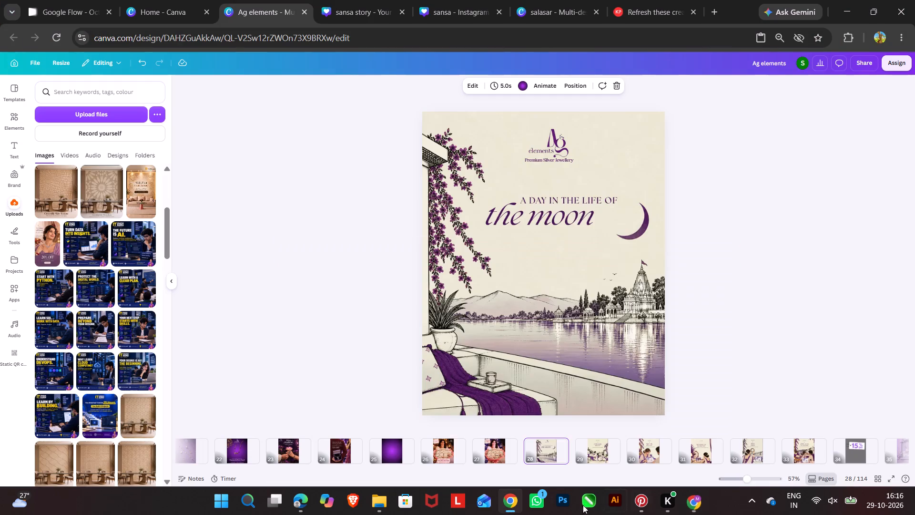
# Close the browser tab whose title starts with "Refresh these".
pyautogui.click(692, 11)
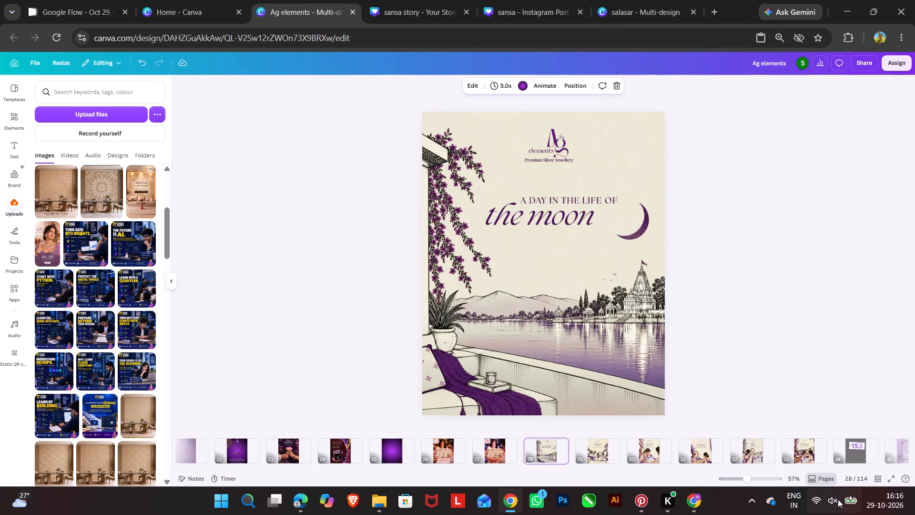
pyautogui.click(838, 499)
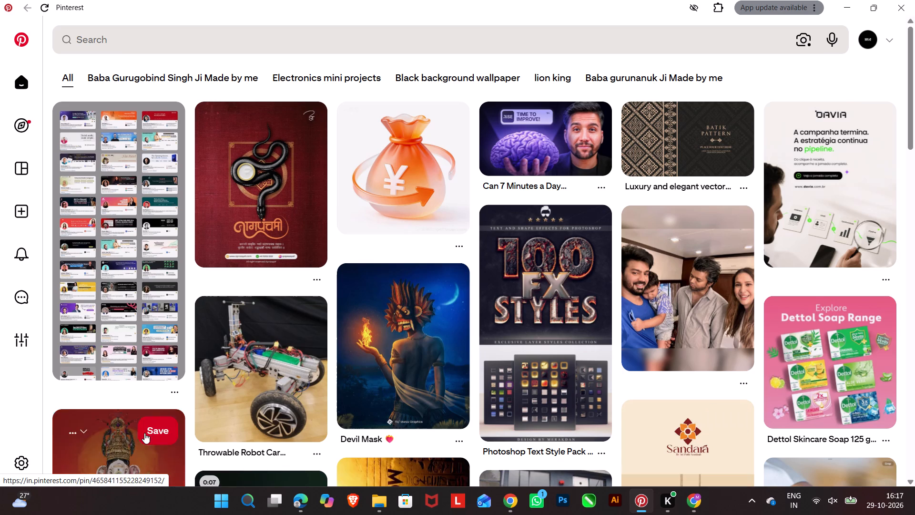
# Open the pin with the grey collage of LinkedIn banner designs and copy its image.
pyautogui.click(113, 260)
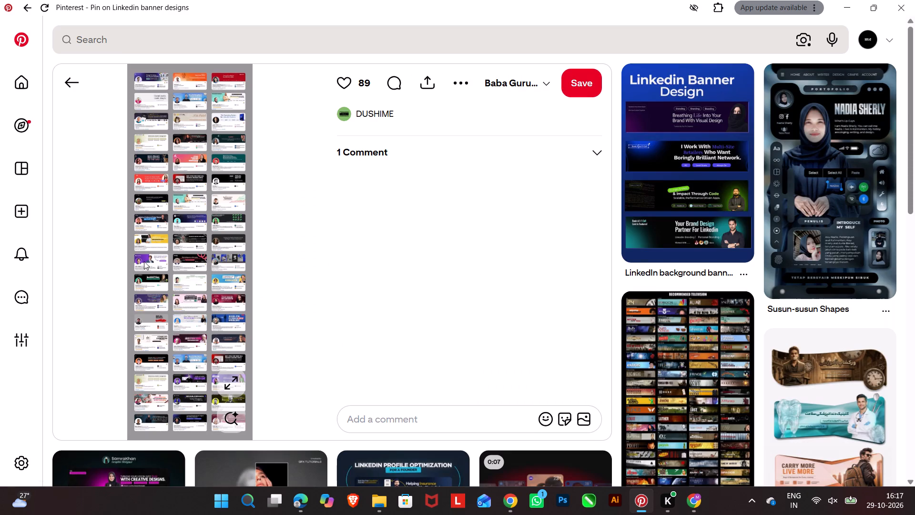
pyautogui.scroll(-4, 257, 243)
pyautogui.scroll(1, 409, 204)
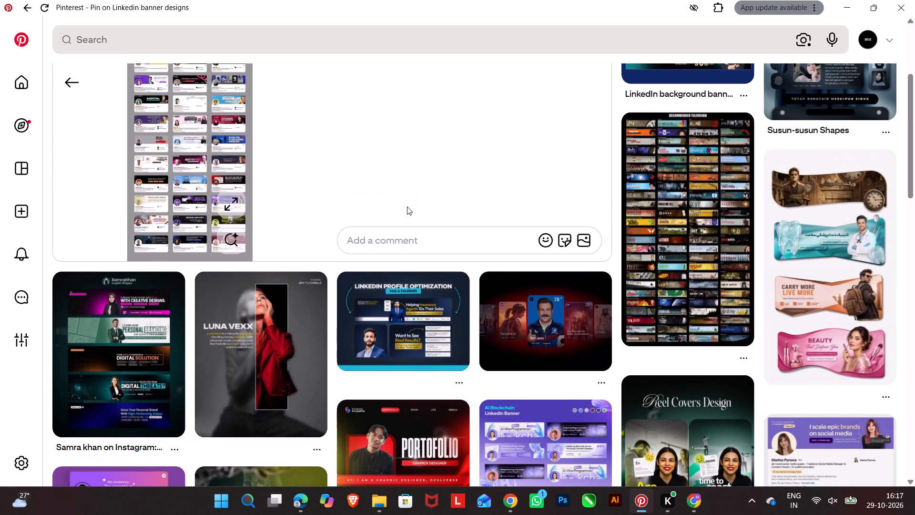
pyautogui.rightClick(199, 146)
pyautogui.click(252, 193)
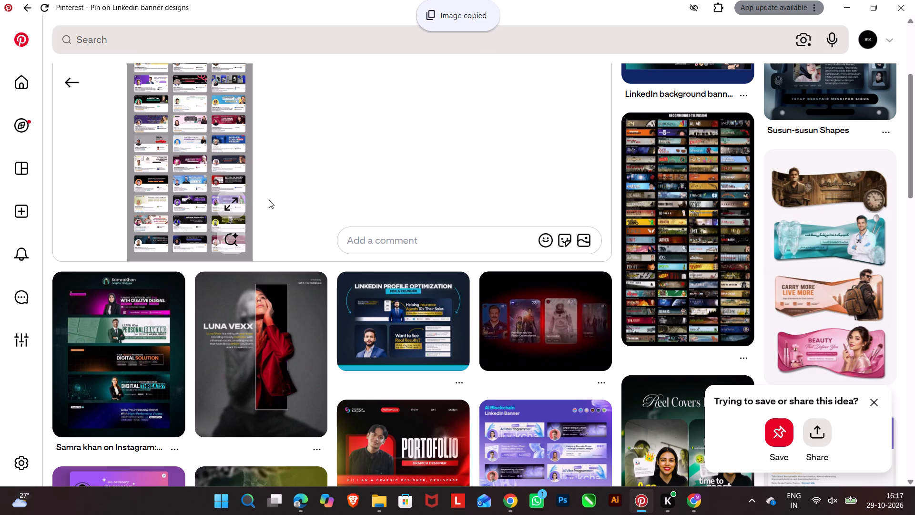
# Browse the related pins below the LinkedIn banner collage for banner and social media design references.
pyautogui.scroll(-5, 389, 209)
pyautogui.scroll(3, 422, 296)
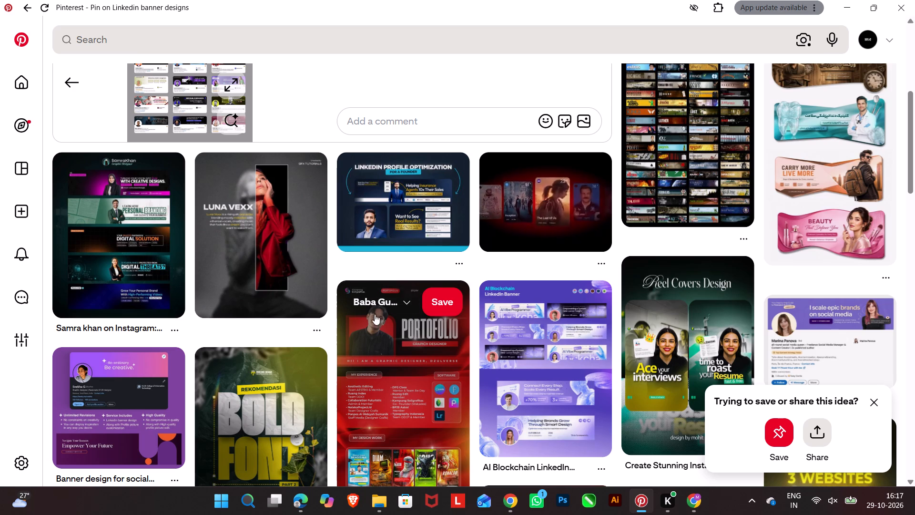
pyautogui.scroll(-3, 248, 313)
pyautogui.scroll(-5, 343, 277)
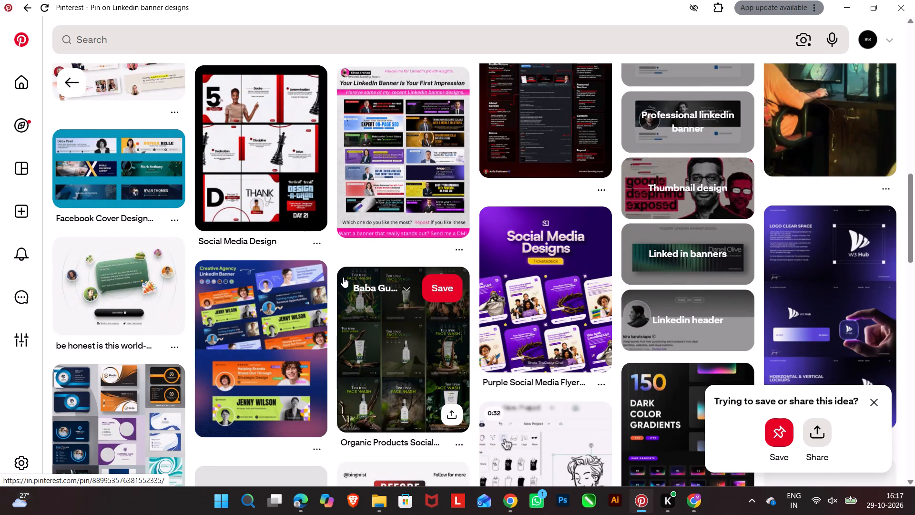
pyautogui.scroll(-3, 343, 277)
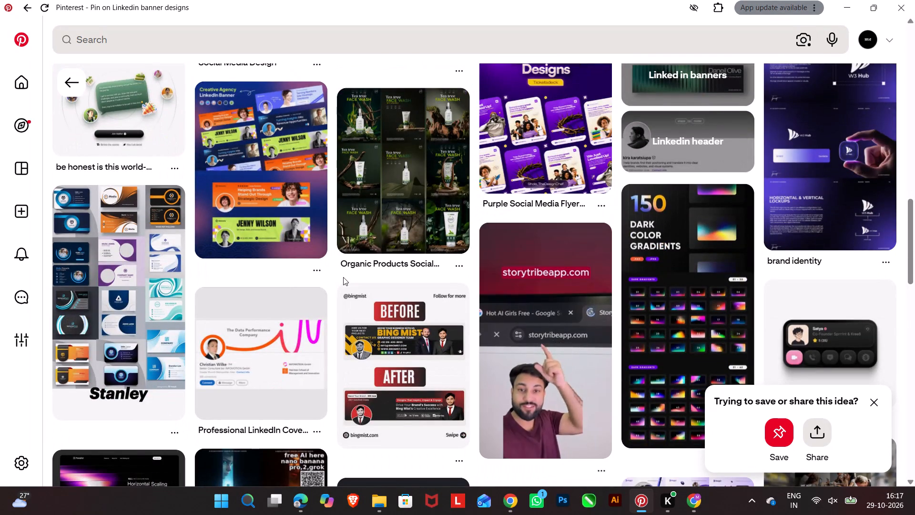
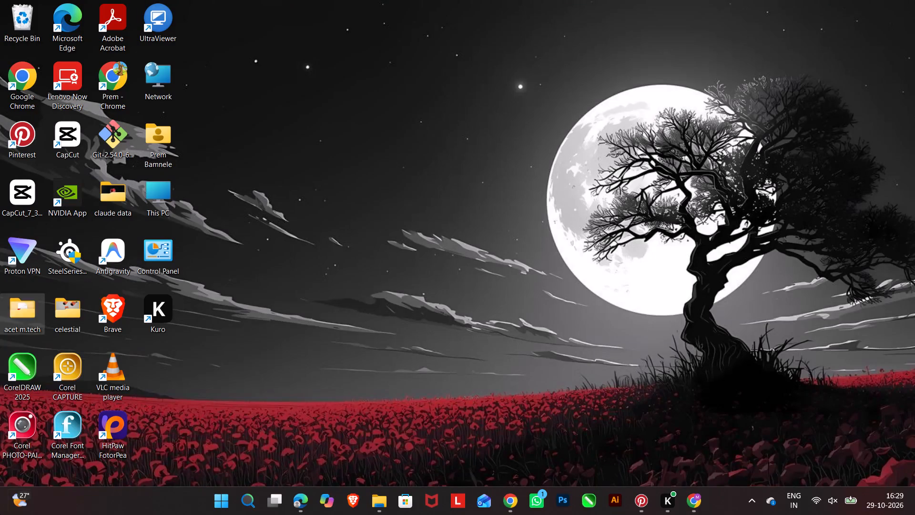
# Switch to the Chrome window showing the Ag elements design in Canva.
pyautogui.click(505, 498)
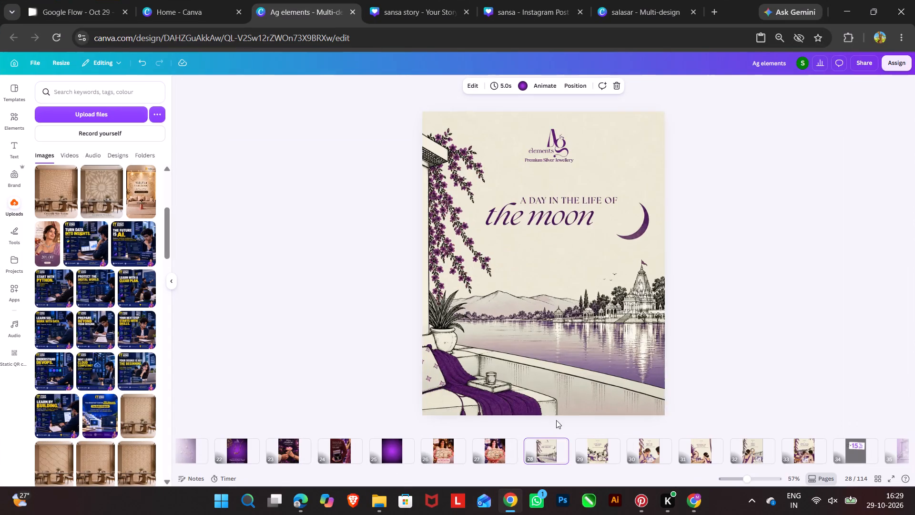
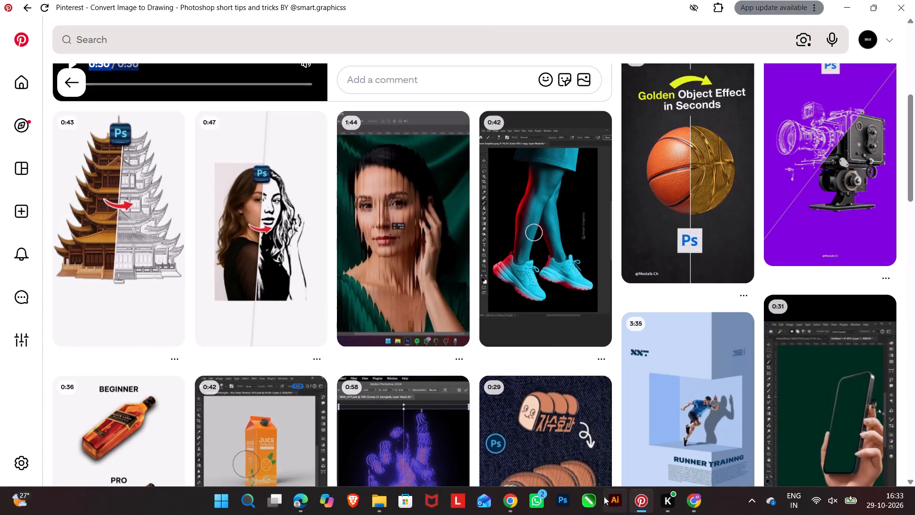
# Switch to the Ag elements design in Canva and review the moon-story pages 28 through 32.
pyautogui.click(516, 496)
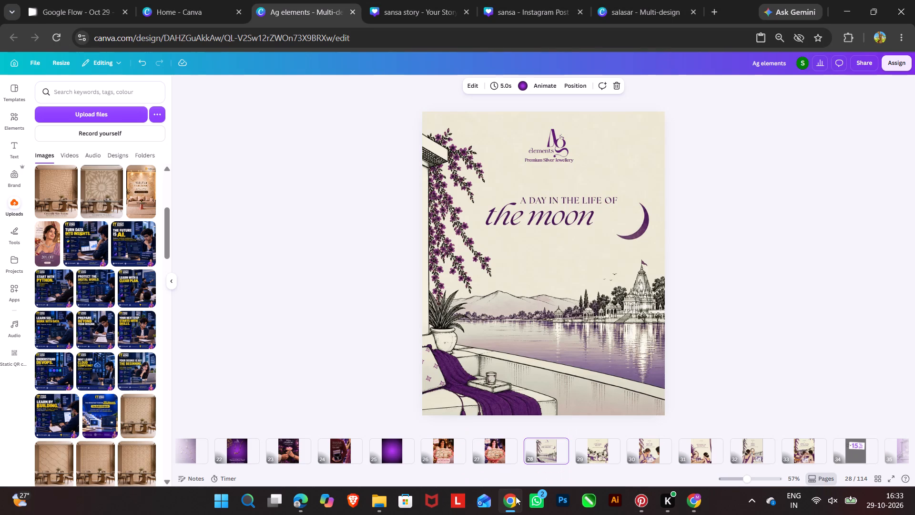
pyautogui.click(722, 239)
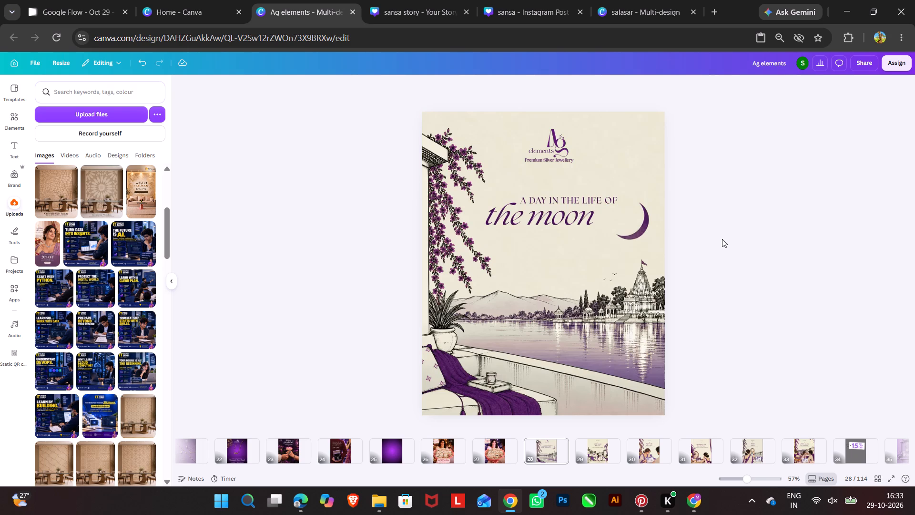
pyautogui.click(551, 453)
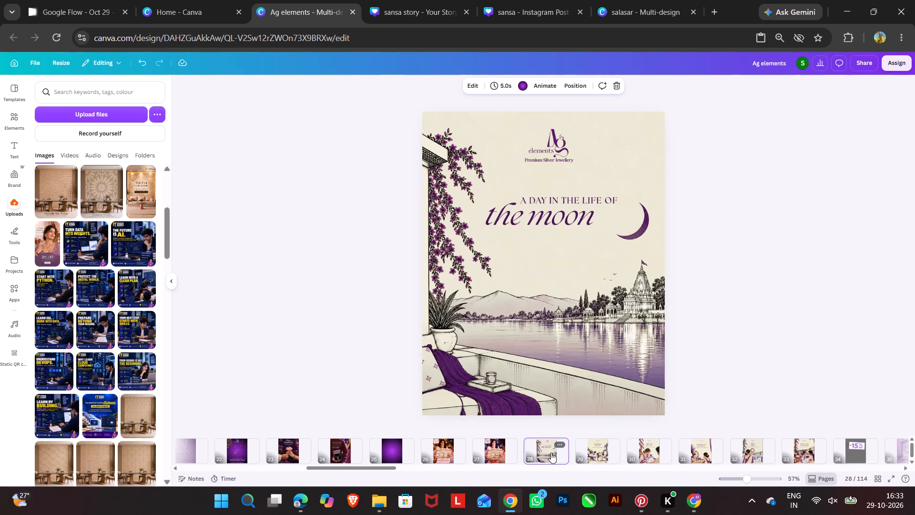
pyautogui.click(603, 450)
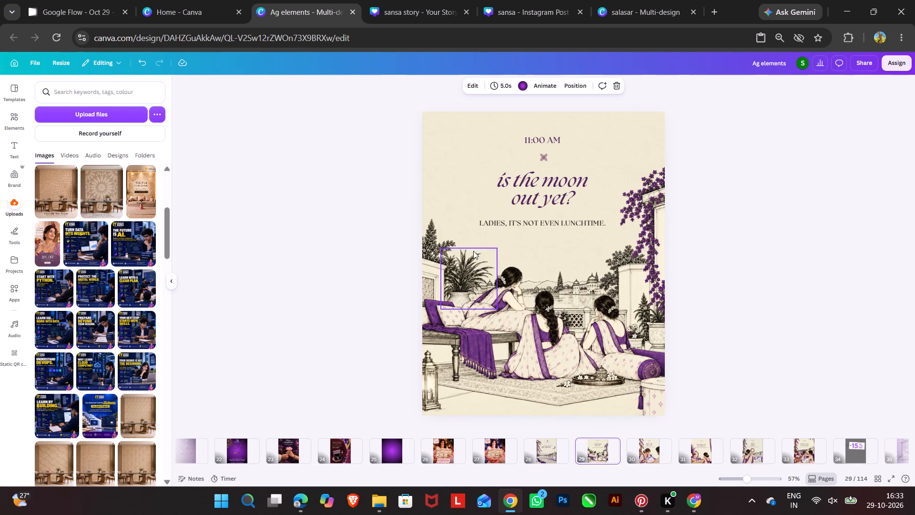
pyautogui.click(651, 454)
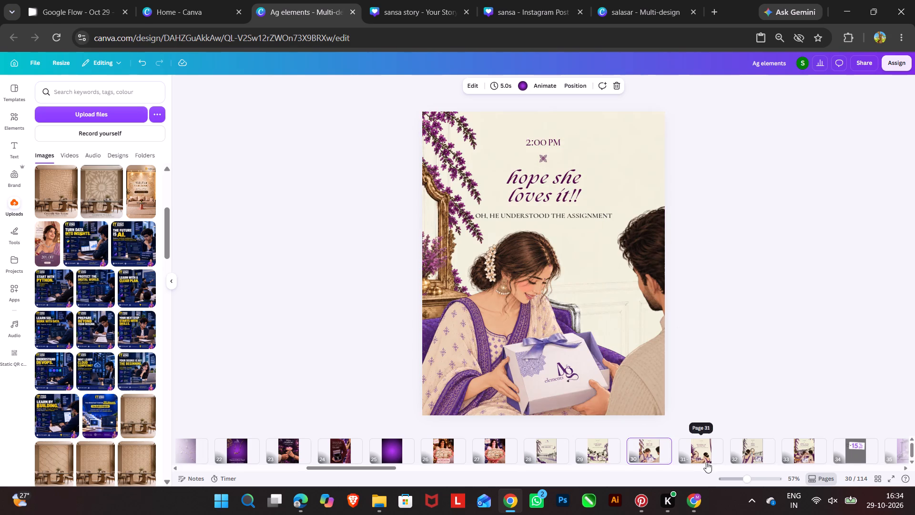
pyautogui.click(706, 462)
pyautogui.click(757, 455)
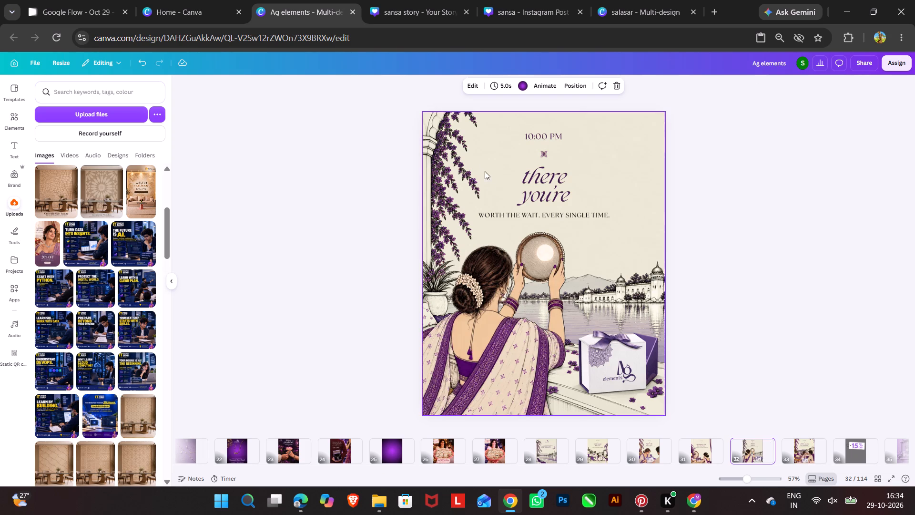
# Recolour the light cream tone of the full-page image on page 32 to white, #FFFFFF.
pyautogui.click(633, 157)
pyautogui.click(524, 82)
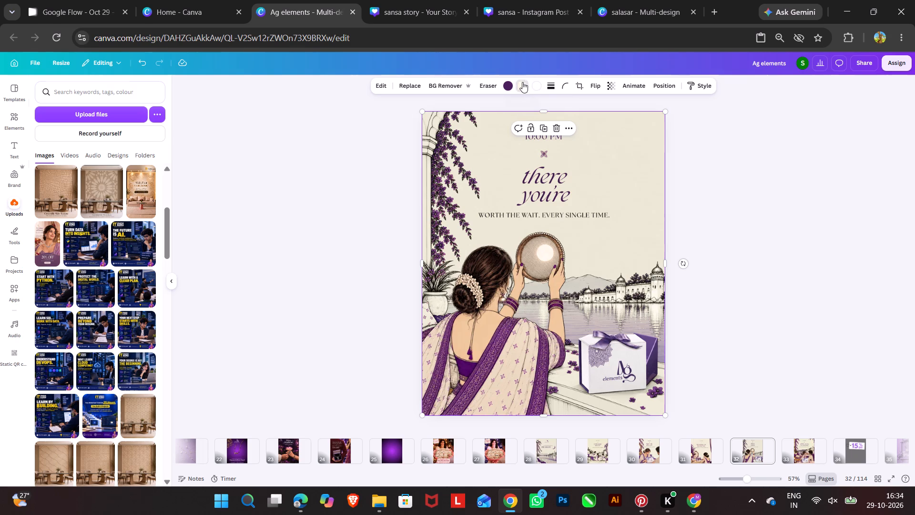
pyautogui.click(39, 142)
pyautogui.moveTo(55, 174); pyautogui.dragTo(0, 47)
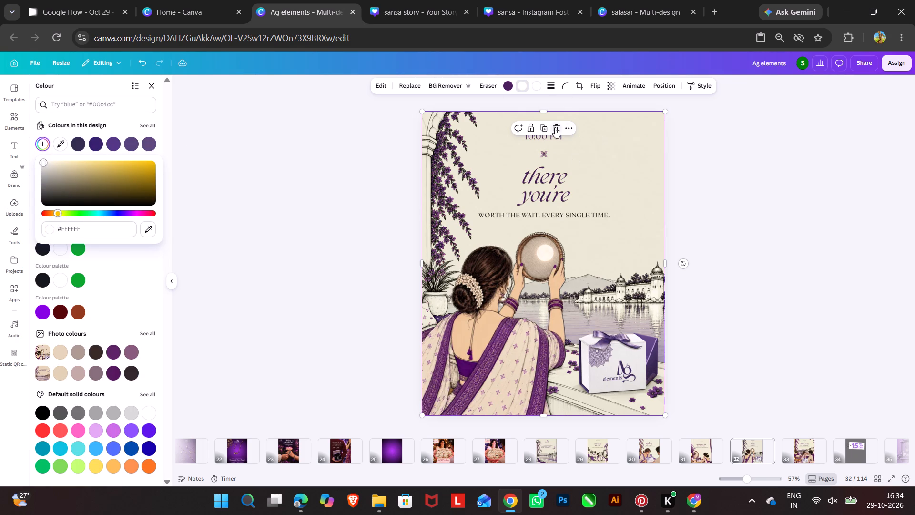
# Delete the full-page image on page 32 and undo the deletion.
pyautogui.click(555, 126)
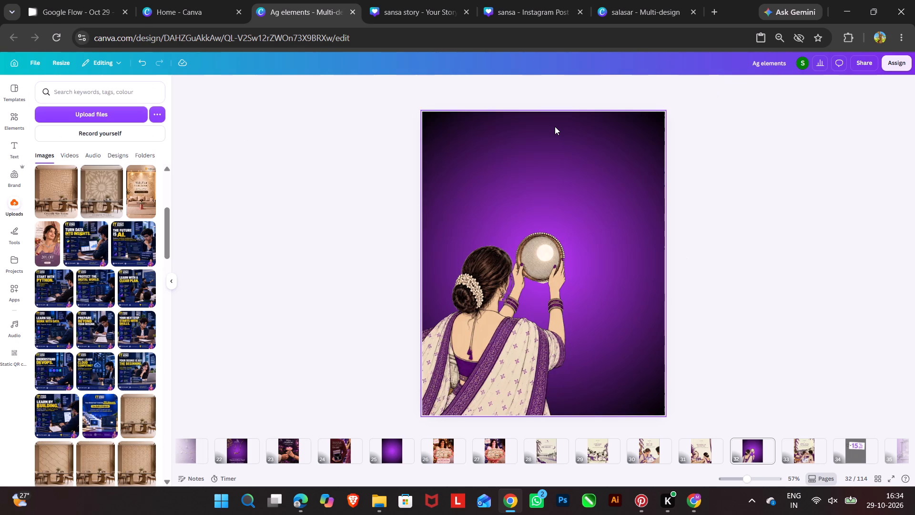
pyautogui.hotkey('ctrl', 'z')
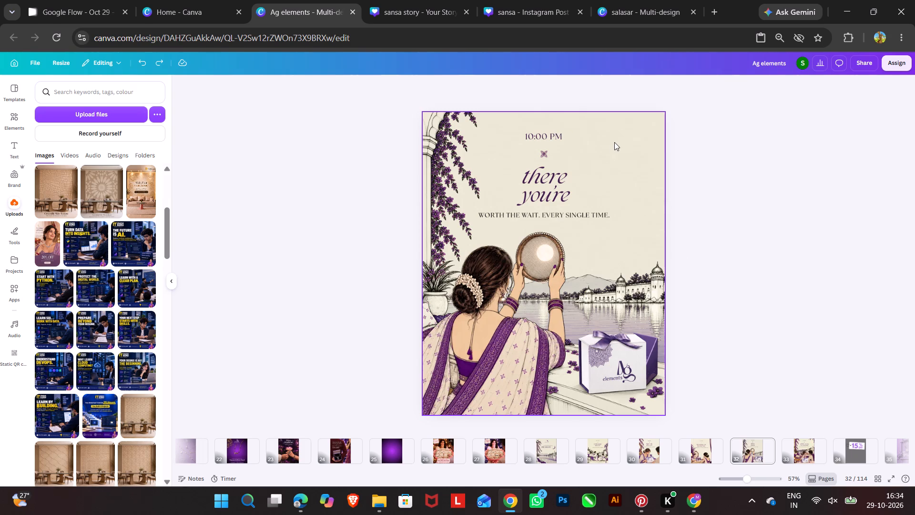
# Split the full-page image on page 32 into separate editable elements with Magic Layers.
pyautogui.click(614, 142)
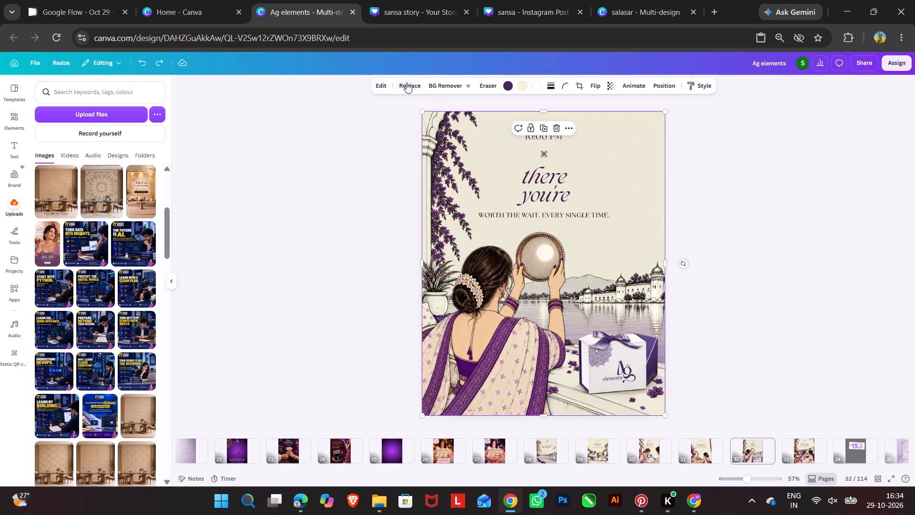
pyautogui.click(386, 82)
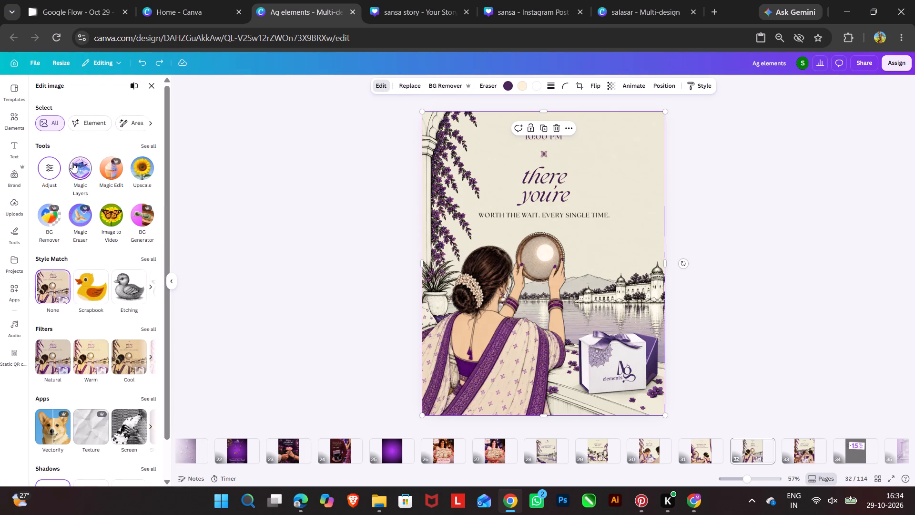
pyautogui.click(81, 164)
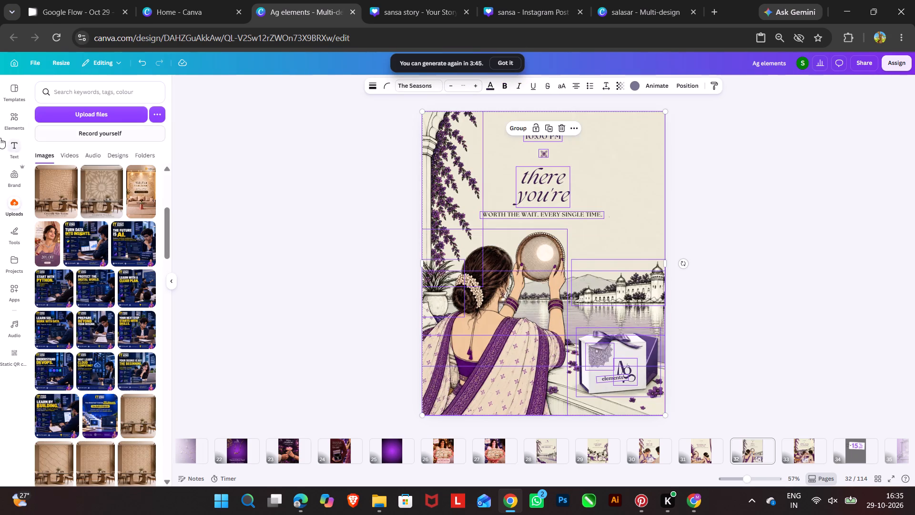
pyautogui.click(743, 186)
pyautogui.click(743, 186)
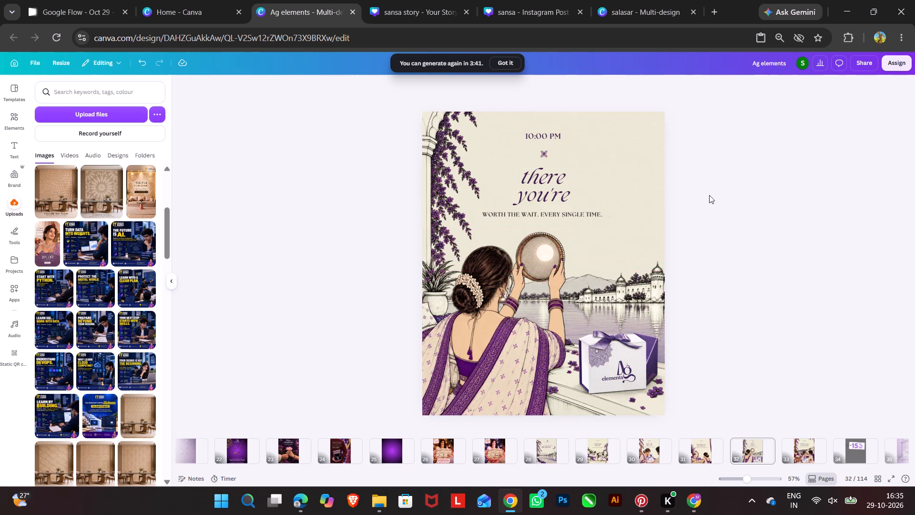
# Recolour the cream tone of page 32's background layer to white, #FFFFFF.
pyautogui.click(647, 191)
pyautogui.click(542, 83)
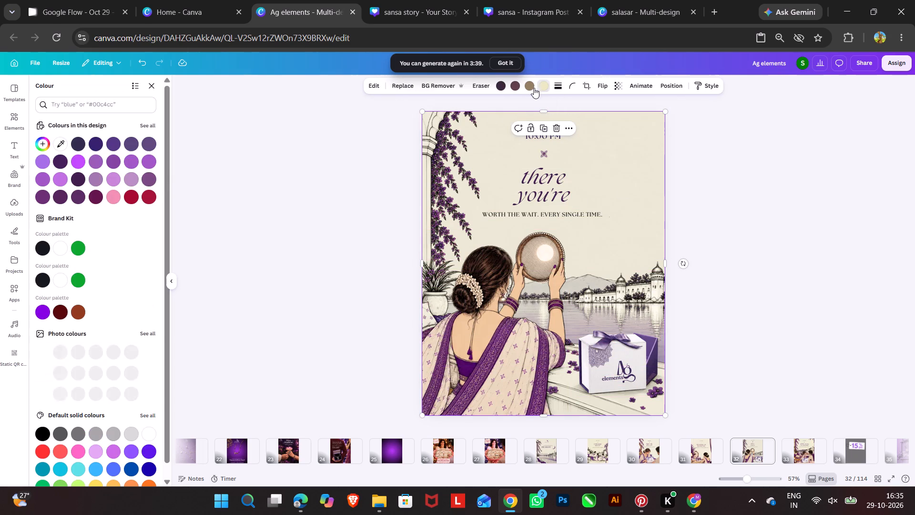
pyautogui.click(37, 145)
pyautogui.moveTo(54, 178); pyautogui.dragTo(0, 107)
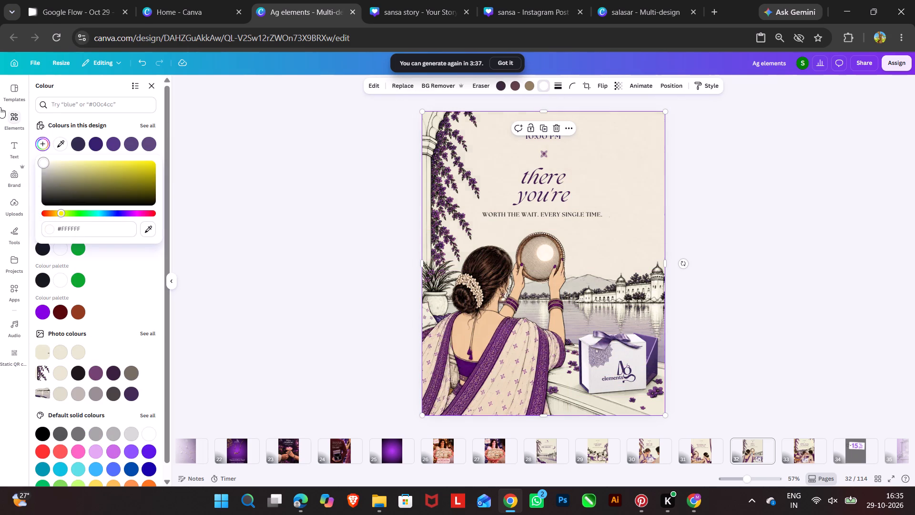
pyautogui.moveTo(0, 107); pyautogui.dragTo(0, 107)
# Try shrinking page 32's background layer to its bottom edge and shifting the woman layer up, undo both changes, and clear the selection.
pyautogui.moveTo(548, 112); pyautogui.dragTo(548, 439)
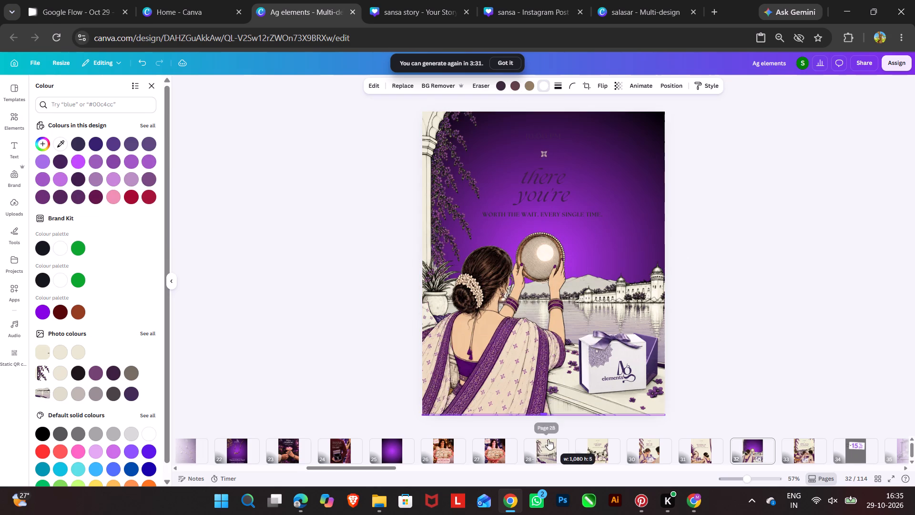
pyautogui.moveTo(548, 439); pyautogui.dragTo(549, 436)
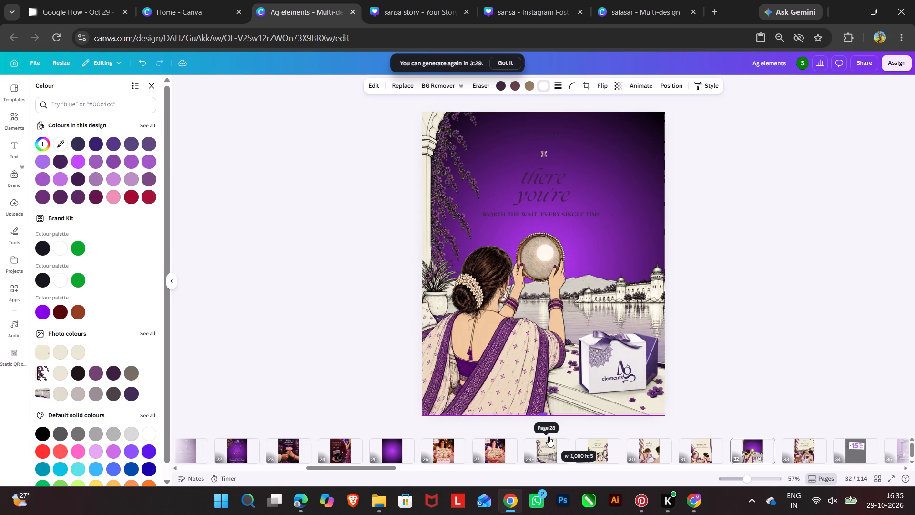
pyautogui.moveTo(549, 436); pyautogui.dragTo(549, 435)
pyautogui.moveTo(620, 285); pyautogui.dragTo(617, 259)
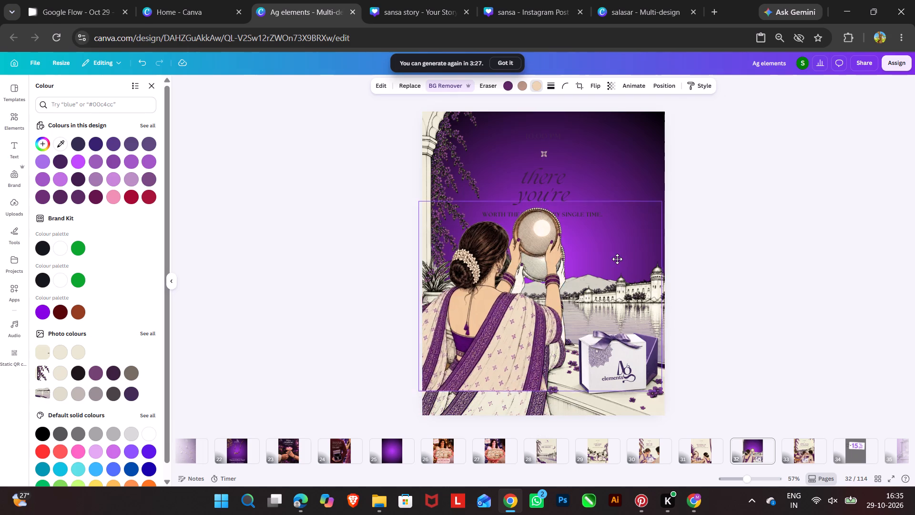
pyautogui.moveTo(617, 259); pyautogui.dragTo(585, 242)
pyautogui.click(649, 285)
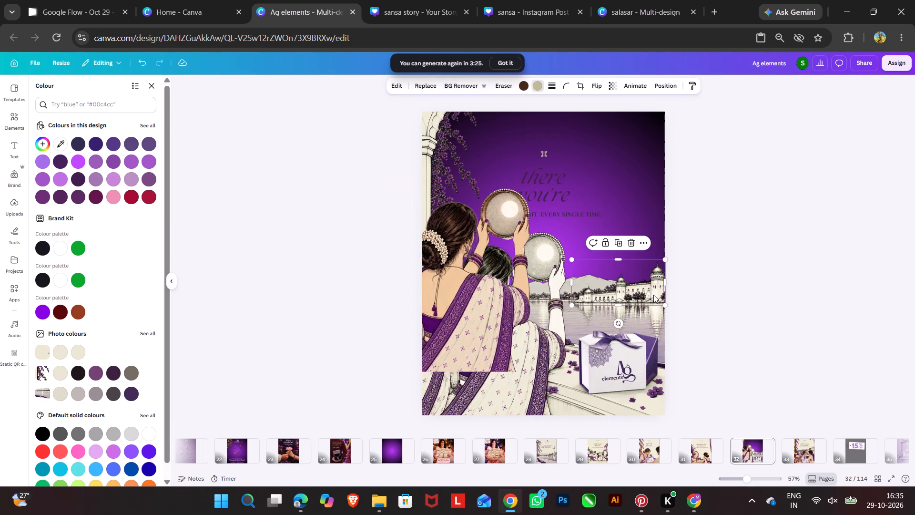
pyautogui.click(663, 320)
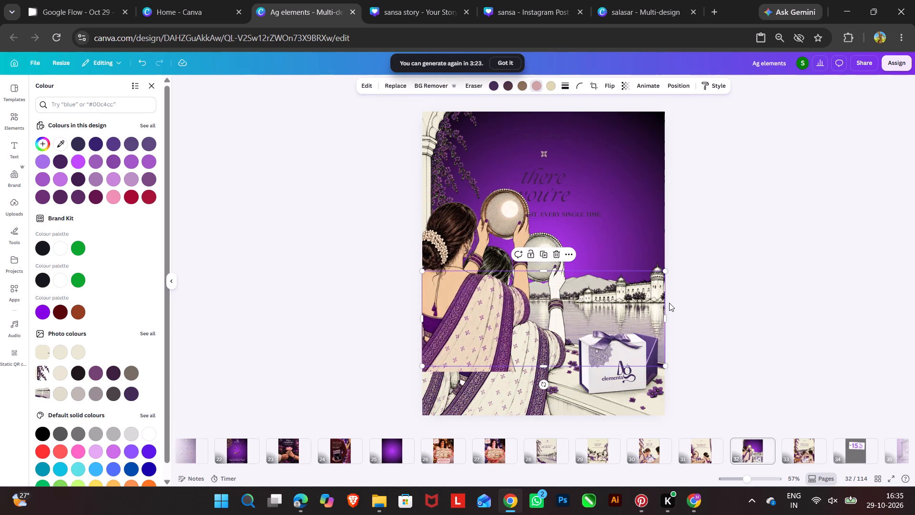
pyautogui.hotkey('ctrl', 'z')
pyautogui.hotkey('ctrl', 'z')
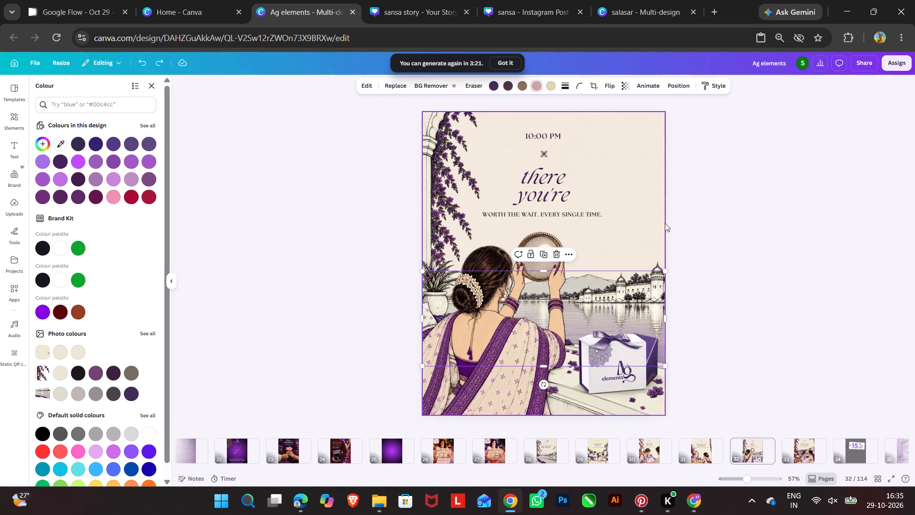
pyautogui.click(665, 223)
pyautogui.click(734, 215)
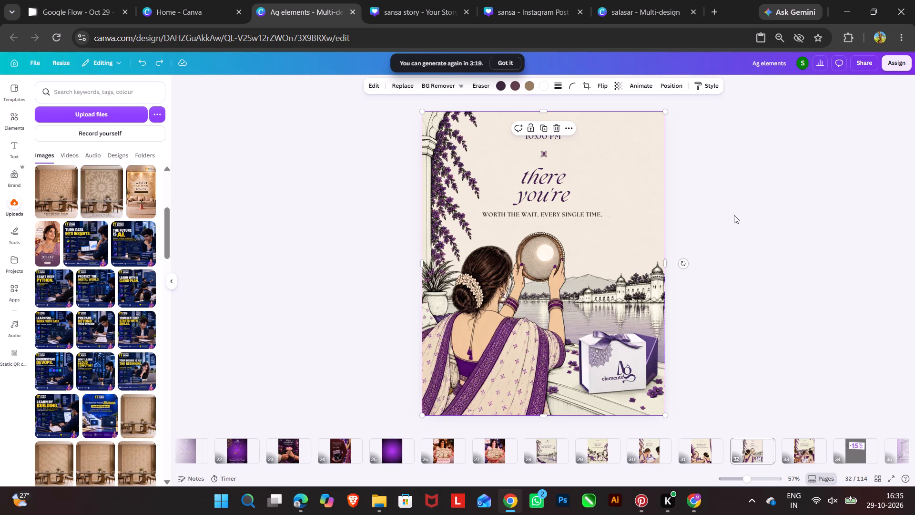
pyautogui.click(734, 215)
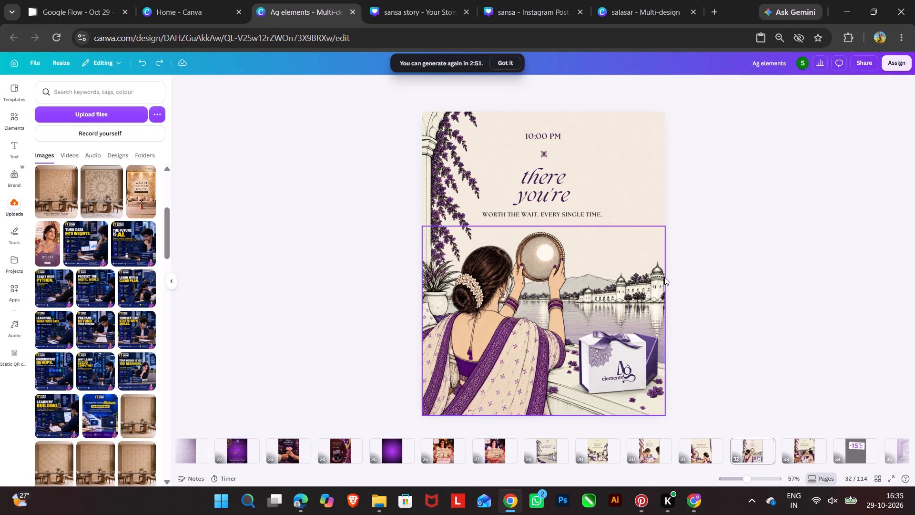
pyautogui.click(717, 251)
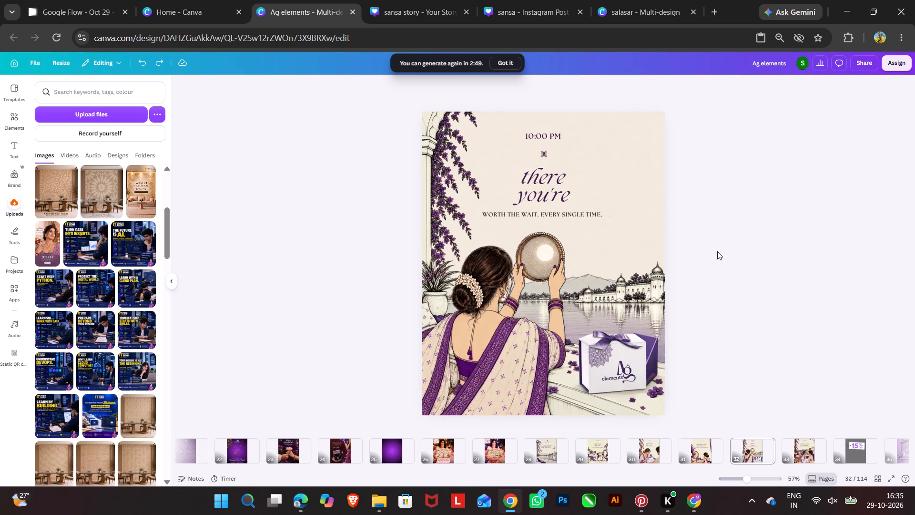
pyautogui.press('Print')
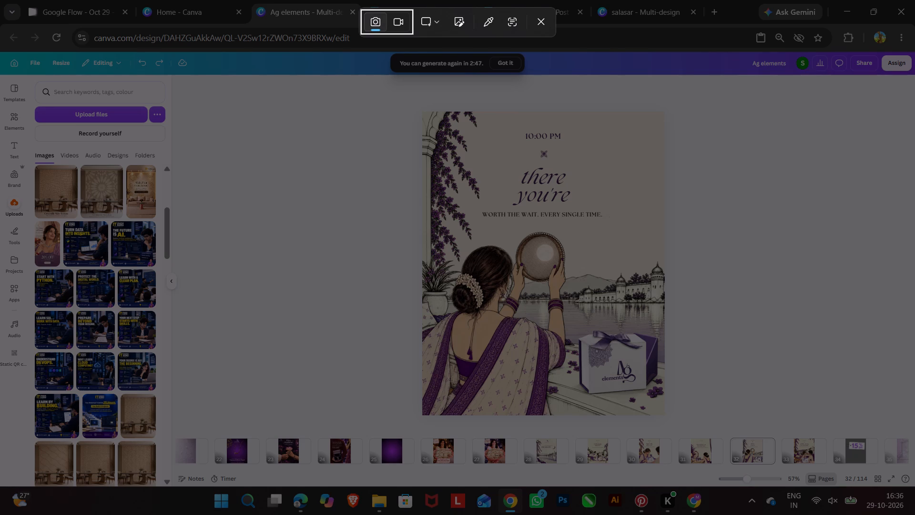
pyautogui.moveTo(422, 112); pyautogui.dragTo(665, 410)
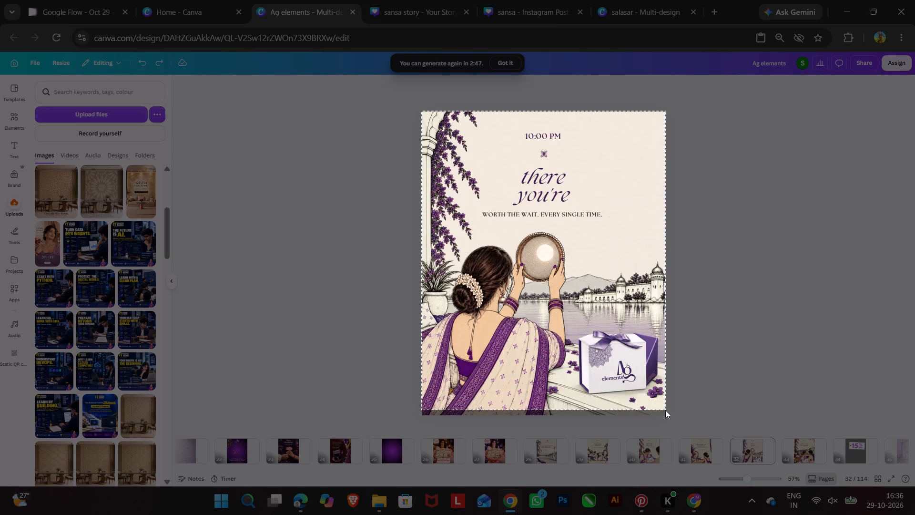
pyautogui.moveTo(665, 410); pyautogui.dragTo(666, 414)
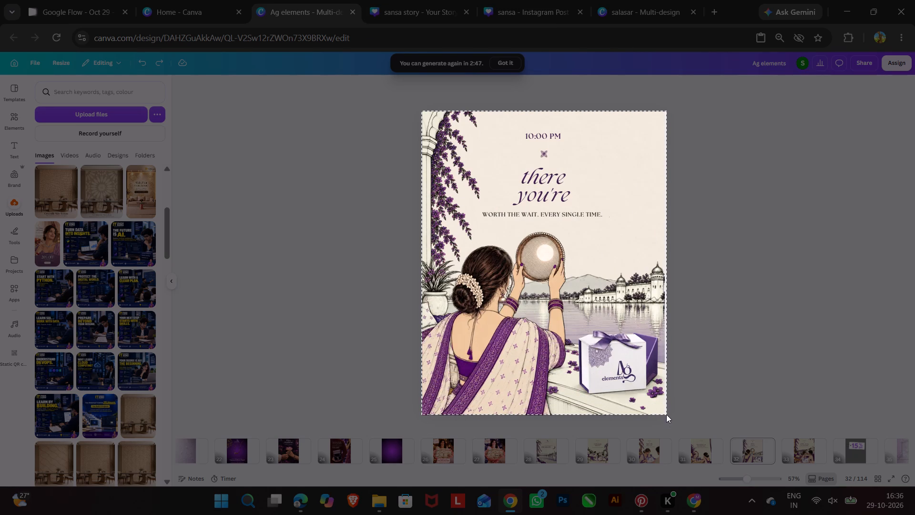
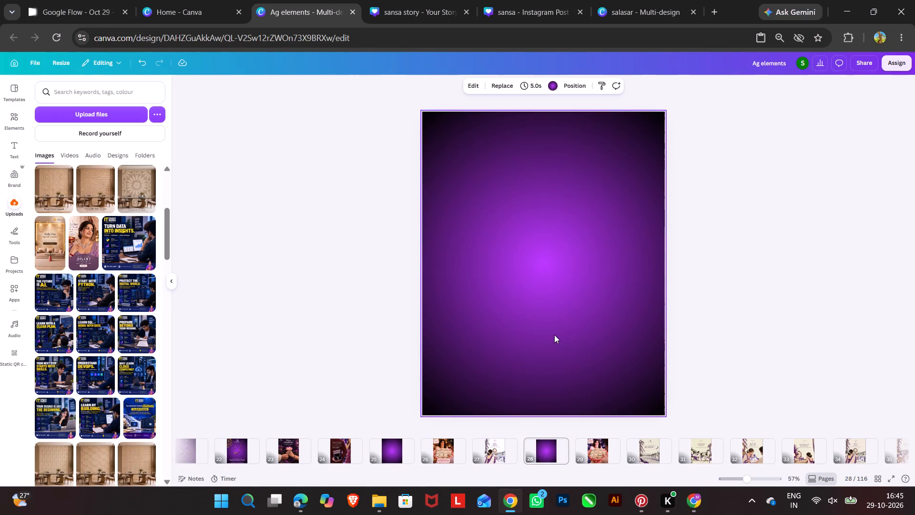
# Place the copied white 10:15 PM artwork on the purple page 28 and enlarge it to fill the whole page.
pyautogui.moveTo(552, 245); pyautogui.dragTo(527, 239)
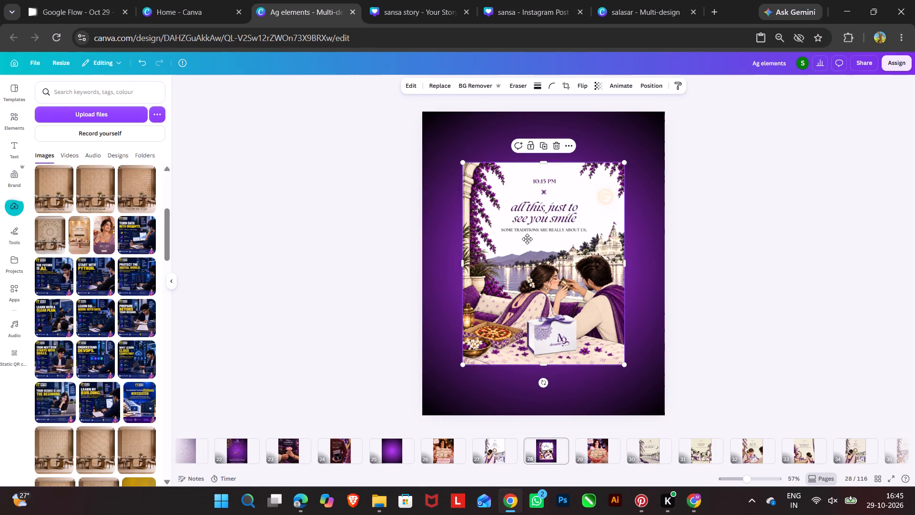
pyautogui.moveTo(527, 239); pyautogui.dragTo(512, 195)
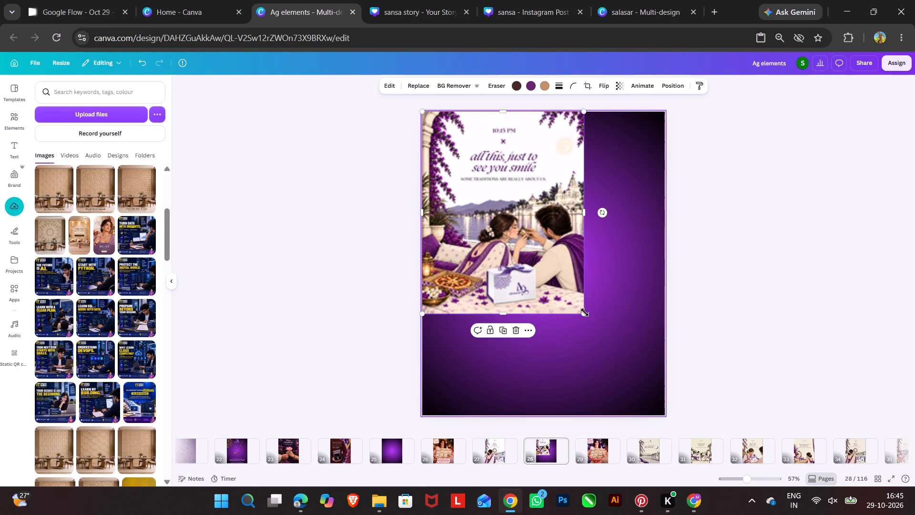
pyautogui.moveTo(583, 312); pyautogui.dragTo(651, 427)
pyautogui.click(703, 396)
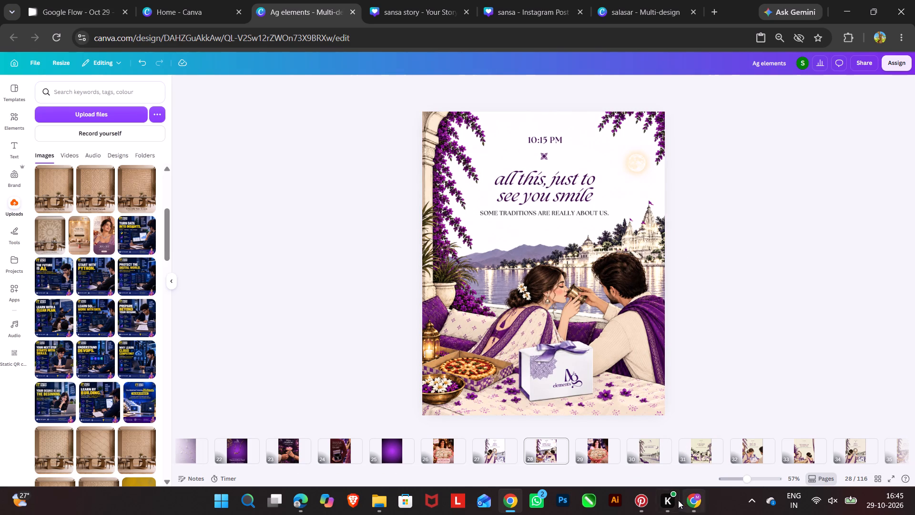
# Switch to Edge and compare the reference Instagram post's 10:15 PM and 10:00 PM slides, and check the ChatGPT conversation.
pyautogui.click(303, 498)
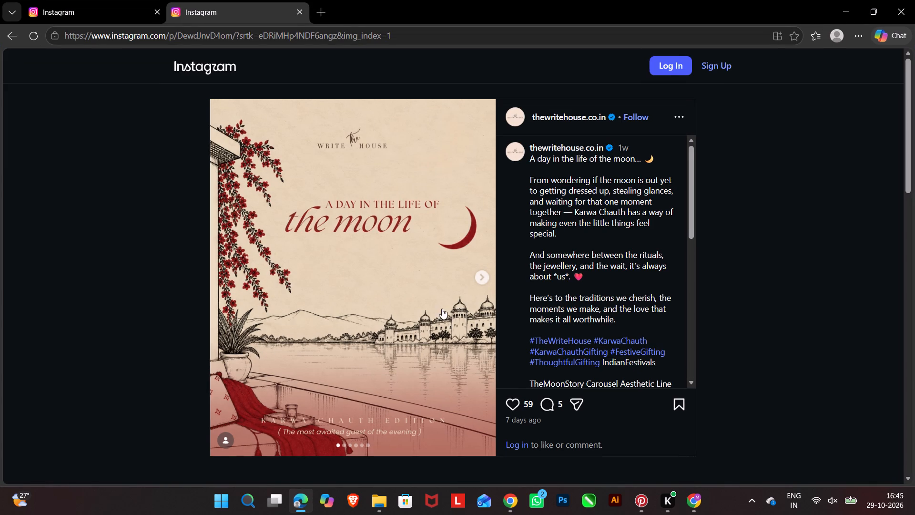
pyautogui.tripleClick(483, 281)
pyautogui.tripleClick(483, 280)
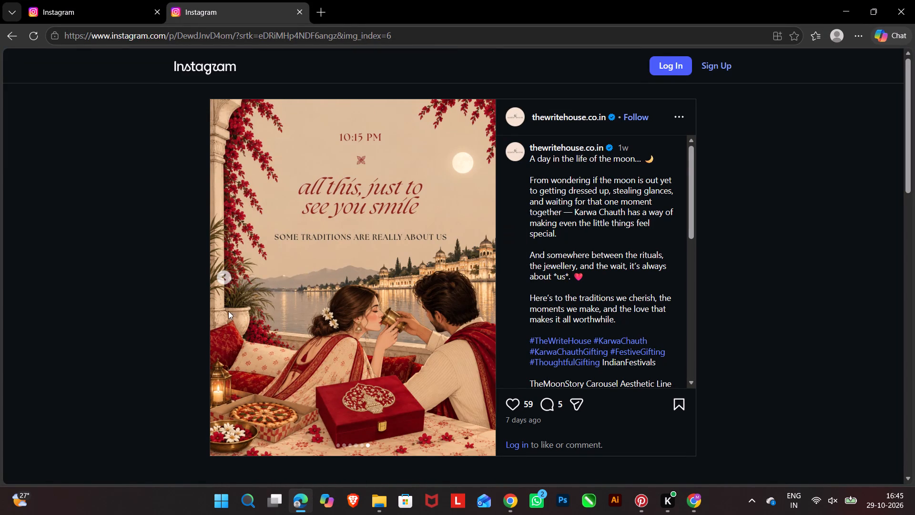
pyautogui.click(223, 276)
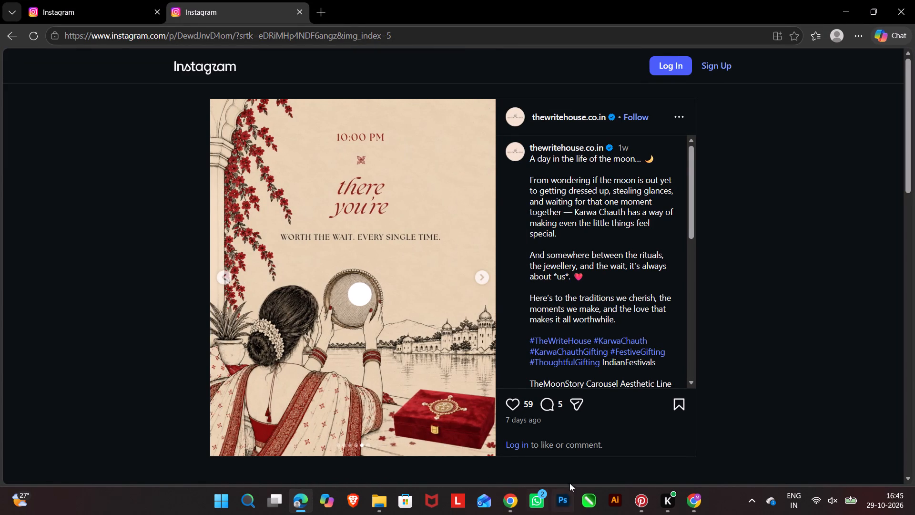
pyautogui.click(741, 441)
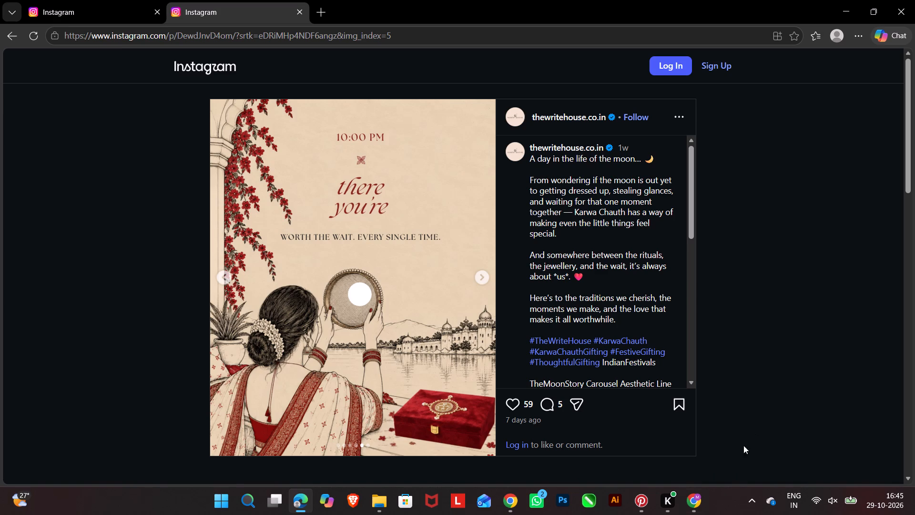
pyautogui.click(688, 499)
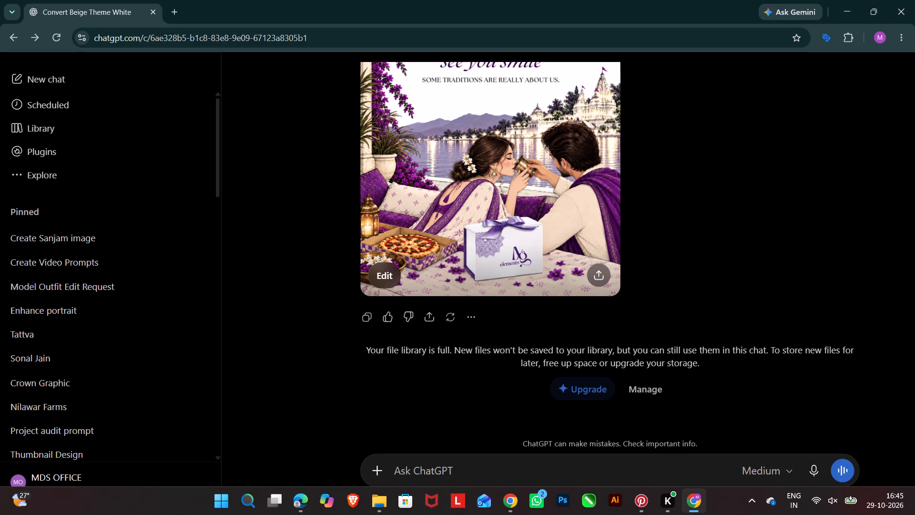
# Return to the Canva design and change the tan colour of page 28's 10:15 PM artwork to #CB9A73.
pyautogui.click(515, 505)
pyautogui.click(499, 380)
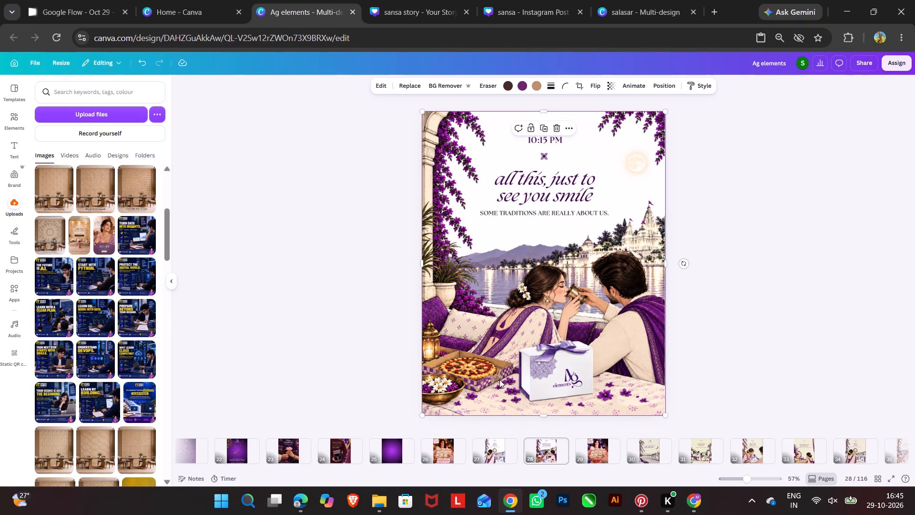
pyautogui.click(534, 89)
pyautogui.click(46, 141)
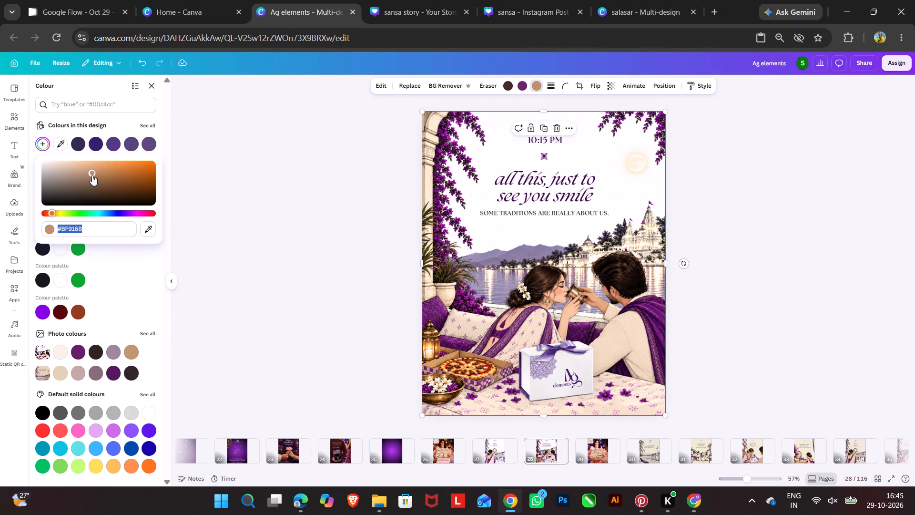
pyautogui.moveTo(91, 174); pyautogui.dragTo(91, 170)
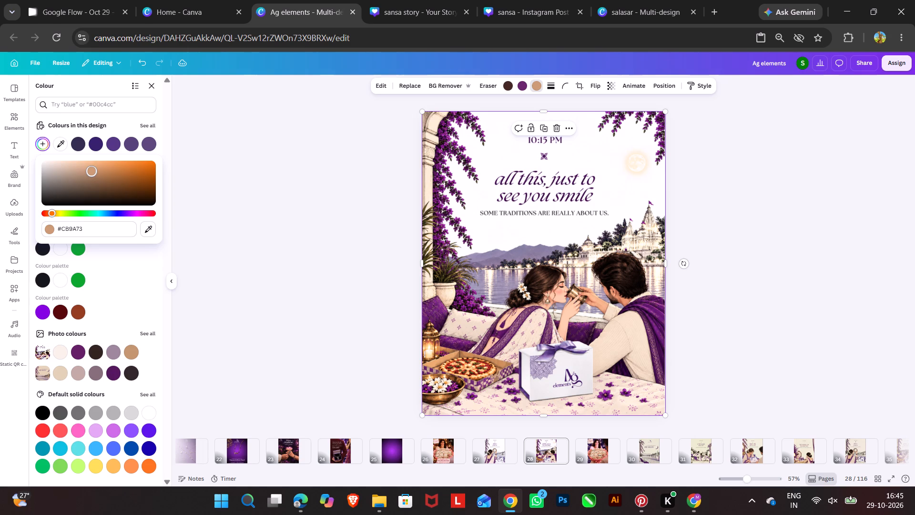
# Adjust the tan colour of the 10:15 PM artwork on page 28 to #BD9573 and deselect the artwork.
pyautogui.moveTo(91, 170); pyautogui.dragTo(80, 172)
pyautogui.moveTo(80, 172); pyautogui.dragTo(84, 173)
pyautogui.moveTo(84, 173); pyautogui.dragTo(86, 173)
pyautogui.tripleClick(319, 179)
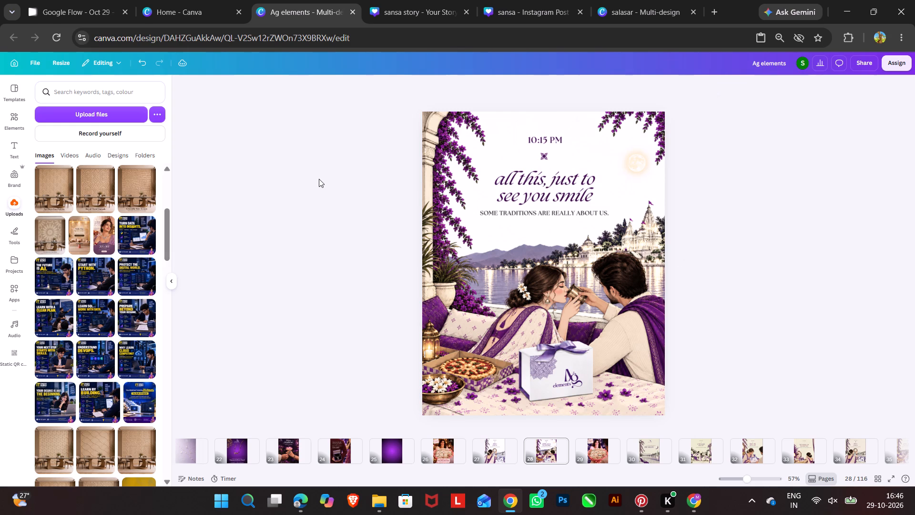
# Move the "20% OFF Sitewide" bouquet page from position 26 to position 25, ahead of the empty purple page.
pyautogui.click(498, 458)
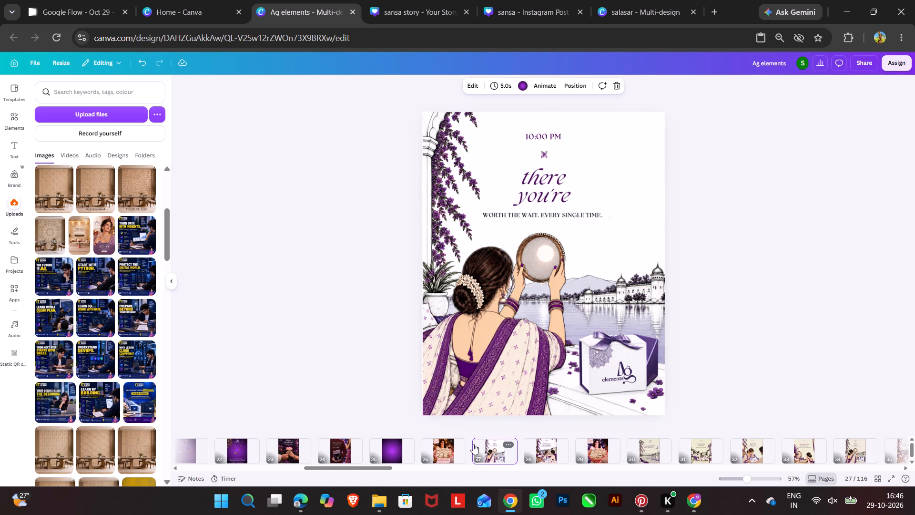
pyautogui.moveTo(444, 454); pyautogui.dragTo(372, 457)
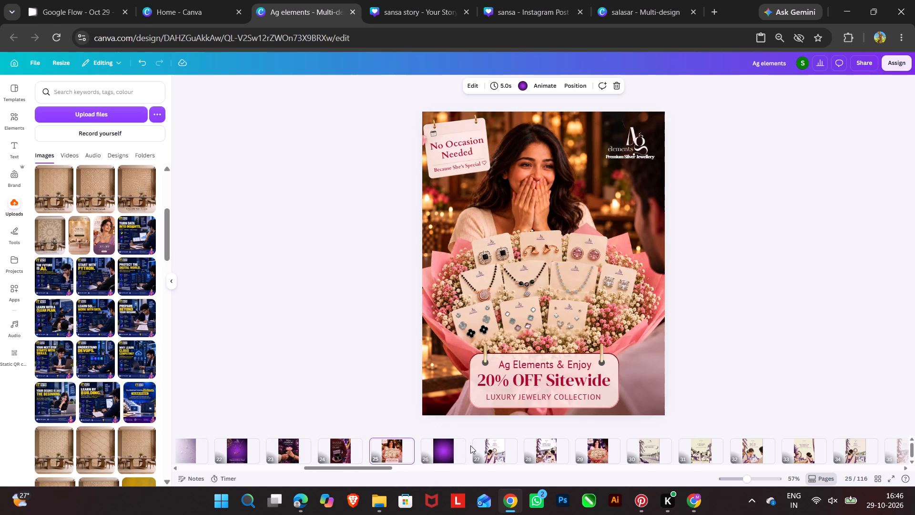
# Add three purple background pages after page 26, before the 10:00 PM page.
pyautogui.click(476, 443)
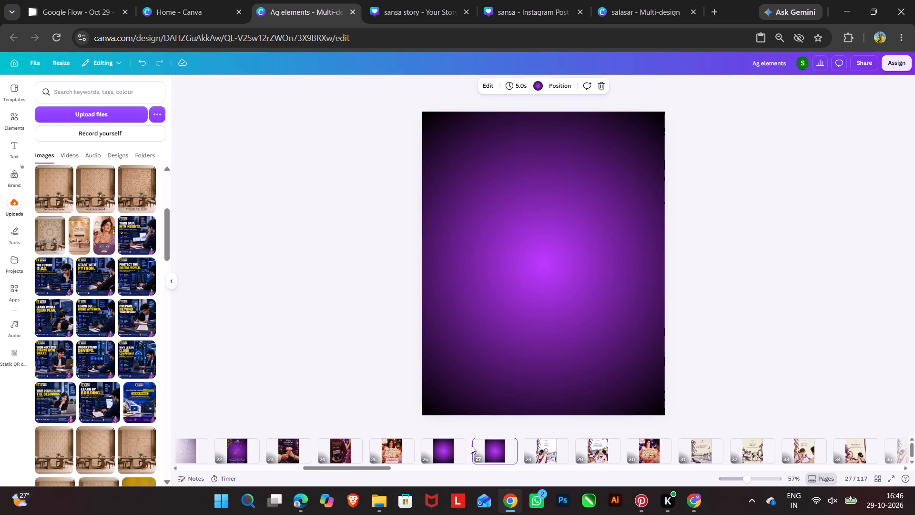
pyautogui.click(471, 445)
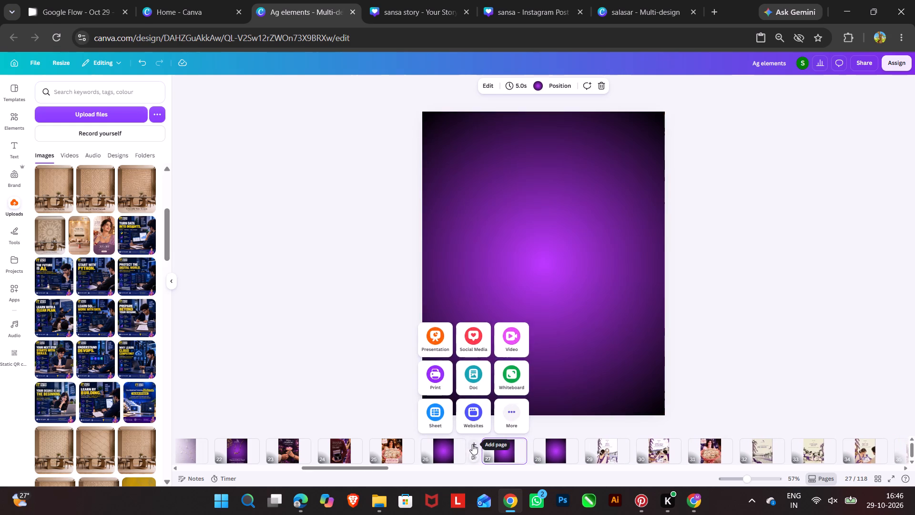
pyautogui.click(474, 444)
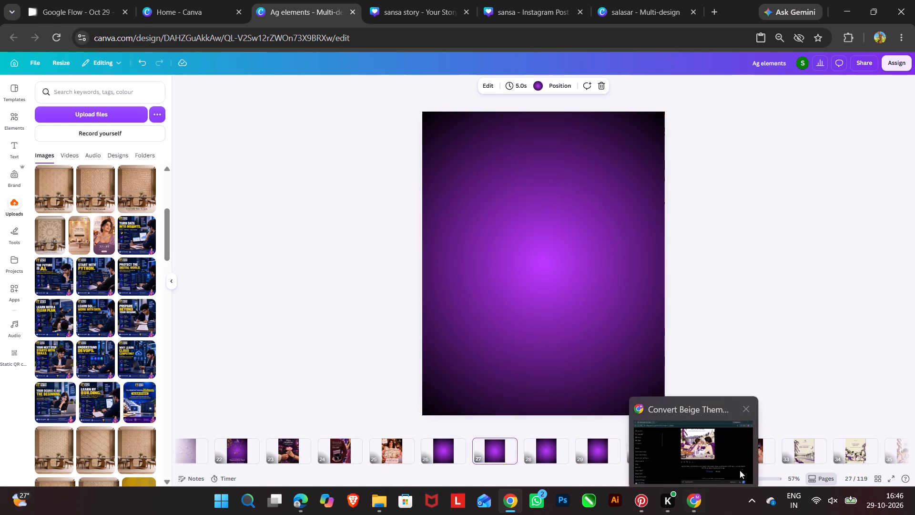
# Take a screen snip of the full 6:00 PM "this earing... no the other one" artwork on page 36, cropped to the page edges.
pyautogui.click(808, 454)
pyautogui.click(836, 449)
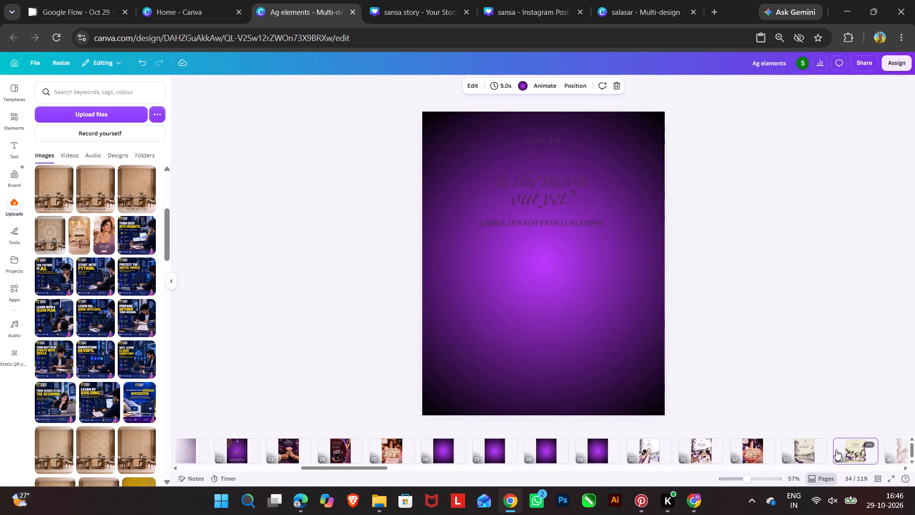
pyautogui.click(891, 450)
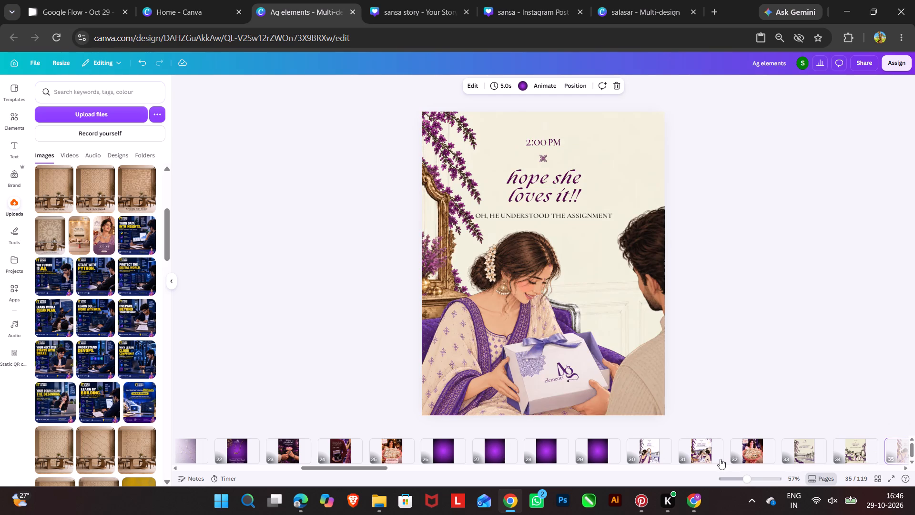
pyautogui.hscroll(-4, 723, 458)
pyautogui.click(787, 453)
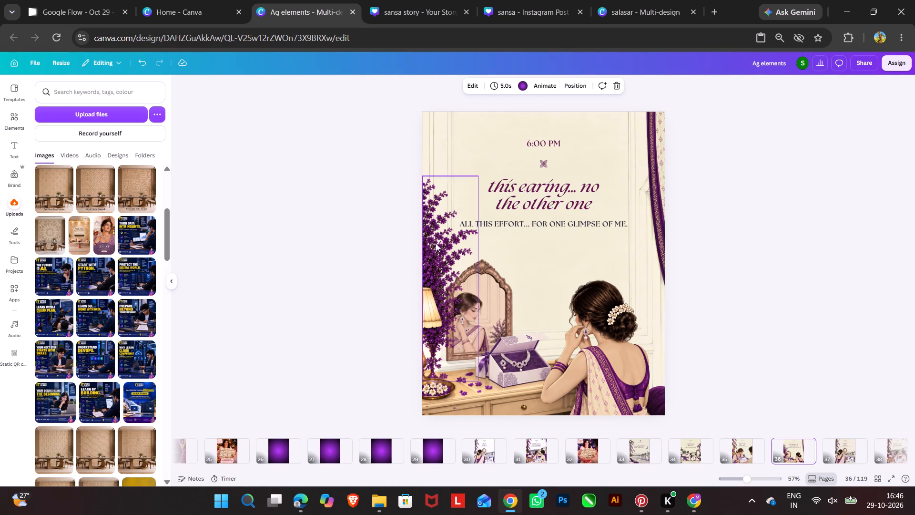
pyautogui.press('Print')
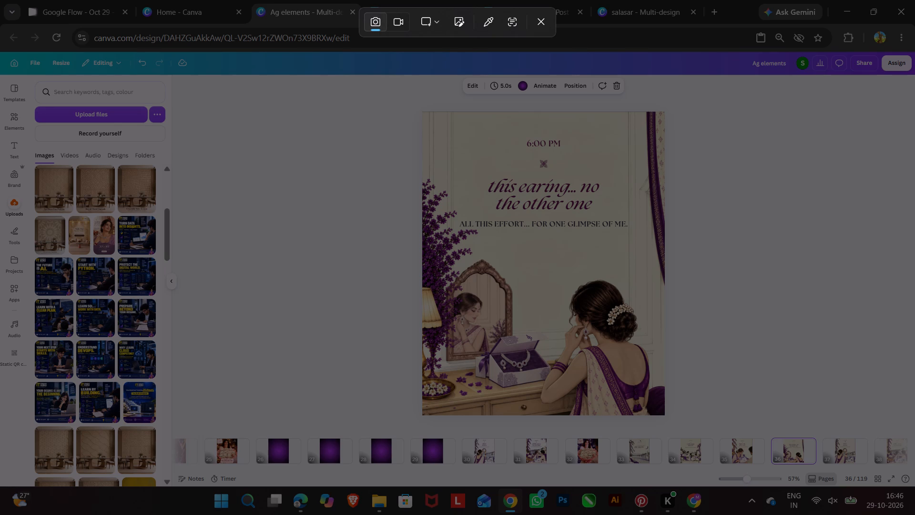
pyautogui.moveTo(423, 112); pyautogui.dragTo(495, 175)
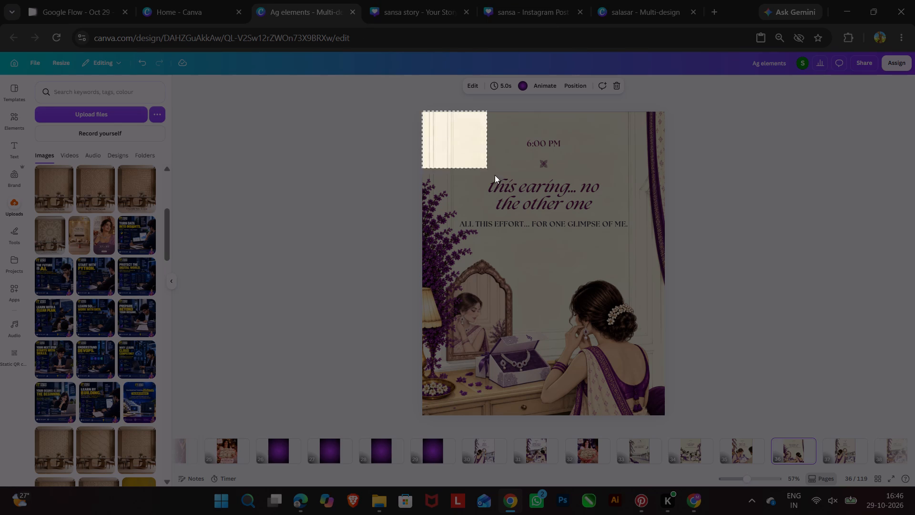
pyautogui.moveTo(495, 175); pyautogui.dragTo(665, 412)
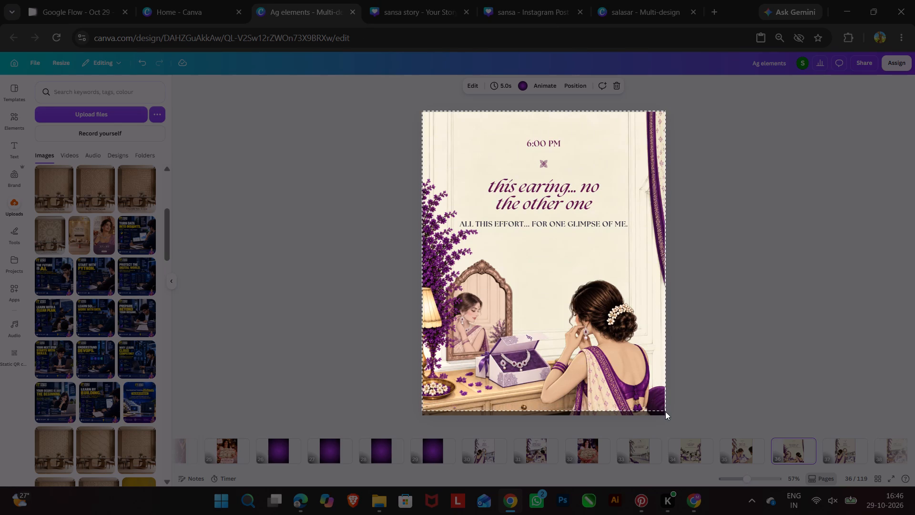
pyautogui.moveTo(665, 412); pyautogui.dragTo(665, 416)
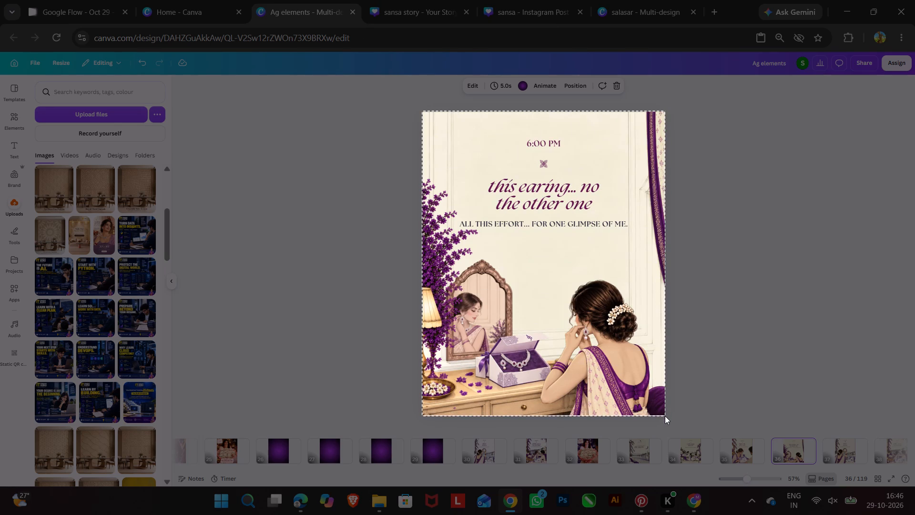
pyautogui.moveTo(665, 416); pyautogui.dragTo(665, 415)
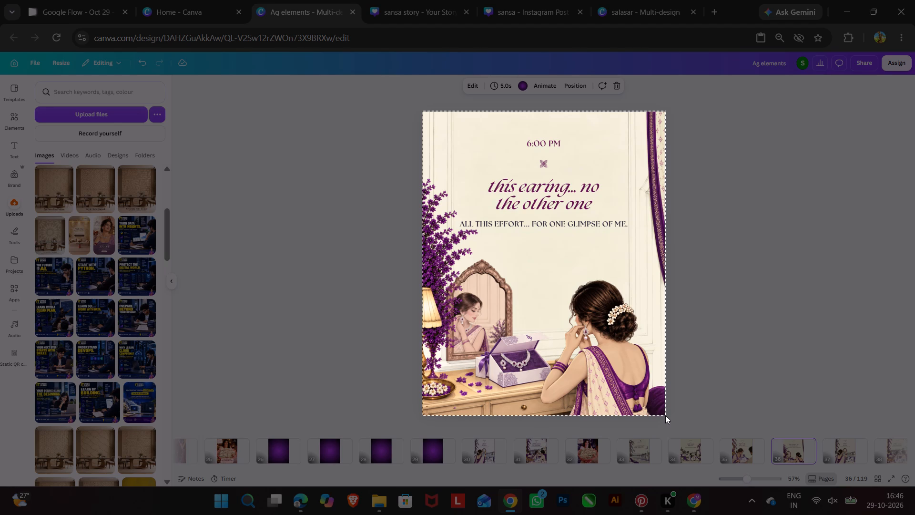
pyautogui.moveTo(665, 415); pyautogui.dragTo(665, 415)
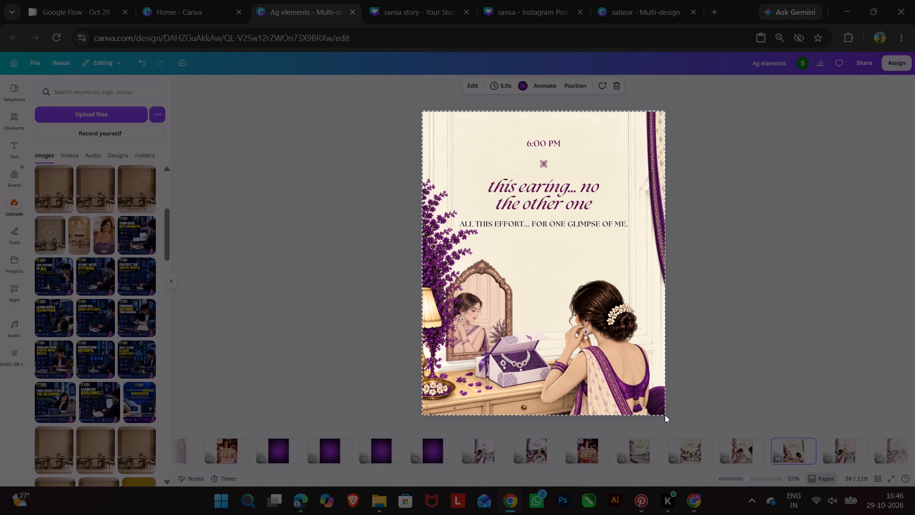
pyautogui.moveTo(665, 415); pyautogui.dragTo(665, 415)
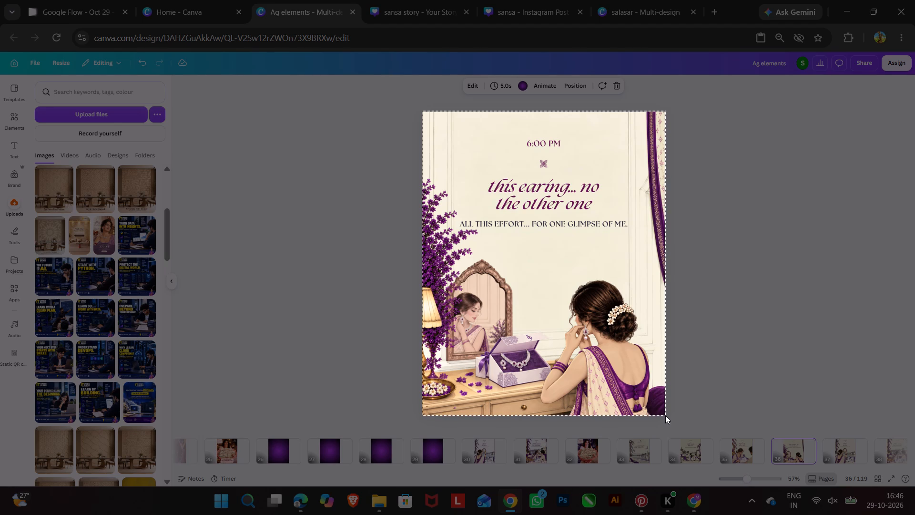
pyautogui.moveTo(665, 415); pyautogui.dragTo(664, 415)
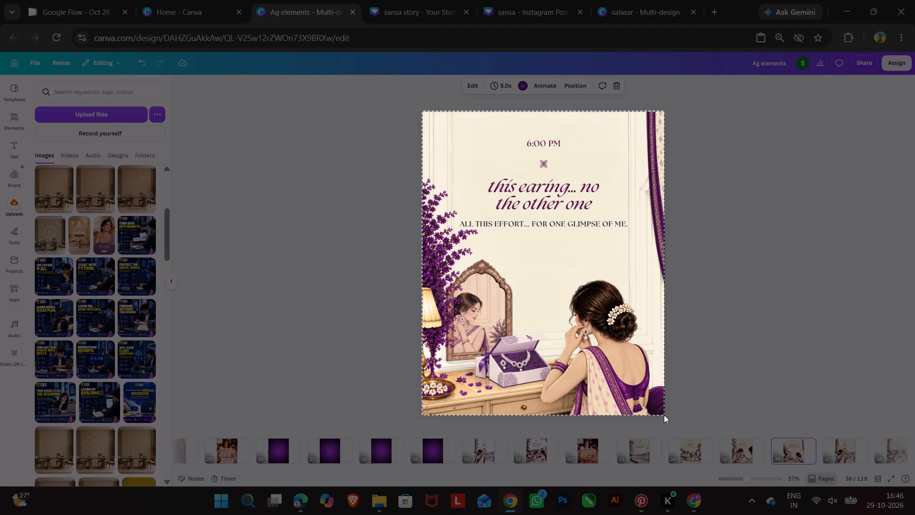
pyautogui.moveTo(664, 415); pyautogui.dragTo(665, 414)
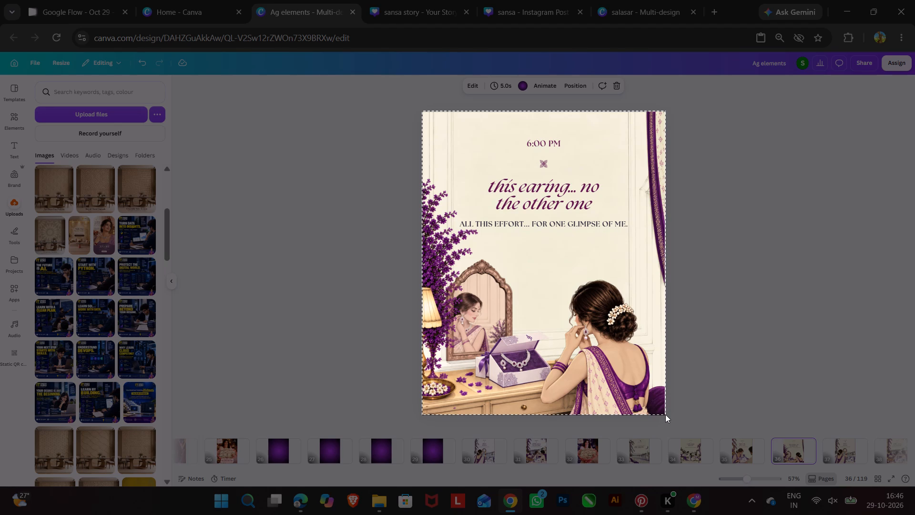
pyautogui.moveTo(665, 414); pyautogui.dragTo(665, 415)
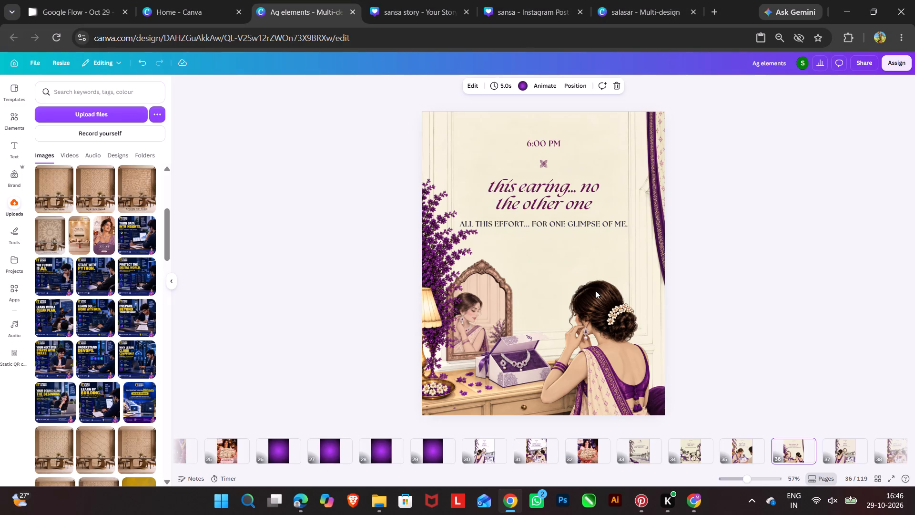